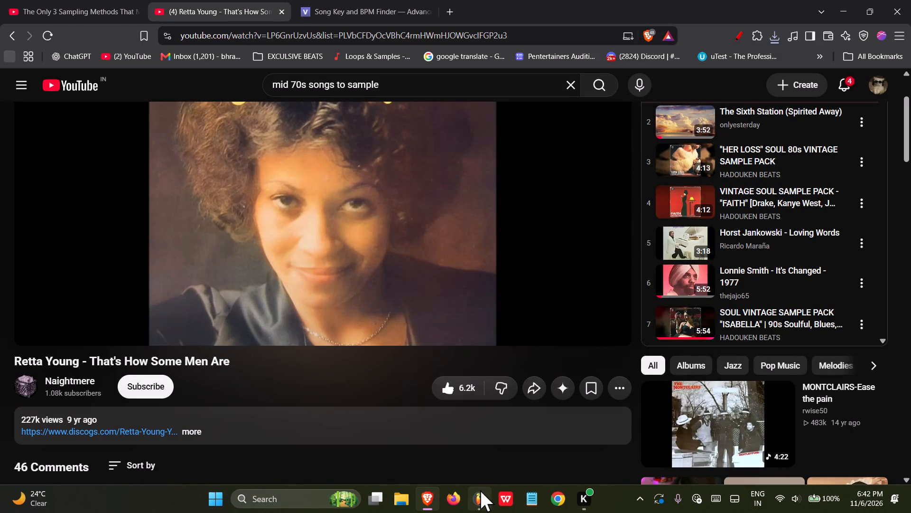
Copy the full video title "Retta Young - That's How Some Men Are" from the video page.
drag(89, 360, 245, 369)
click(242, 360)
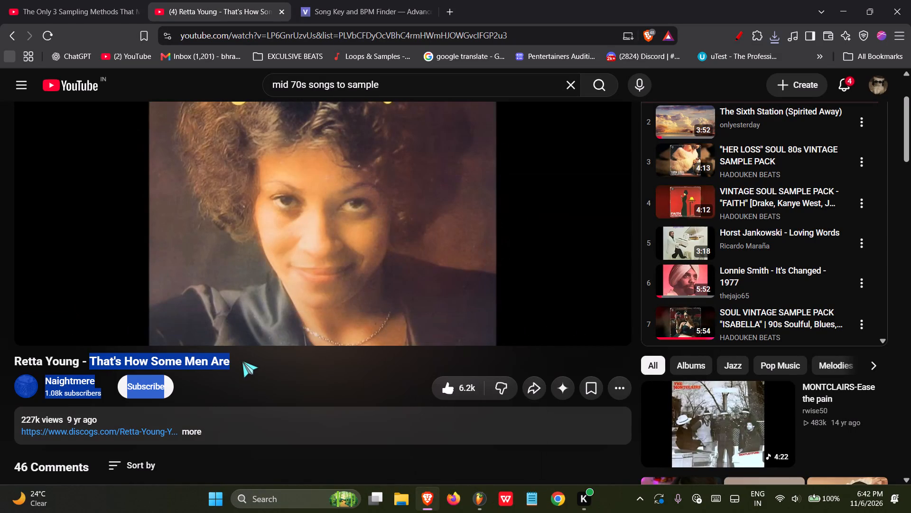
click(231, 359)
click(223, 360)
drag(87, 358, 195, 361)
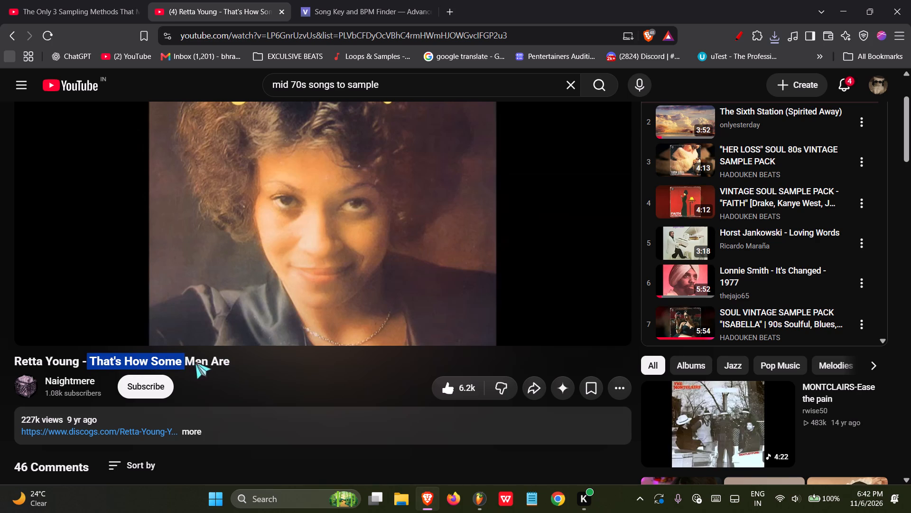
drag(195, 361, 223, 364)
drag(6, 361, 231, 357)
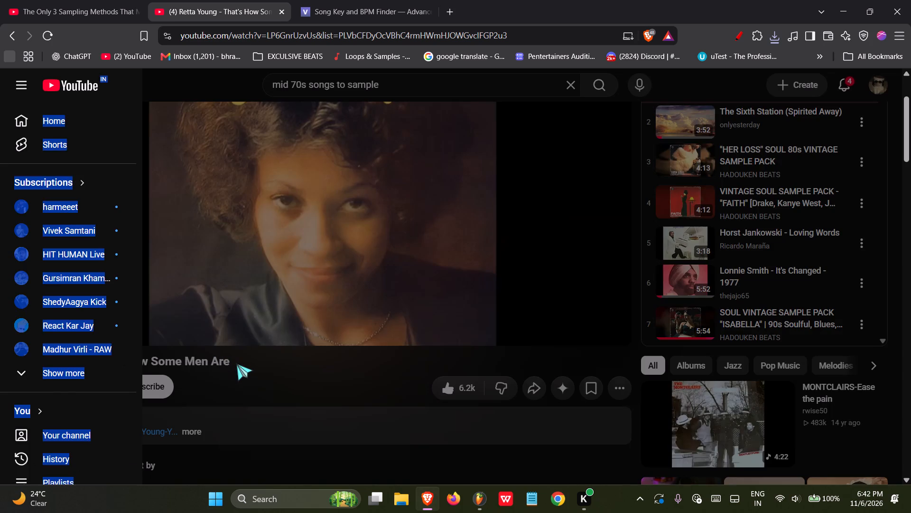
click(236, 363)
drag(238, 364, 53, 361)
drag(39, 359, 11, 362)
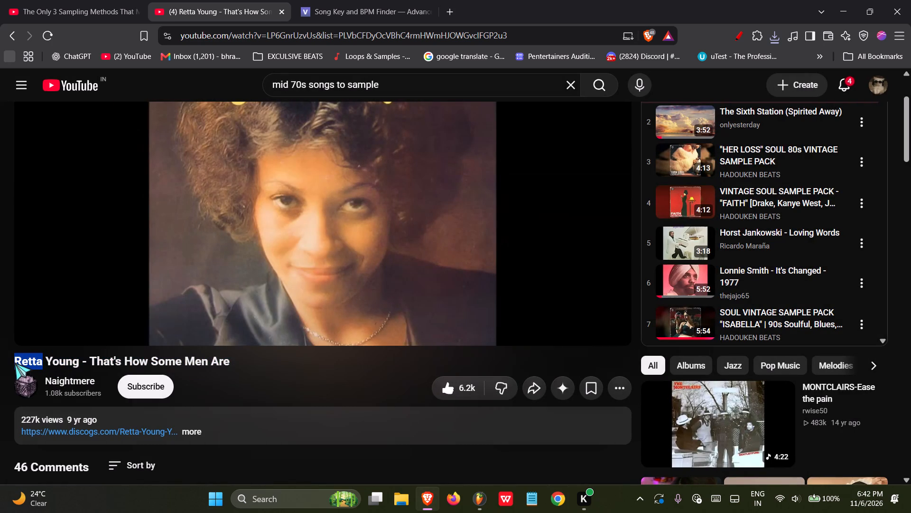
shift+click(237, 363)
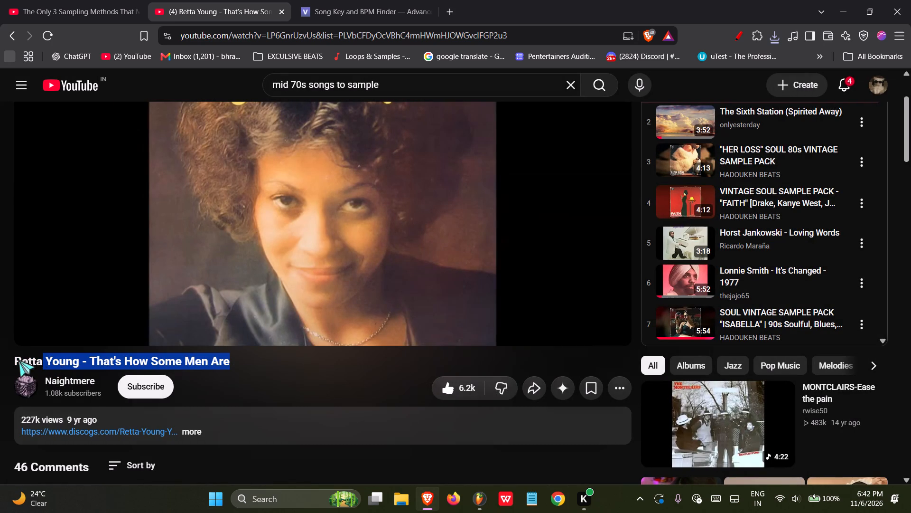
drag(13, 359, 253, 359)
key(ctrl+c)
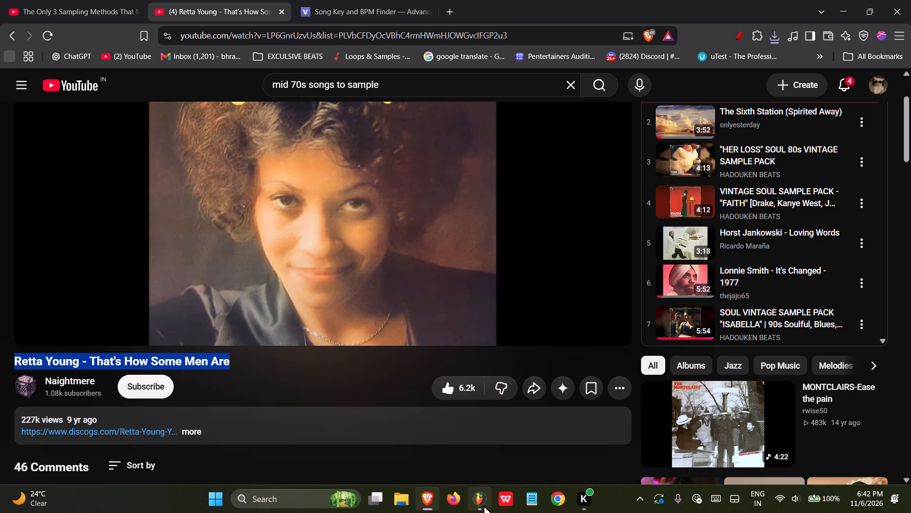
Switch to FL Studio and save the project under the copied name, "Retta Young - That's How Some Men Are".
click(483, 505)
key(ctrl+s)
key(ctrl+v)
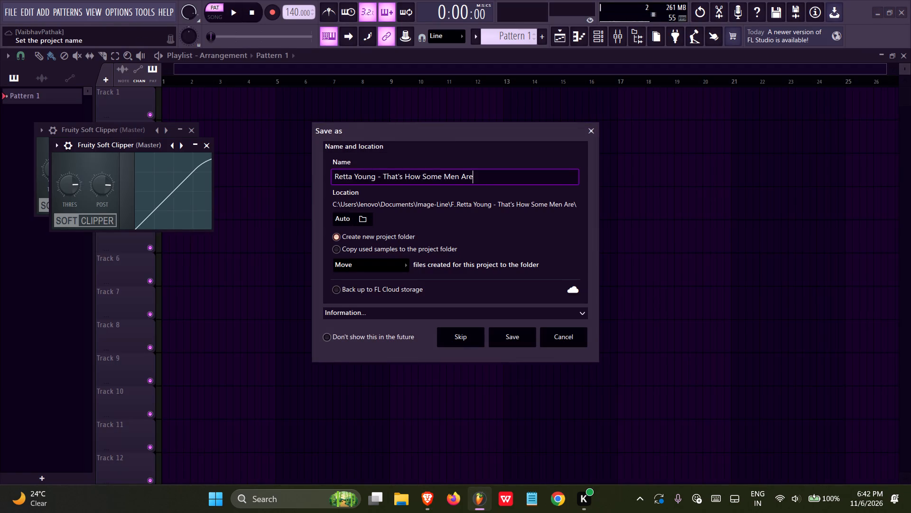
key(Return)
Set the project tempo to 126 BPM.
right_click(289, 9)
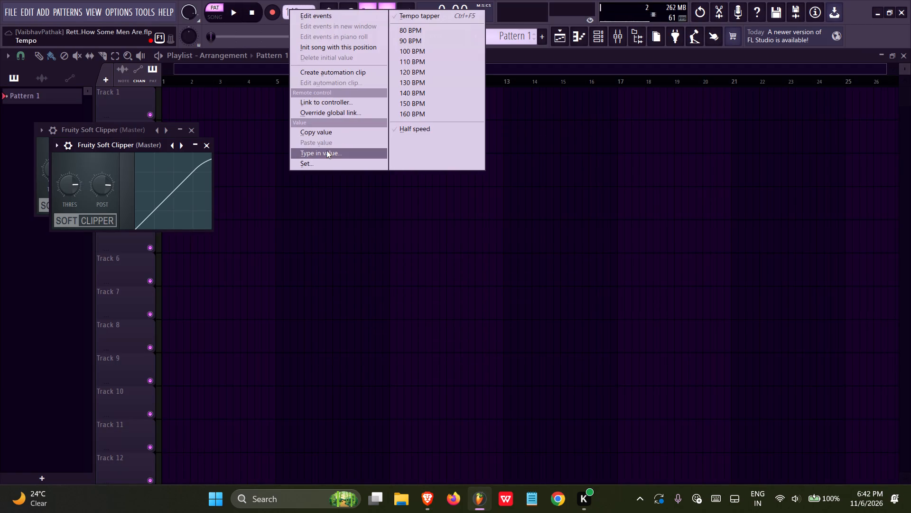
click(326, 151)
text(12)
key(6)
key(Return)
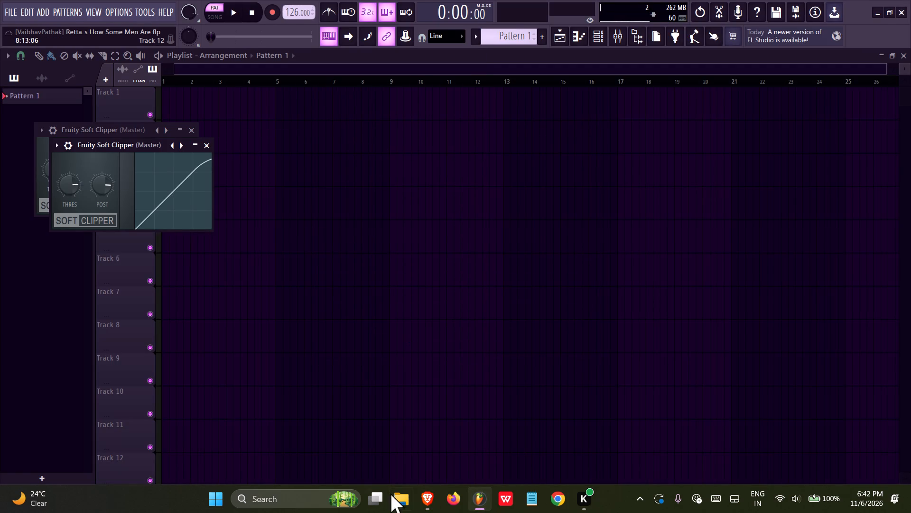
Import the MP3 "Retta Young - That's How Some Men Are" from the Downloads folder into the playlist.
click(406, 499)
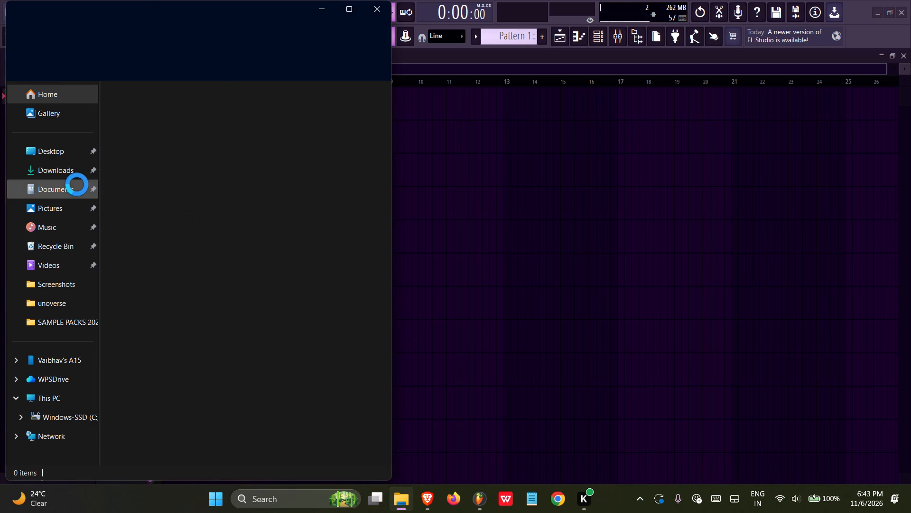
click(68, 177)
drag(133, 123, 138, 122)
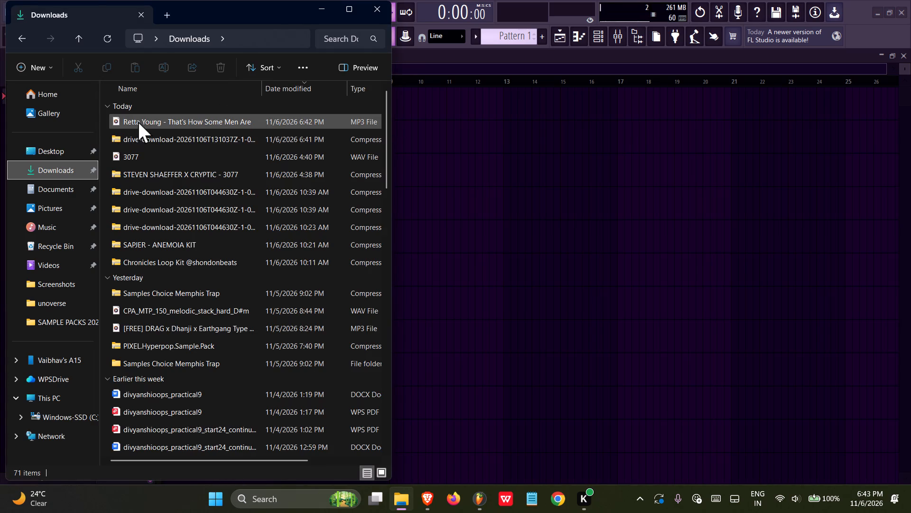
drag(138, 122, 448, 165)
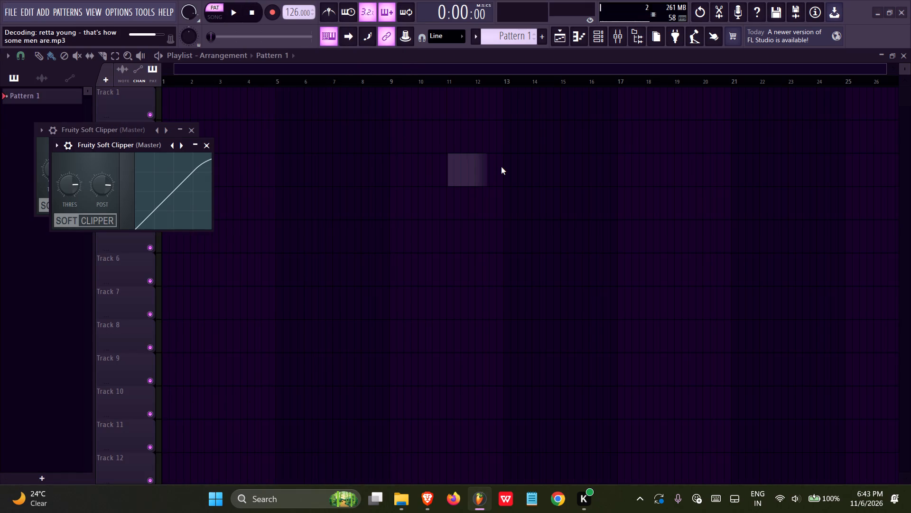
drag(501, 167, 54, 97)
Start playback and set it to song mode so the imported clip is heard.
ctrl+scroll(167, 161, up, 13)
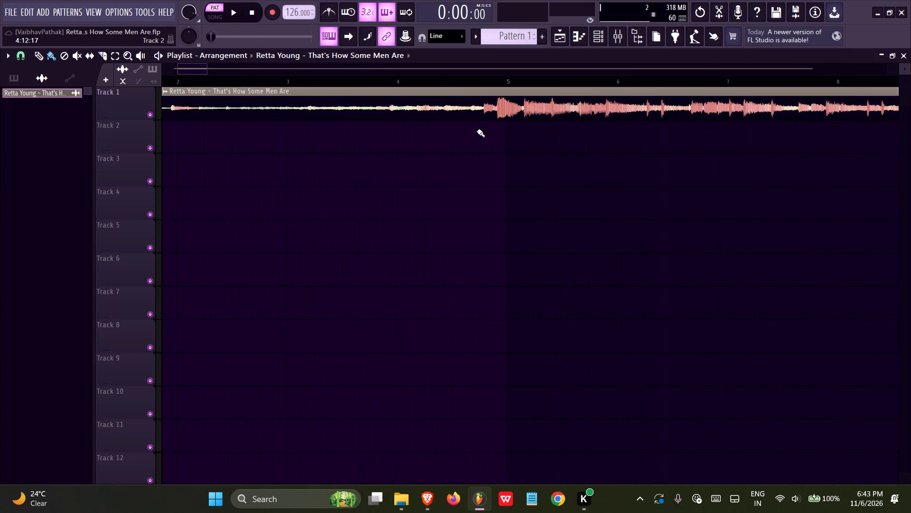
ctrl+scroll(477, 131, up, 5)
key(space)
ctrl+scroll(558, 160, down, 5)
ctrl+scroll(353, 148, down, 6)
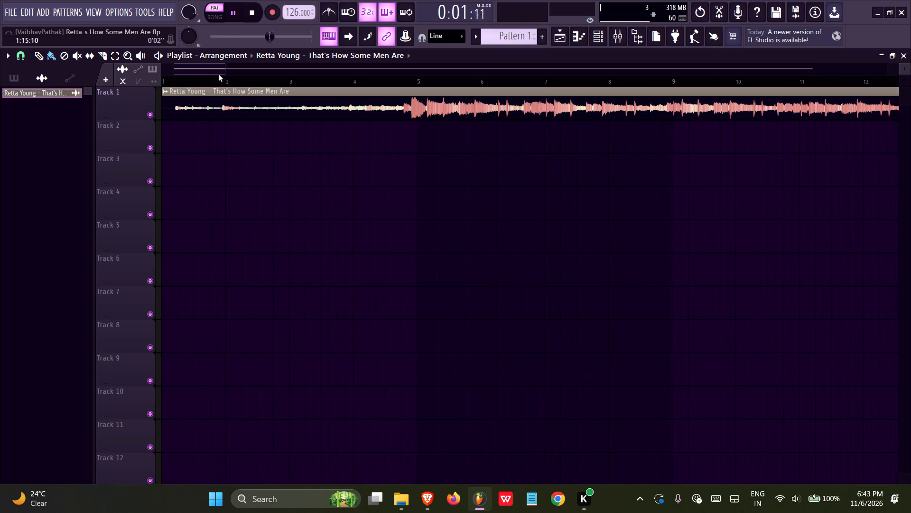
click(213, 16)
Slip the audio inside the Track 1 clip earlier so the beat after the intro hit lands on bar 5.
ctrl+scroll(451, 135, up, 8)
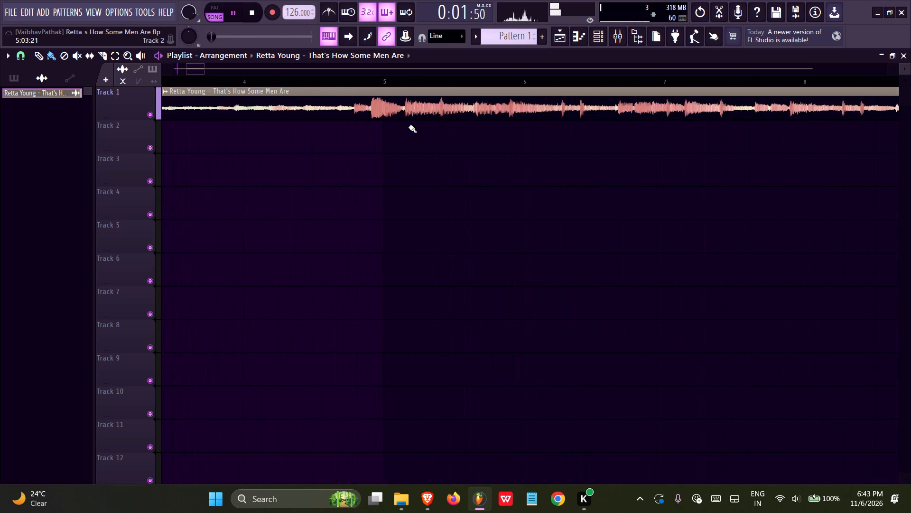
ctrl+scroll(409, 126, up, 6)
click(90, 54)
drag(419, 109, 398, 109)
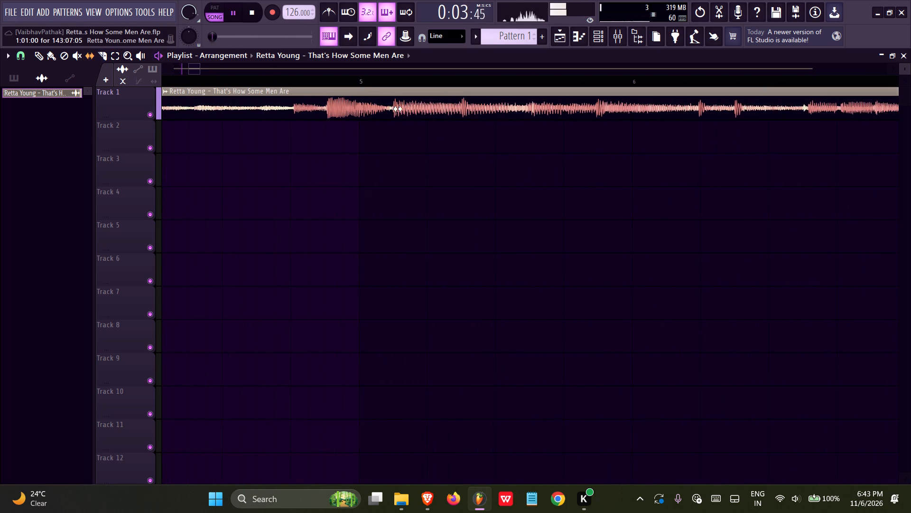
drag(398, 109, 375, 107)
ctrl+scroll(360, 127, up, 11)
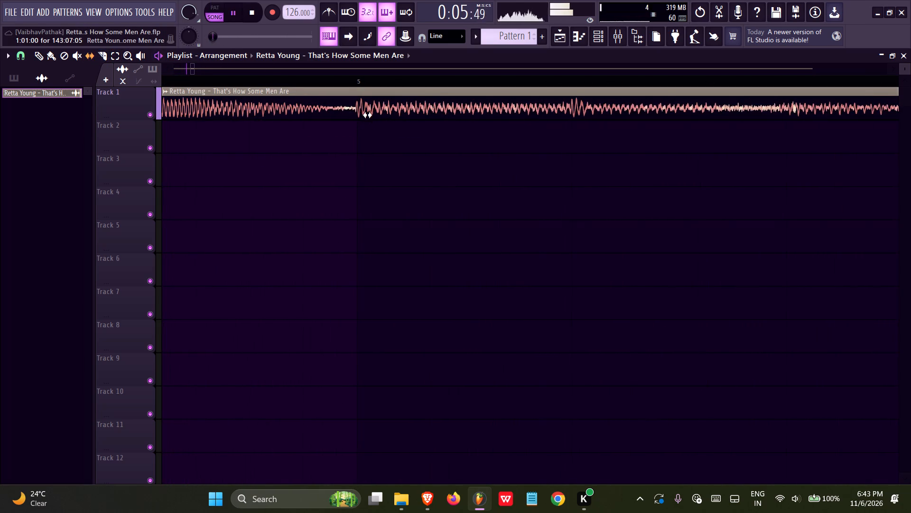
ctrl+scroll(368, 114, down, 12)
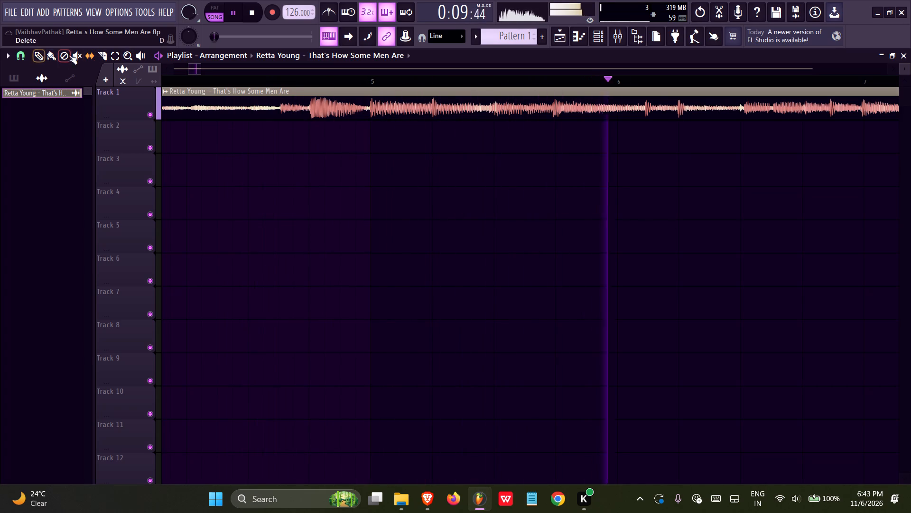
Slice the Track 1 audio clip at bar 5.
click(111, 54)
click(106, 53)
ctrl+scroll(294, 140, up, 18)
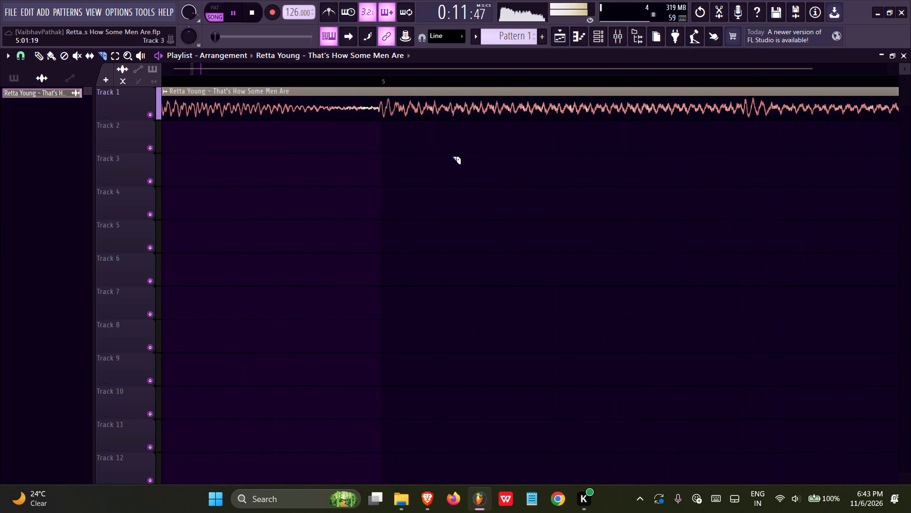
ctrl+scroll(452, 156, up, 4)
shift+drag(382, 119, 388, 76)
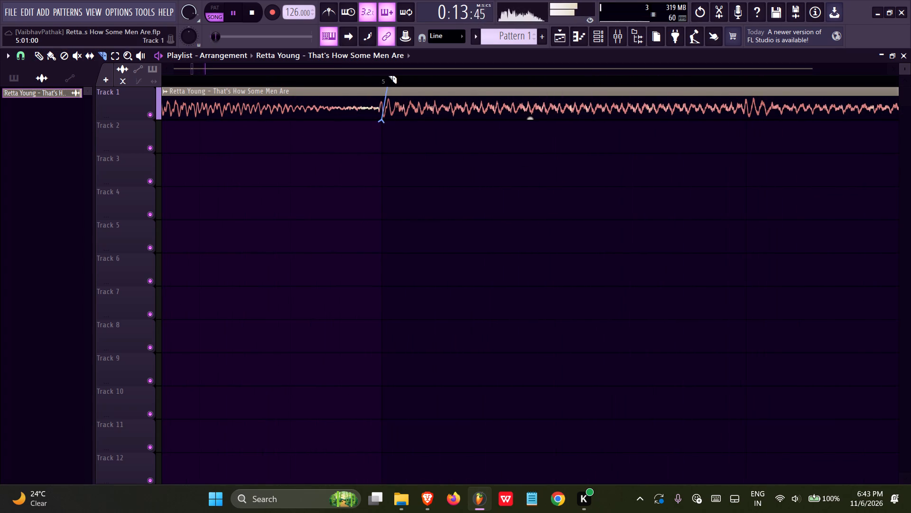
shift+drag(388, 76, 381, 76)
ctrl+scroll(440, 172, down, 20)
ctrl+scroll(440, 172, down, 13)
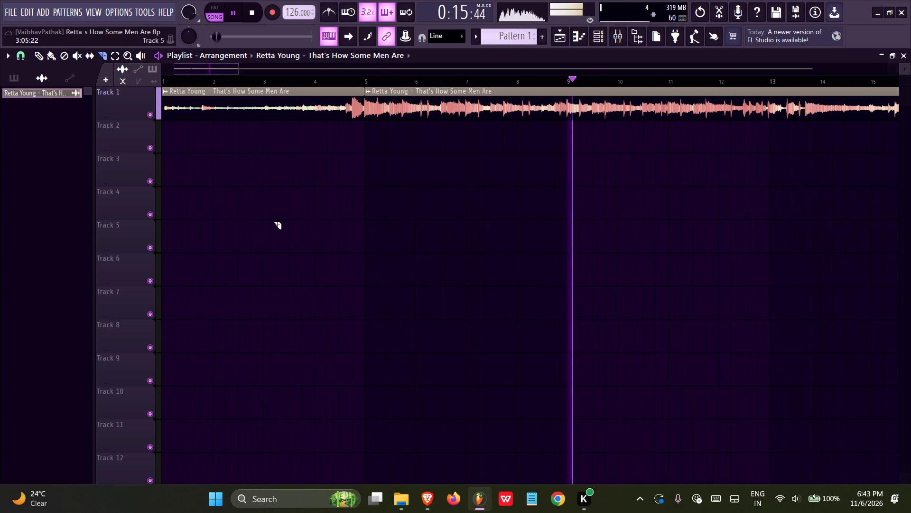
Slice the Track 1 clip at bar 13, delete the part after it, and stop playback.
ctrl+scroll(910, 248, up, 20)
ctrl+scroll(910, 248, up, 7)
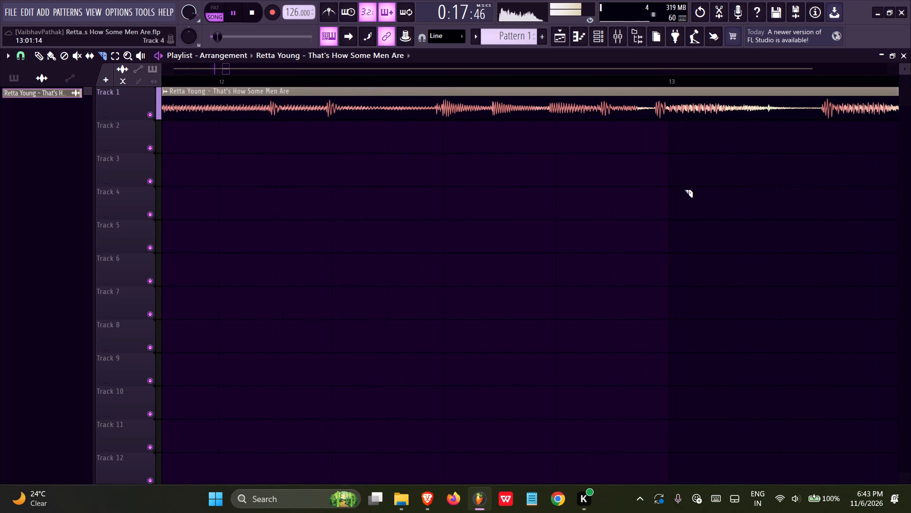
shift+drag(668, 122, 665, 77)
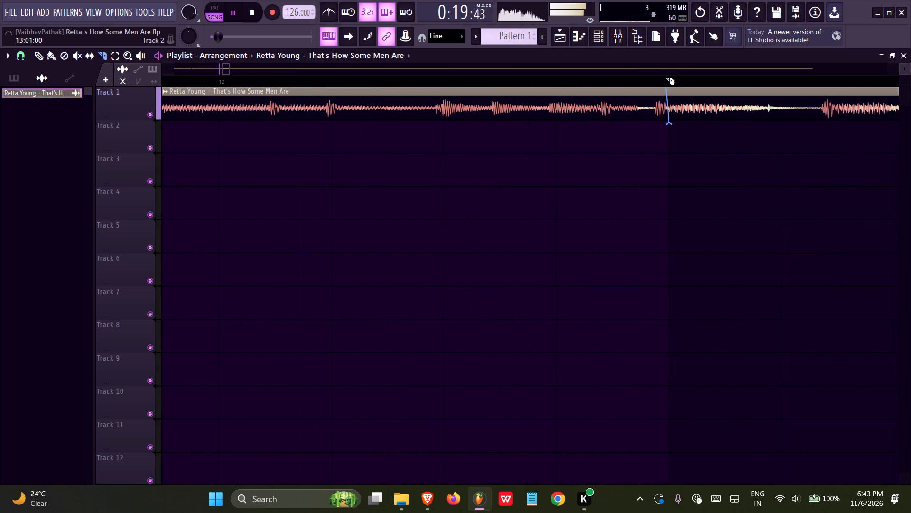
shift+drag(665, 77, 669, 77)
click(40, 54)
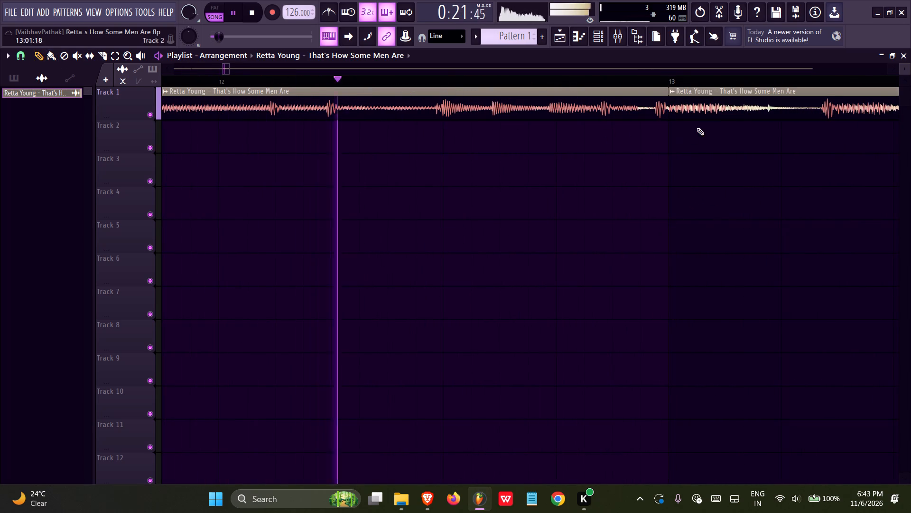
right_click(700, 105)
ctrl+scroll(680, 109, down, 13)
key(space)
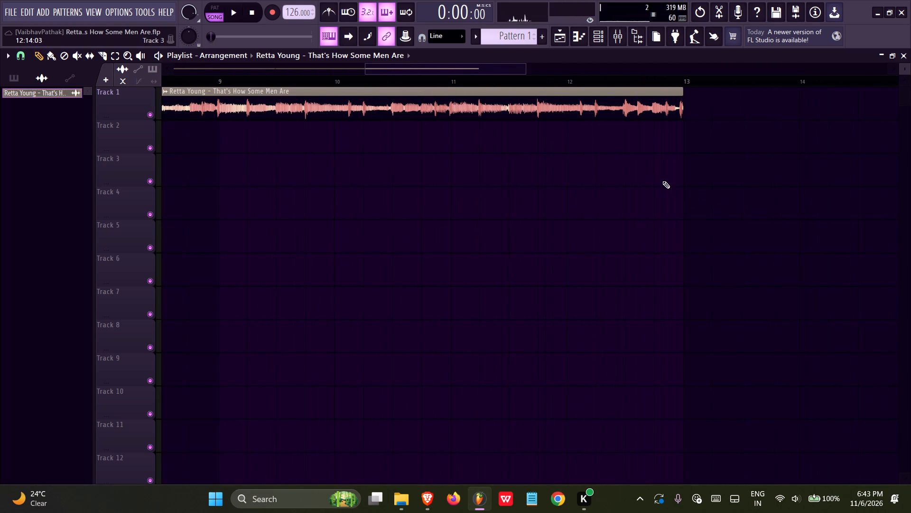
With the song playing, slice the Track 1 clip at bar 9 and delete everything after it.
key(ctrl+space)
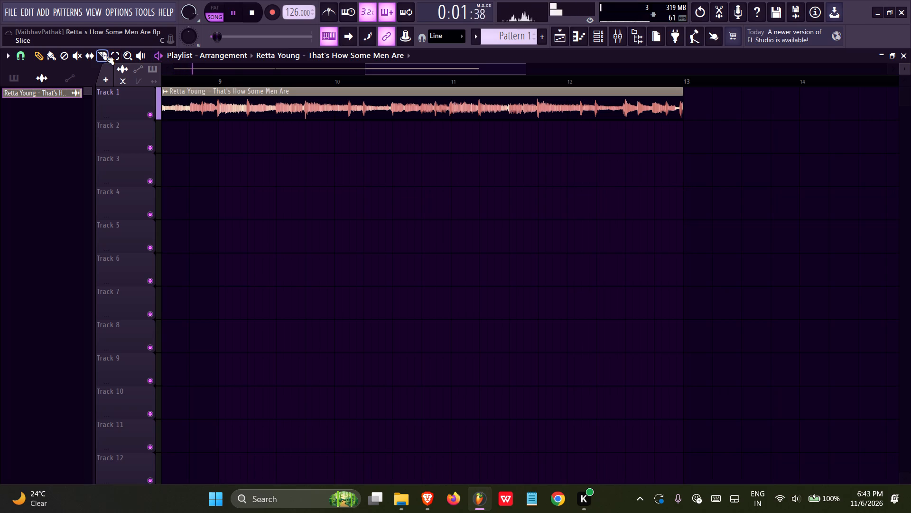
click(102, 53)
middle_drag(341, 133, 701, 137)
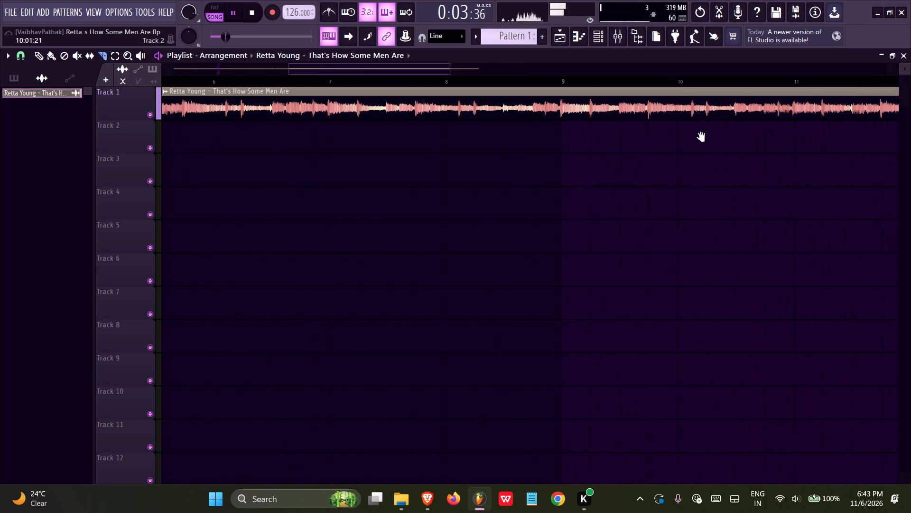
middle_drag(701, 137, 646, 131)
ctrl+scroll(527, 150, up, 9)
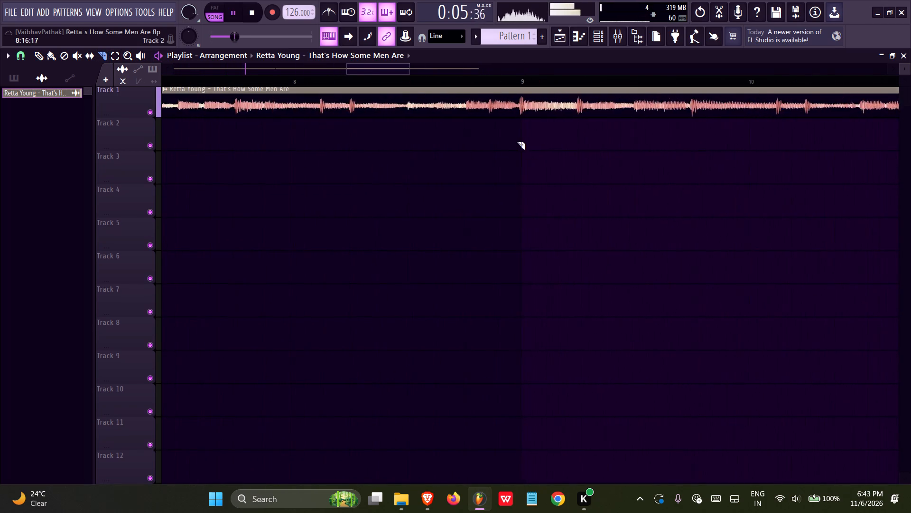
ctrl+scroll(517, 142, up, 13)
shift+drag(505, 120, 507, 88)
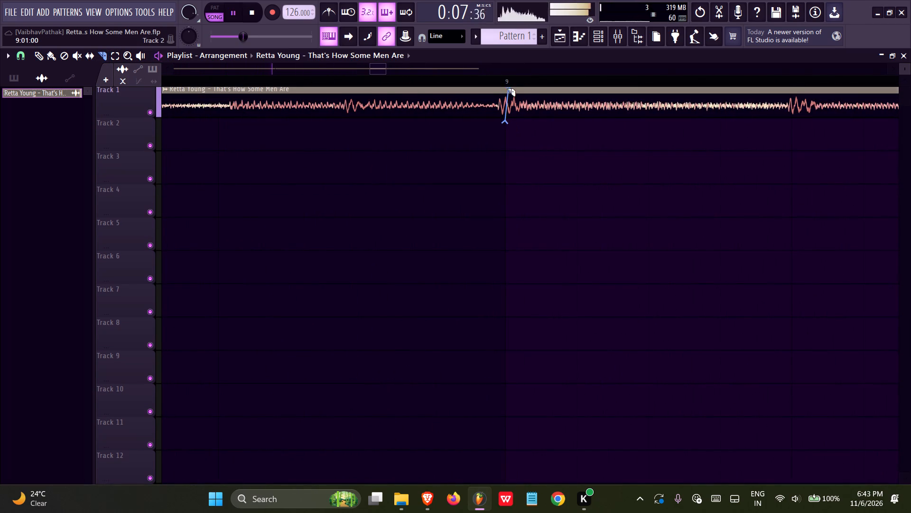
shift+drag(507, 88, 505, 83)
click(38, 52)
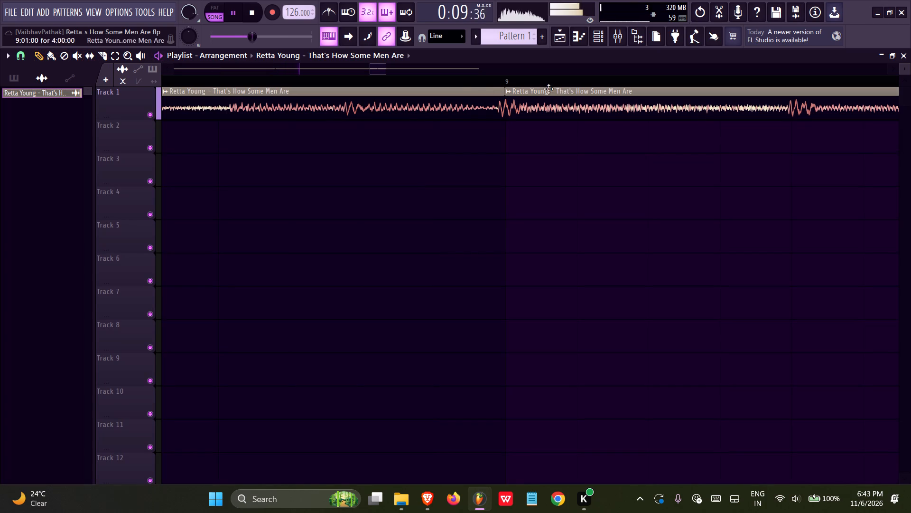
right_click(554, 93)
ctrl+scroll(537, 112, down, 20)
ctrl+scroll(537, 112, down, 7)
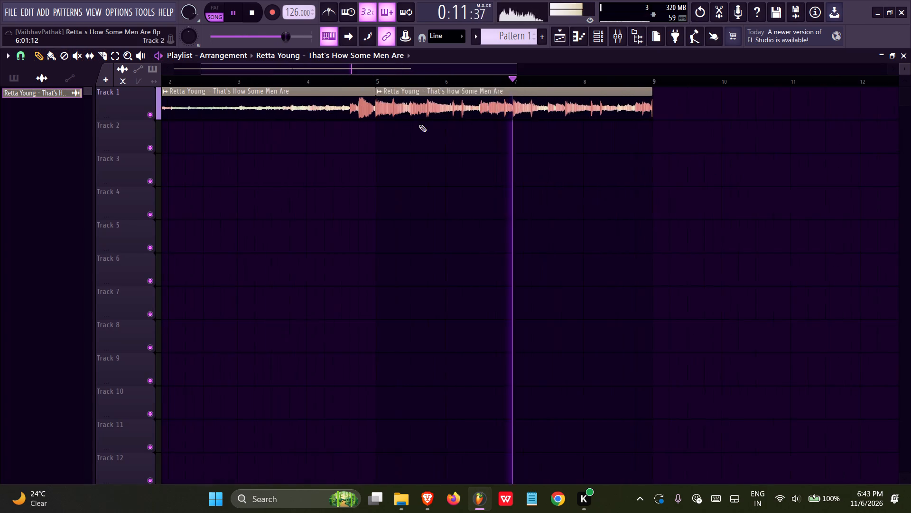
Duplicate the four-bar clip that starts at bar 5 so the copy occupies bars 9 to 13.
ctrl+click(403, 107)
key(ctrl+b)
ctrl+scroll(491, 160, up, 5)
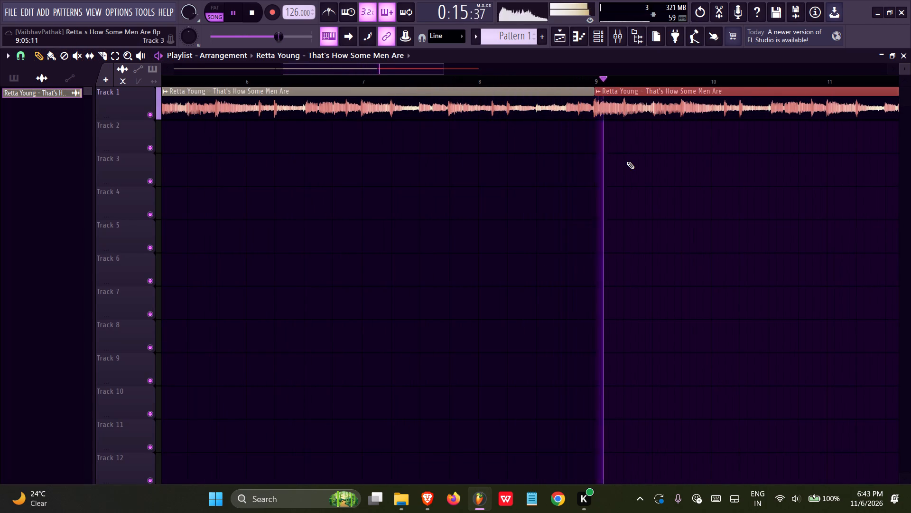
ctrl+scroll(471, 162, down, 5)
ctrl+scroll(545, 159, down, 4)
Save the project.
key(ctrl+s)
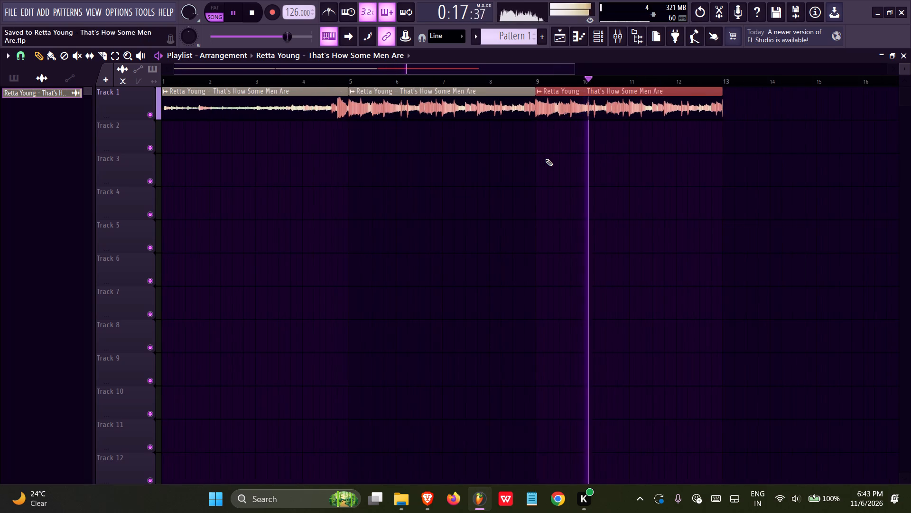
Stop playback and replay the arrangement from the beginning to hear the looped section.
key(space)
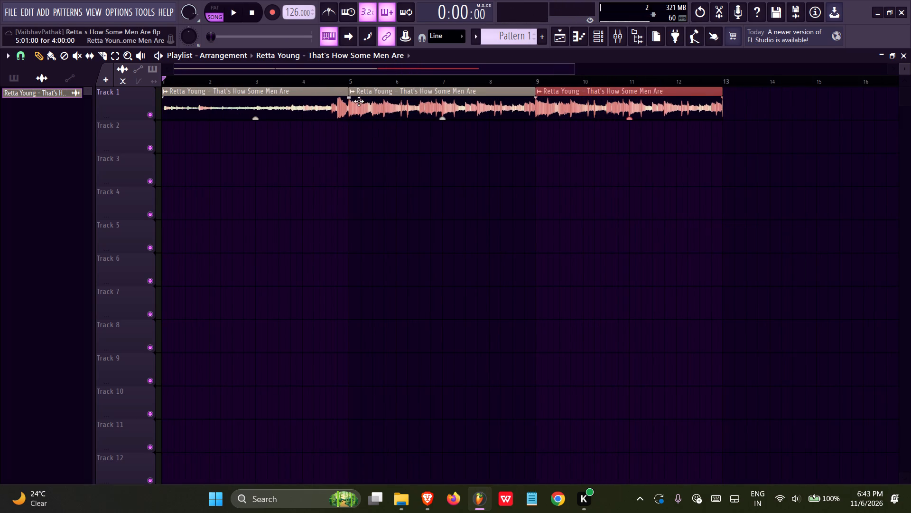
middle_drag(223, 131, 338, 142)
key(space)
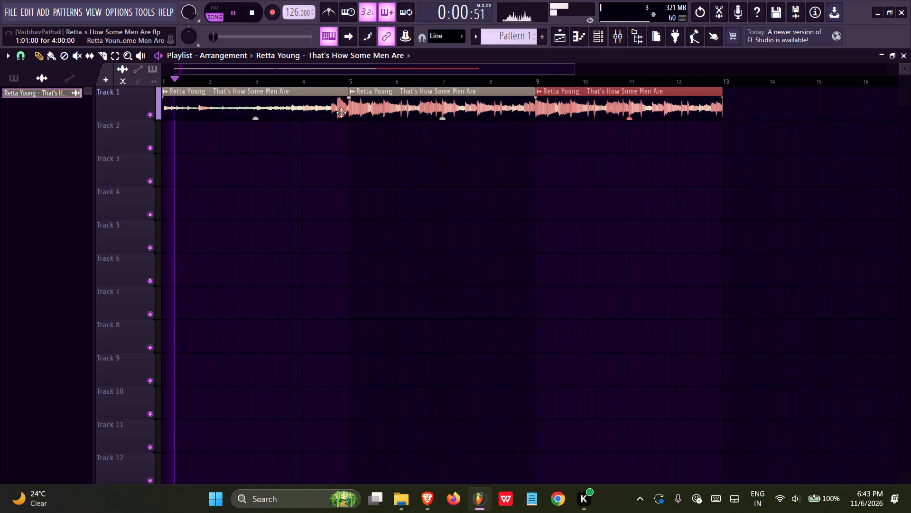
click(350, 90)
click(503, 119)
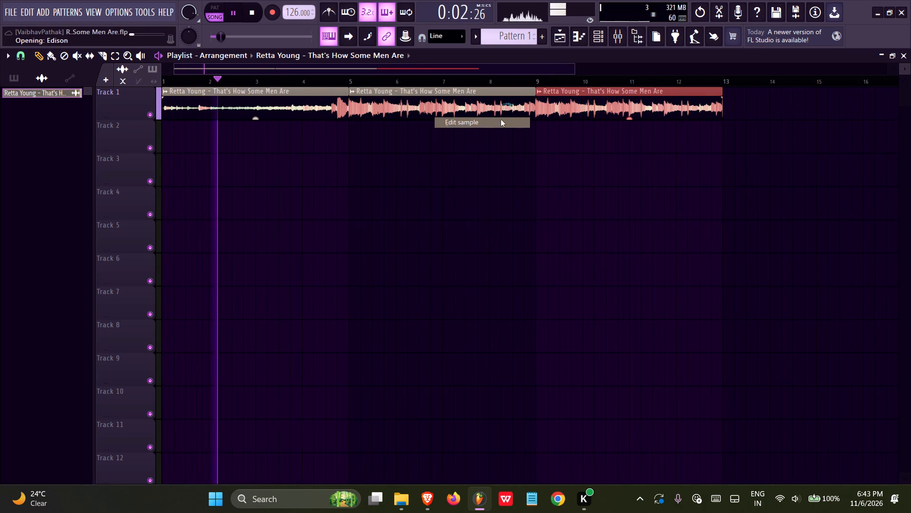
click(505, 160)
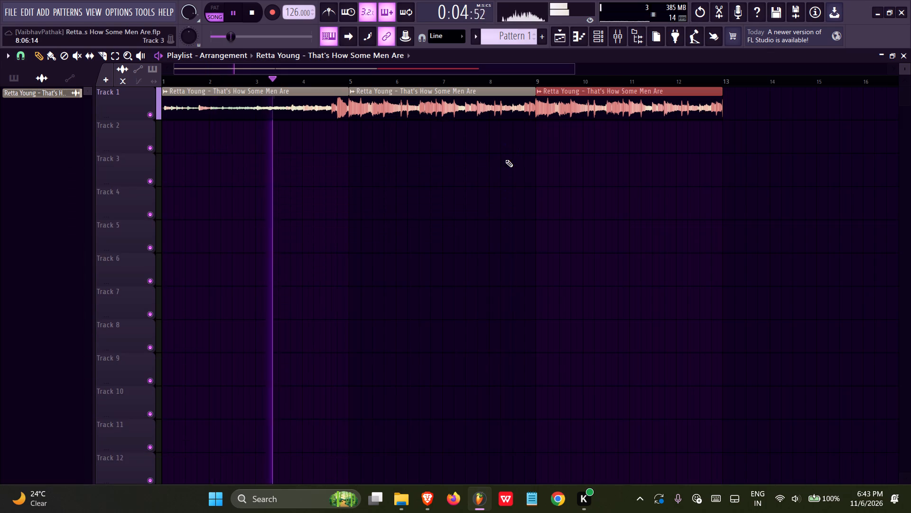
Make the Track 1 clips at bar 5 and bar 9 each unique as a sample.
click(350, 89)
click(457, 109)
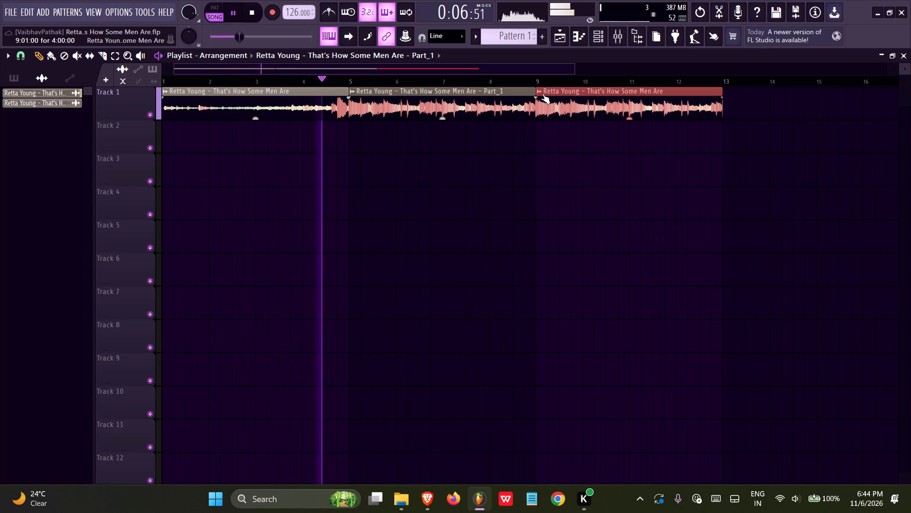
click(540, 93)
click(643, 110)
Delete the clip at bar 9 from Track 1 and stop playback.
right_click(615, 100)
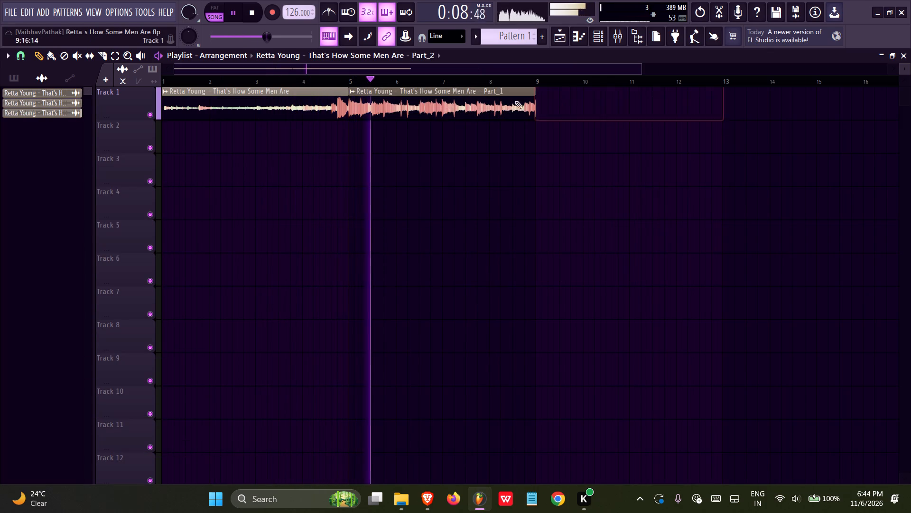
key(space)
Raise the time-stretching pitch of the Part_1 clip at bar 5 and preview its sample.
double_click(413, 102)
drag(197, 179, 197, 178)
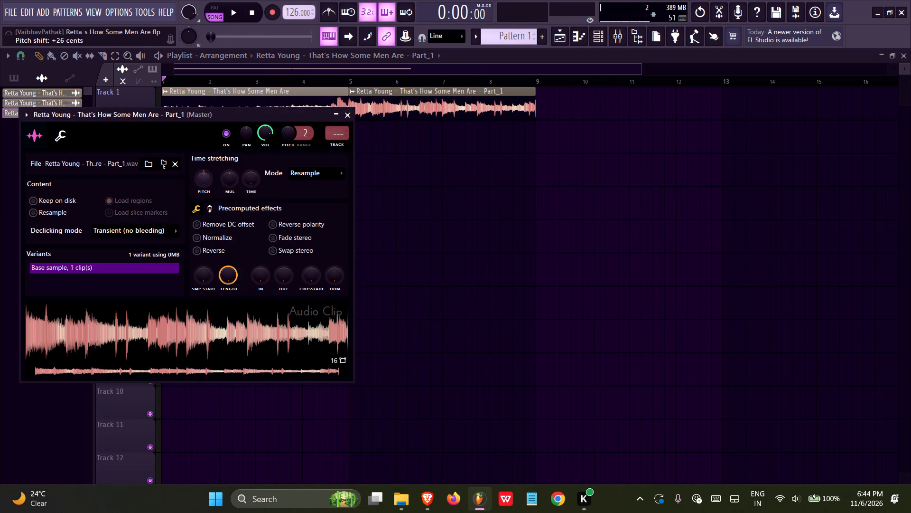
drag(197, 178, 201, 87)
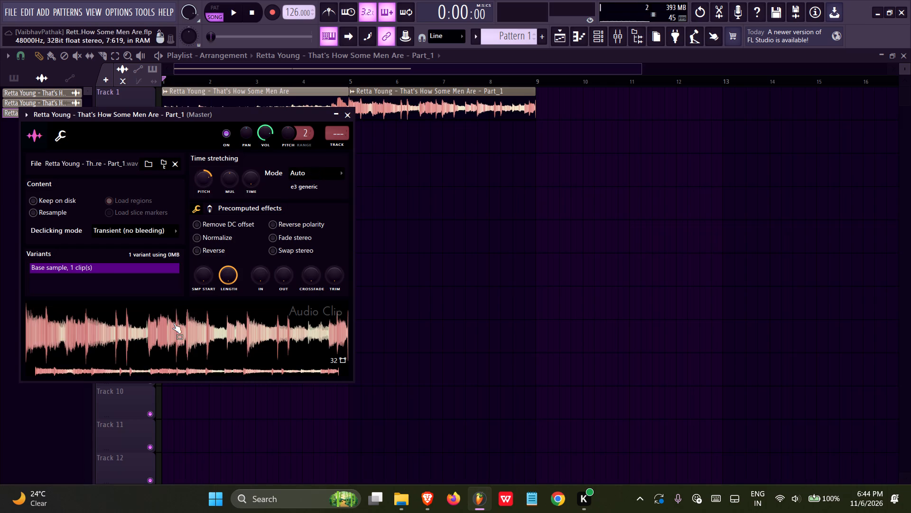
click(174, 323)
right_click(413, 213)
double_click(371, 104)
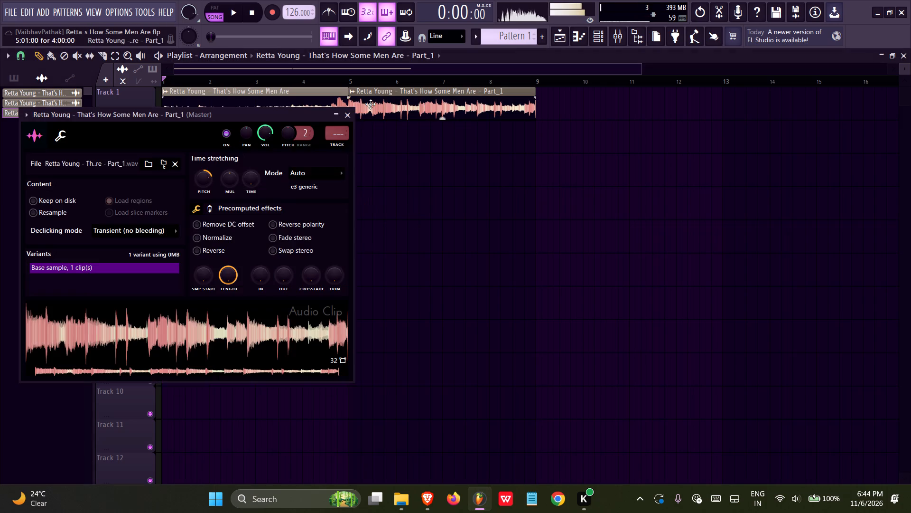
right_click(394, 153)
Make the first Track 1 clip, bars 1 to 5, unique as its own sample.
double_click(300, 99)
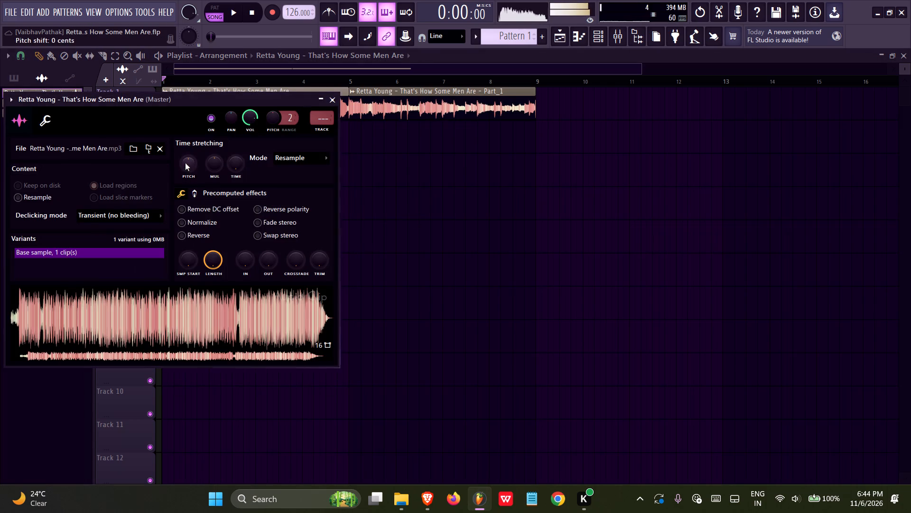
right_drag(427, 154, 411, 144)
click(164, 92)
click(281, 114)
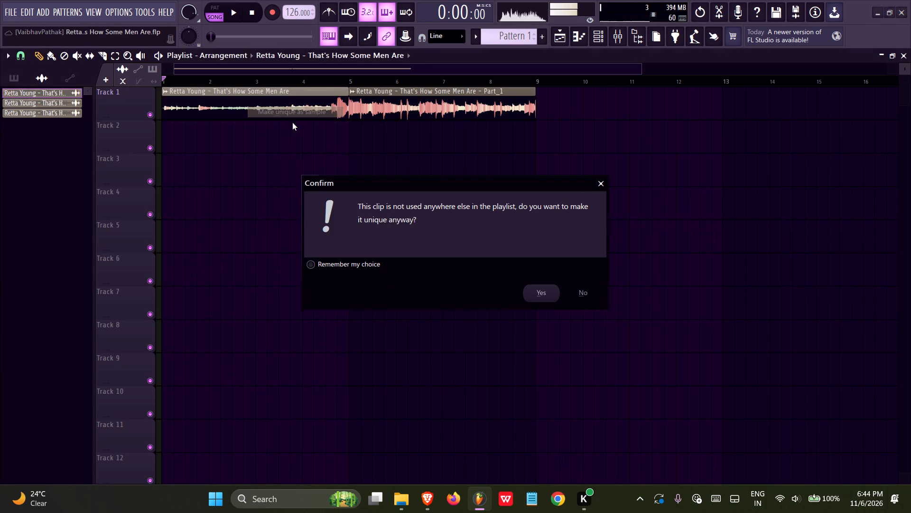
click(527, 287)
Raise the time-stretching pitch of the new Part_3 clip at bar 1.
double_click(234, 93)
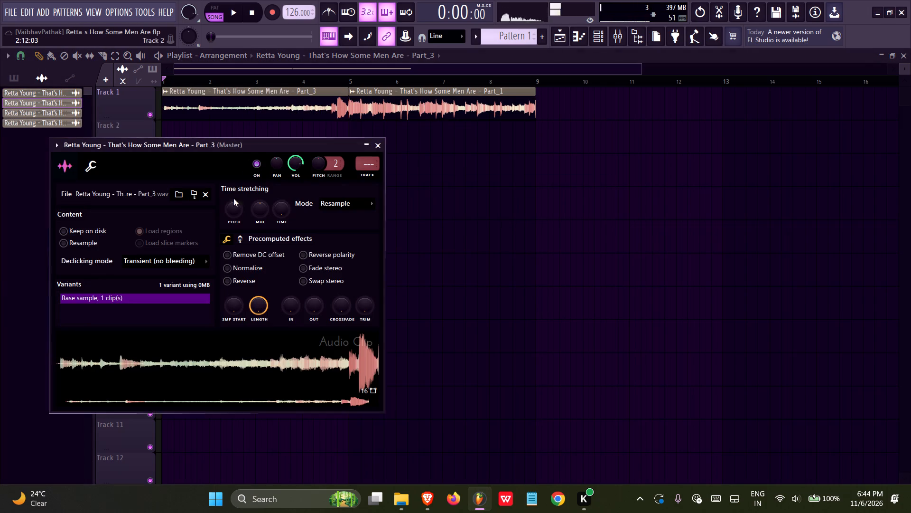
drag(233, 210, 235, 119)
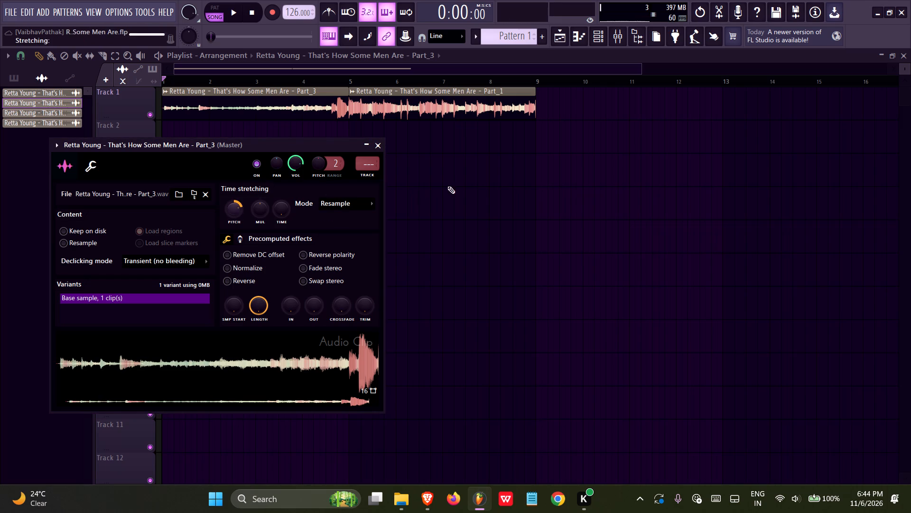
right_click(457, 182)
Start playing the arrangement and save the project.
key(space)
key(ctrl+s)
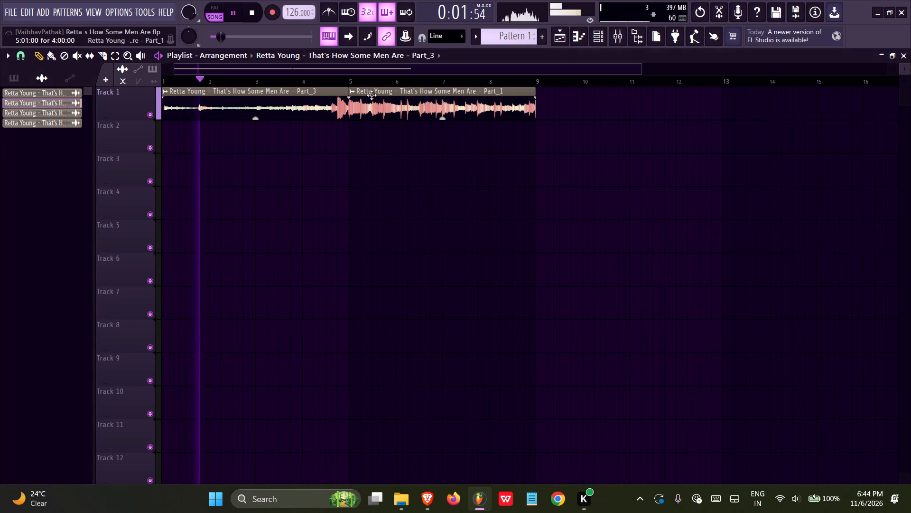
Listen to the transition between the two pitched clips from just before bar 5, and stop playback.
ctrl+scroll(324, 123, up, 20)
ctrl+scroll(352, 188, down, 6)
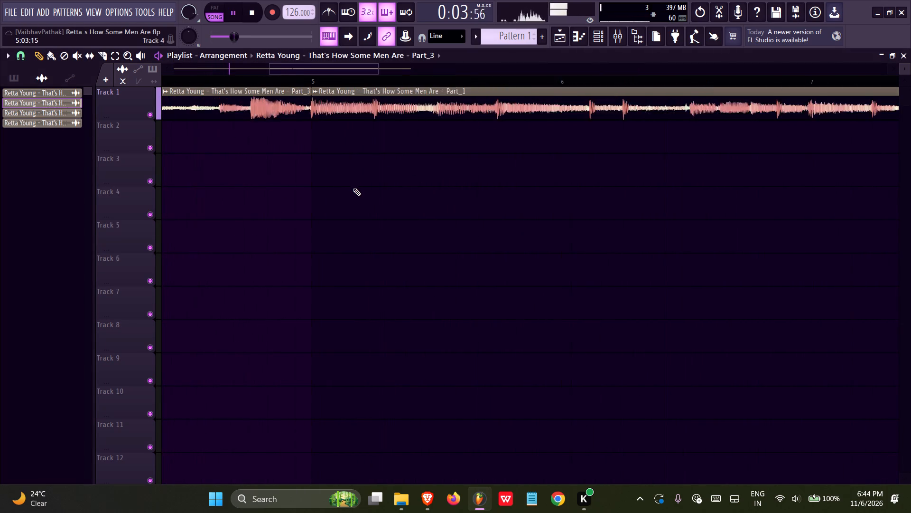
ctrl+scroll(361, 182, up, 4)
double_click(257, 75)
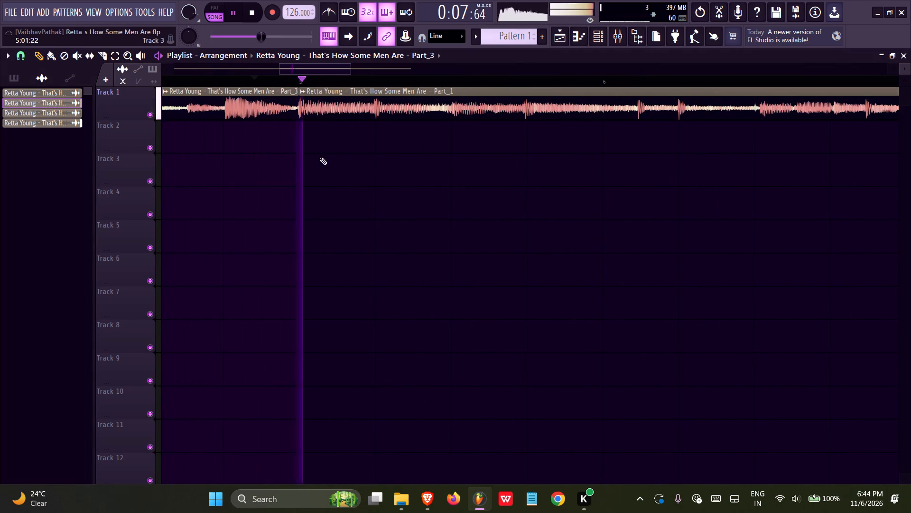
key(space)
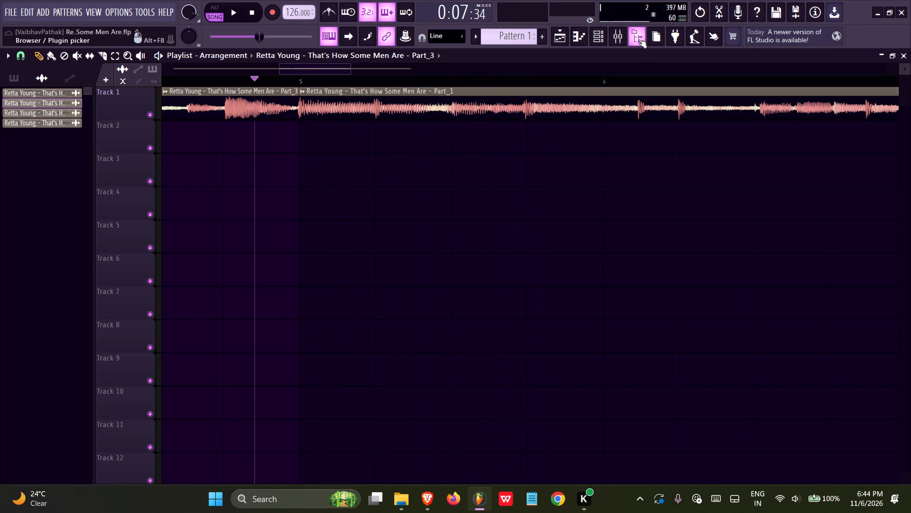
Save the project and open the MAXEYY - KANYE WEST DRUM STASH kit from DRUM KITS in the sample browser.
click(638, 39)
key(ctrl+s)
click(65, 128)
scroll(68, 190, up, 4)
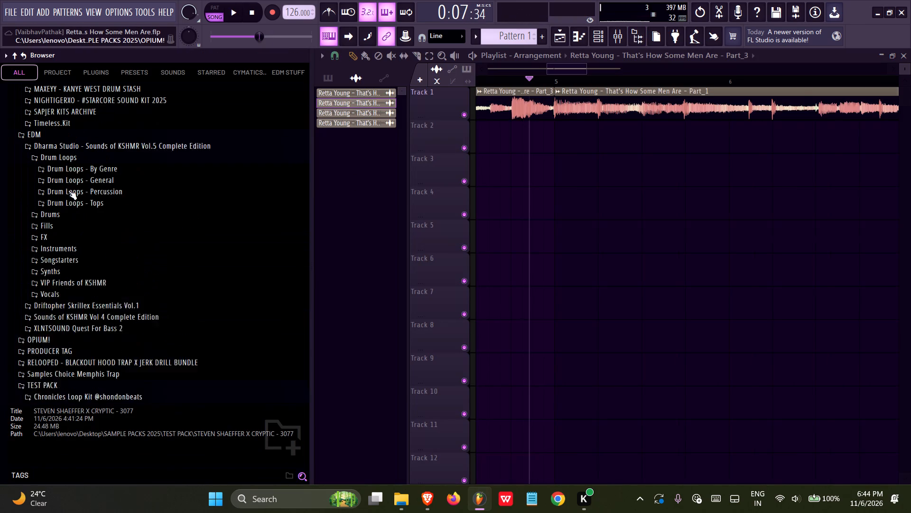
click(50, 161)
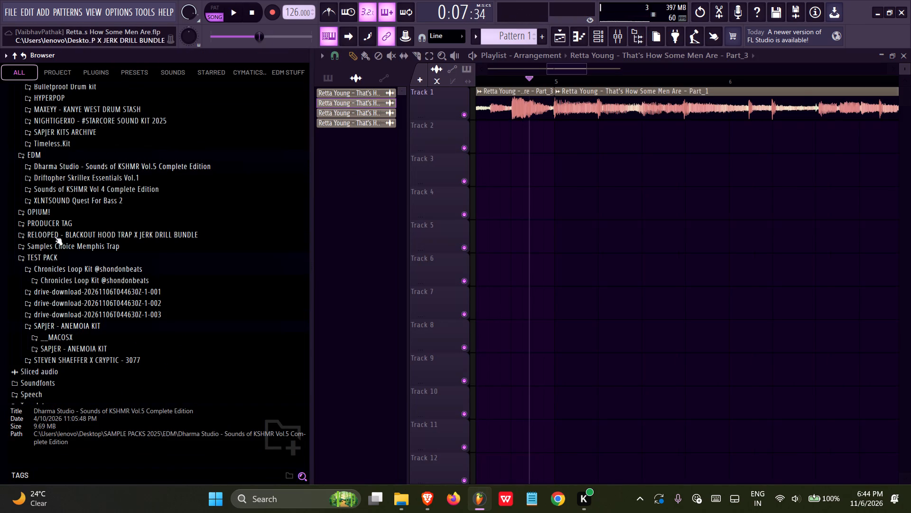
click(49, 262)
scroll(51, 268, up, 2)
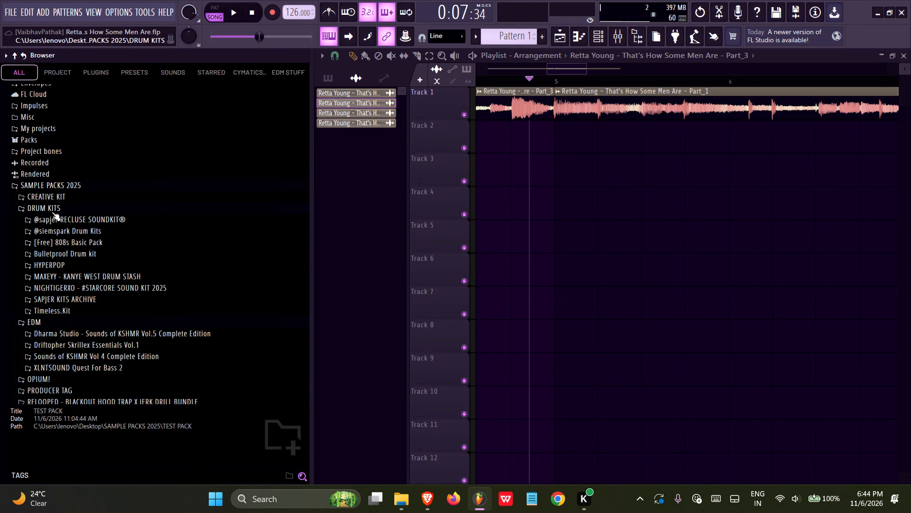
click(48, 273)
click(58, 288)
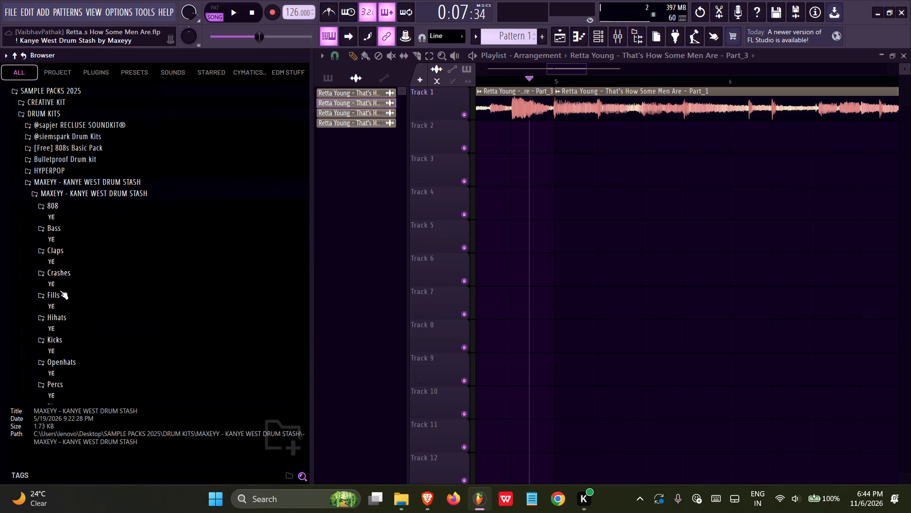
scroll(63, 288, down, 1)
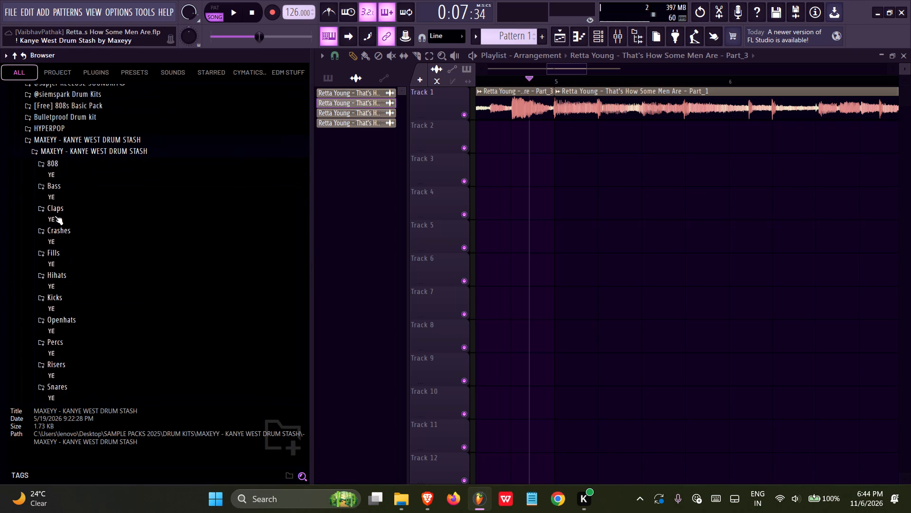
Audition samples in the kit's Claps folder, including NOISE CLAP, and close the folder.
click(54, 210)
click(63, 262)
click(68, 289)
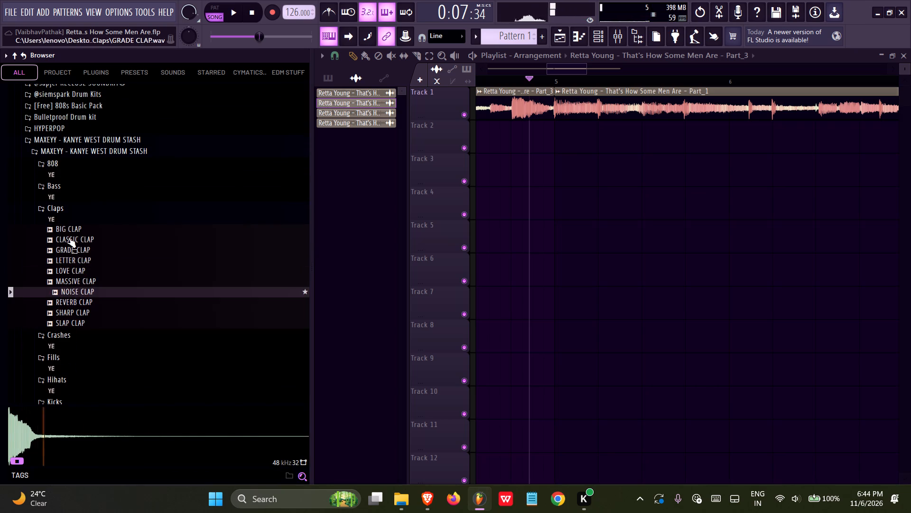
click(57, 210)
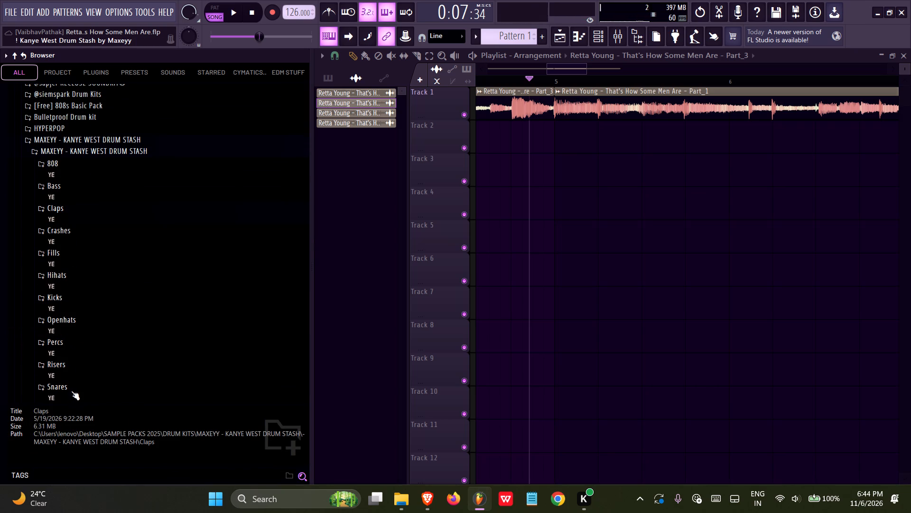
Audition samples in the kit's Snares folder, comparing INSIDE SNARE and KING SNARE.
click(71, 391)
click(79, 349)
drag(81, 368, 81, 373)
click(92, 386)
click(91, 382)
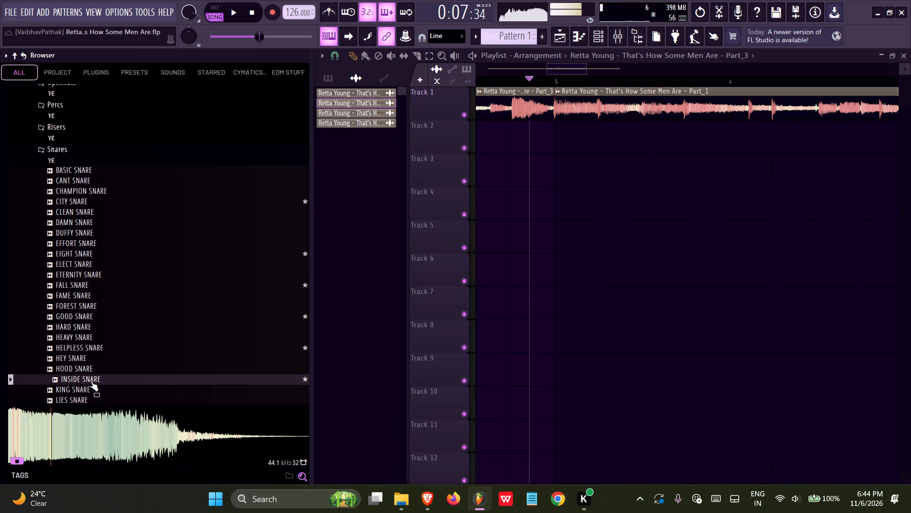
click(84, 387)
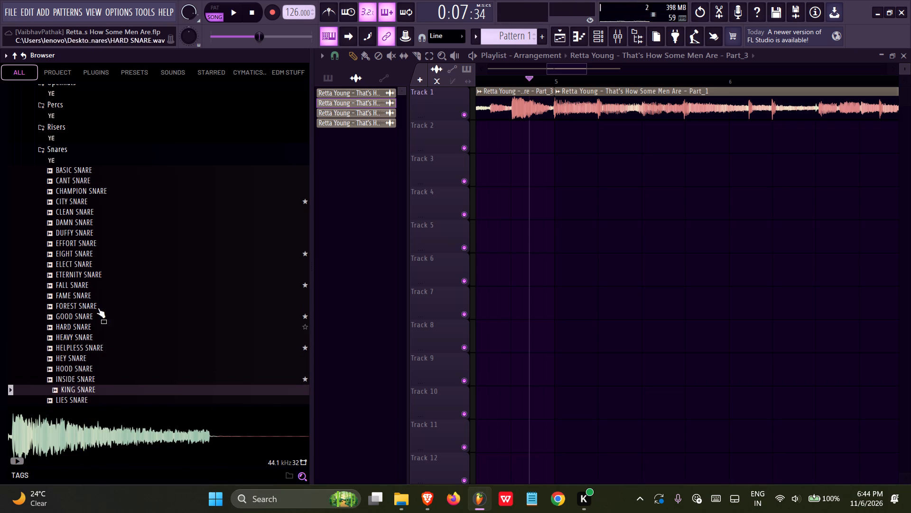
click(100, 277)
click(93, 281)
click(105, 374)
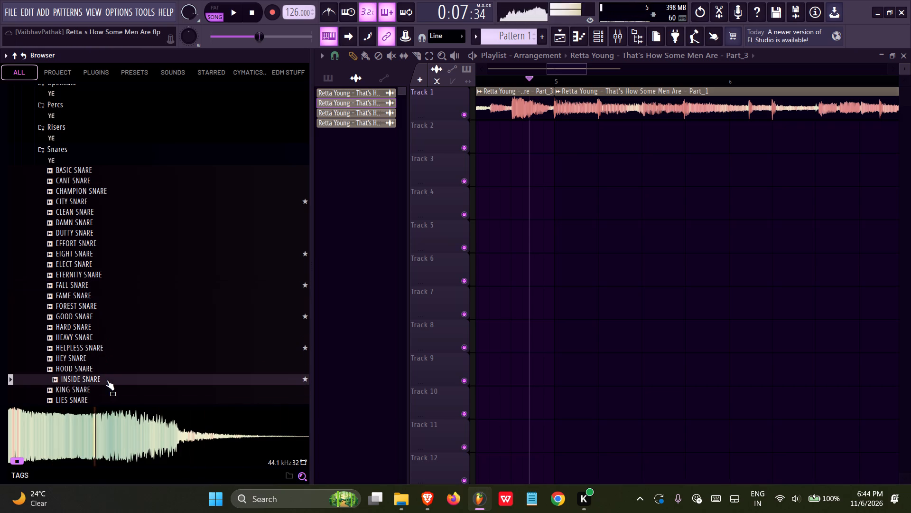
click(88, 388)
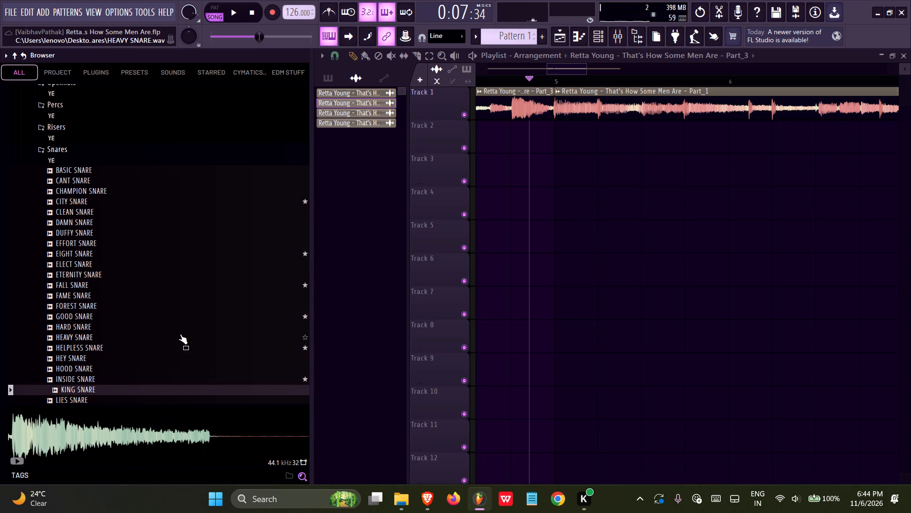
click(87, 376)
Add INSIDE SNARE to the Channel rack as a new channel.
click(591, 43)
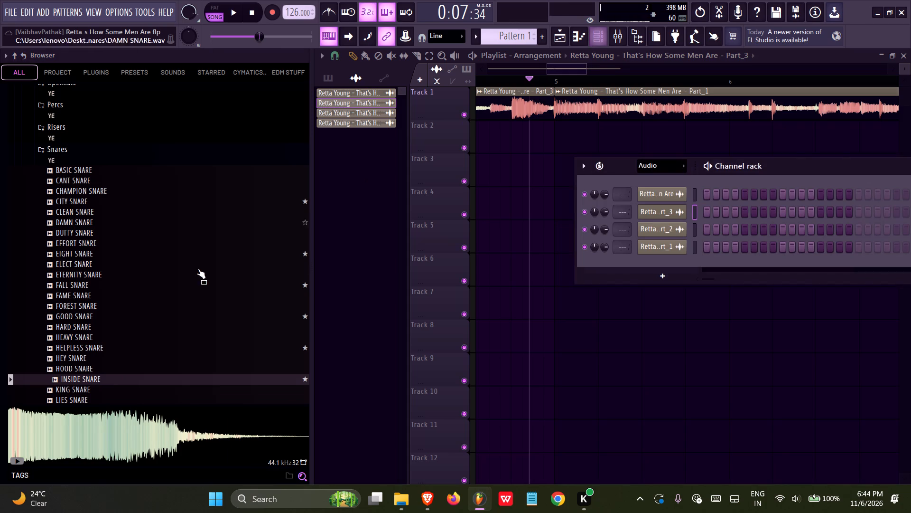
drag(86, 379, 614, 271)
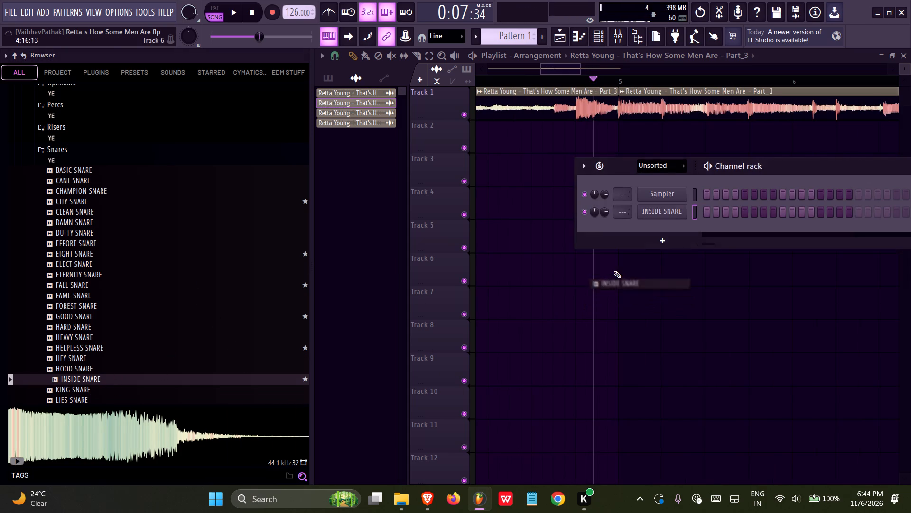
Program a single INSIDE SNARE hit on step 9 of Pattern 1.
drag(788, 207, 783, 207)
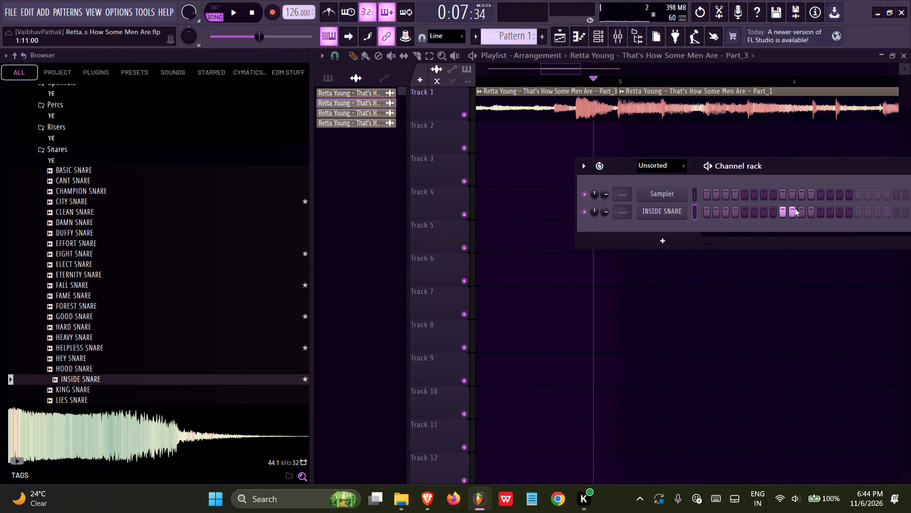
right_click(791, 209)
click(684, 271)
right_click(702, 274)
Place a one-bar Pattern 1 clip on Track 3, starting at bar 5.
click(507, 40)
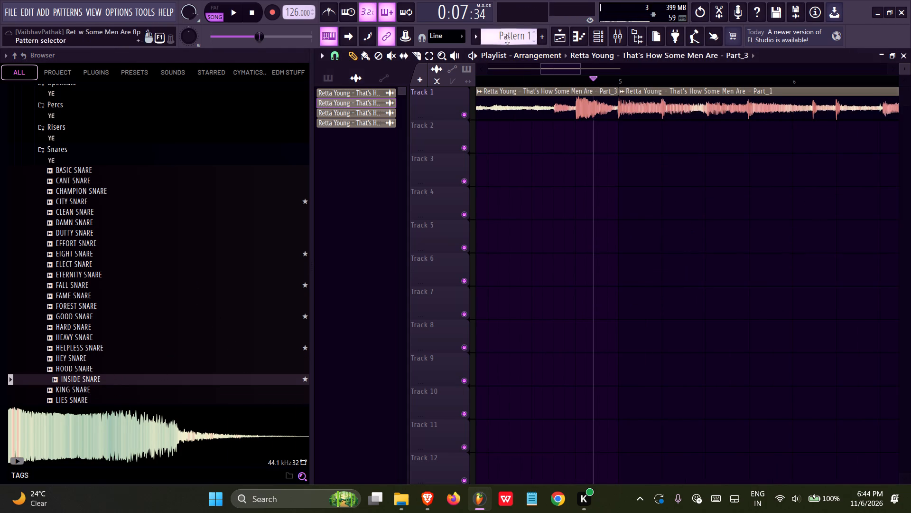
click(632, 133)
ctrl+scroll(641, 146, up, 10)
drag(639, 133, 606, 177)
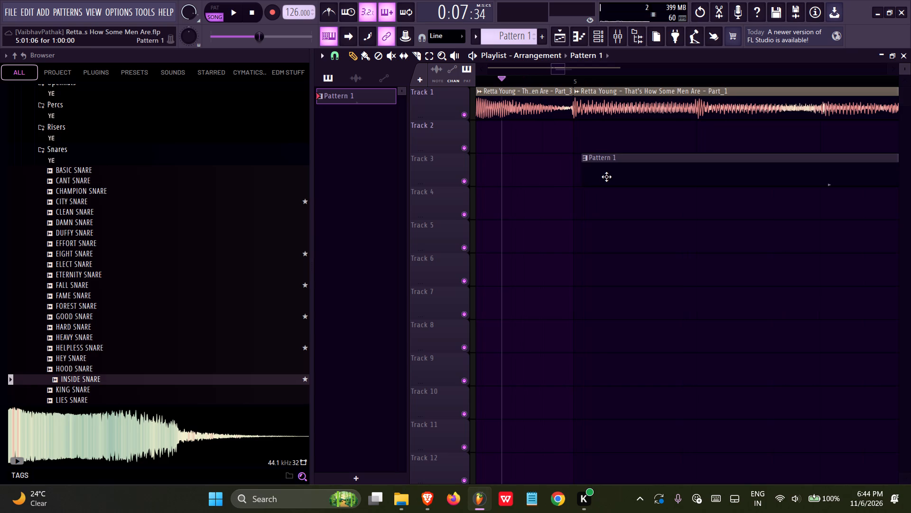
drag(606, 177, 599, 170)
ctrl+scroll(594, 172, up, 14)
ctrl+scroll(454, 199, down, 10)
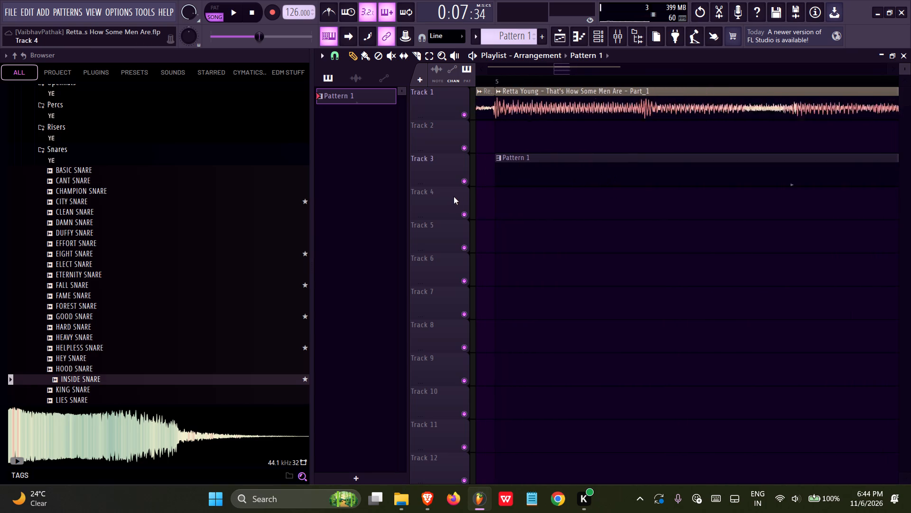
Duplicate the Pattern 1 clip three times so the snare fills bars 5 to 9 on Track 3.
ctrl+scroll(454, 197, down, 17)
ctrl+click(537, 167)
key(ctrl+b)
key(ctrl+b)
key(ctrl+b)
Play the arrangement with the snare pattern and save the project.
middle_drag(634, 161, 641, 158)
key(space)
key(ctrl+s)
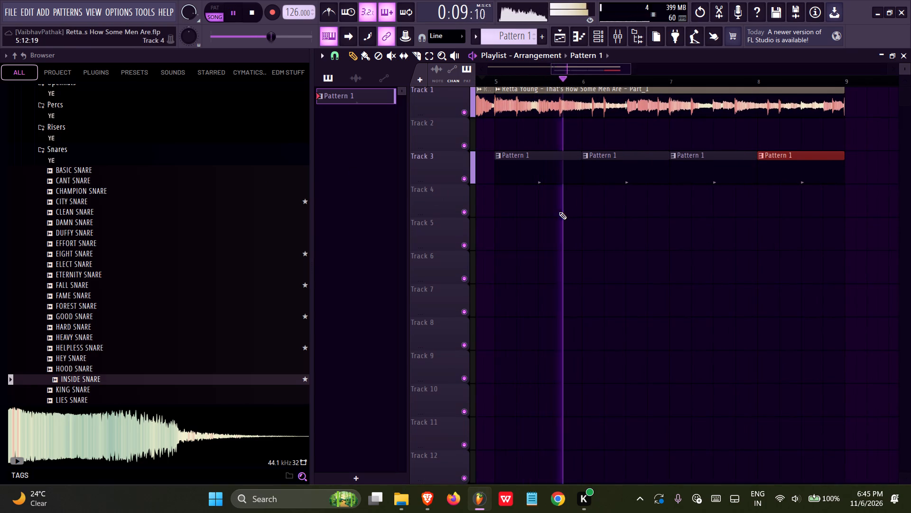
Cue the song position just before bar 5, ahead of the Part_1 sample's start.
scroll(559, 212, up, 4)
ctrl+scroll(671, 242, down, 4)
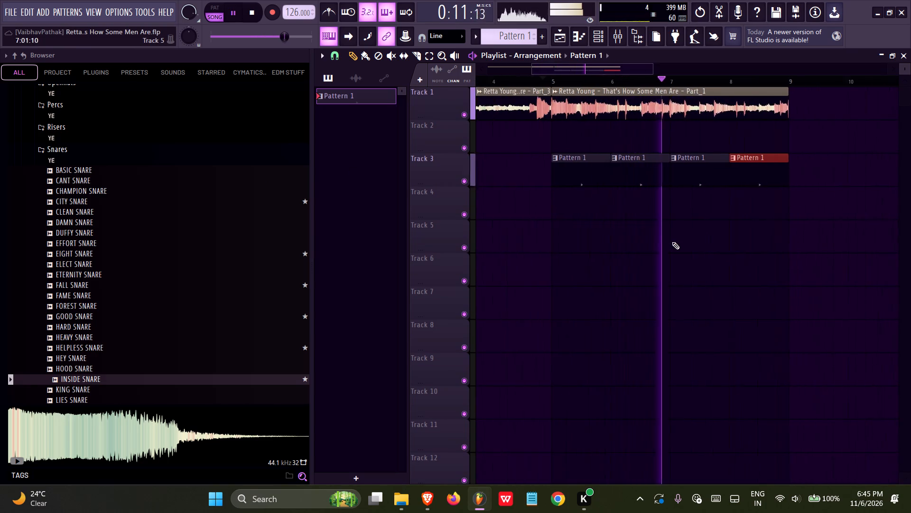
ctrl+scroll(633, 226, up, 11)
middle_drag(521, 129, 608, 131)
scroll(530, 129, up, 1)
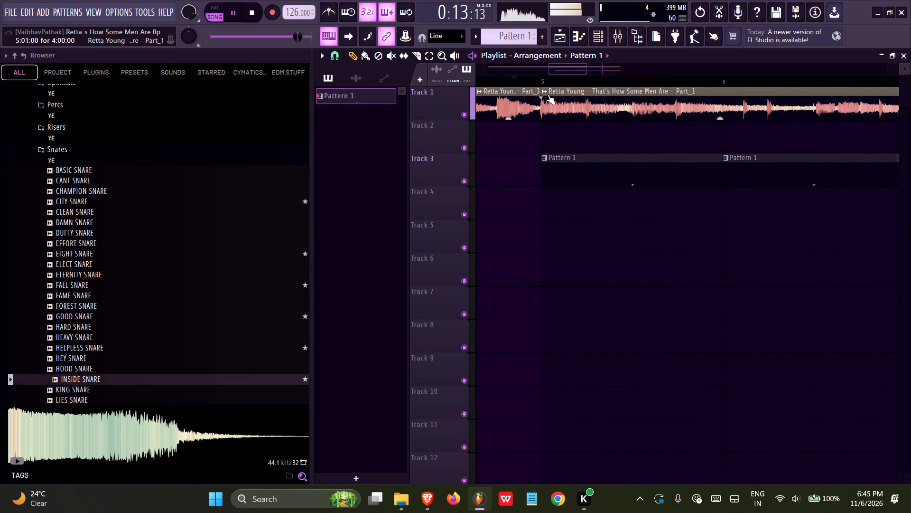
click(509, 80)
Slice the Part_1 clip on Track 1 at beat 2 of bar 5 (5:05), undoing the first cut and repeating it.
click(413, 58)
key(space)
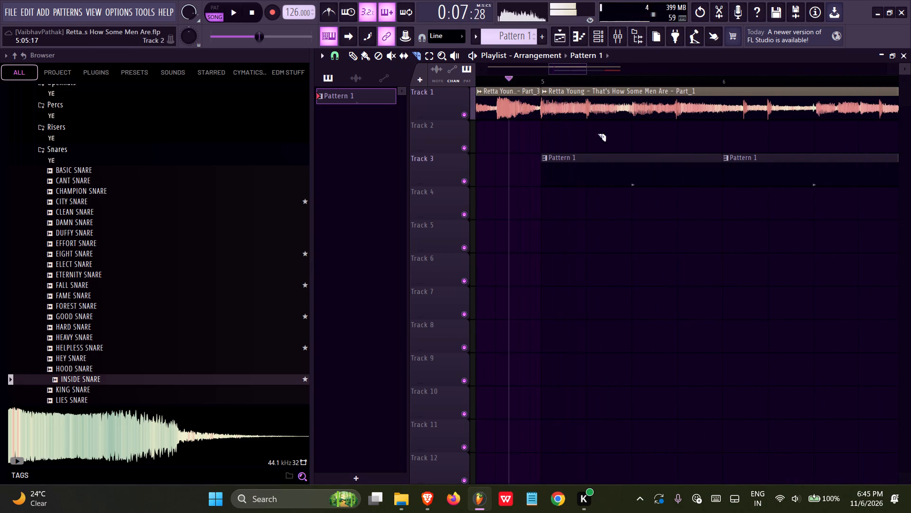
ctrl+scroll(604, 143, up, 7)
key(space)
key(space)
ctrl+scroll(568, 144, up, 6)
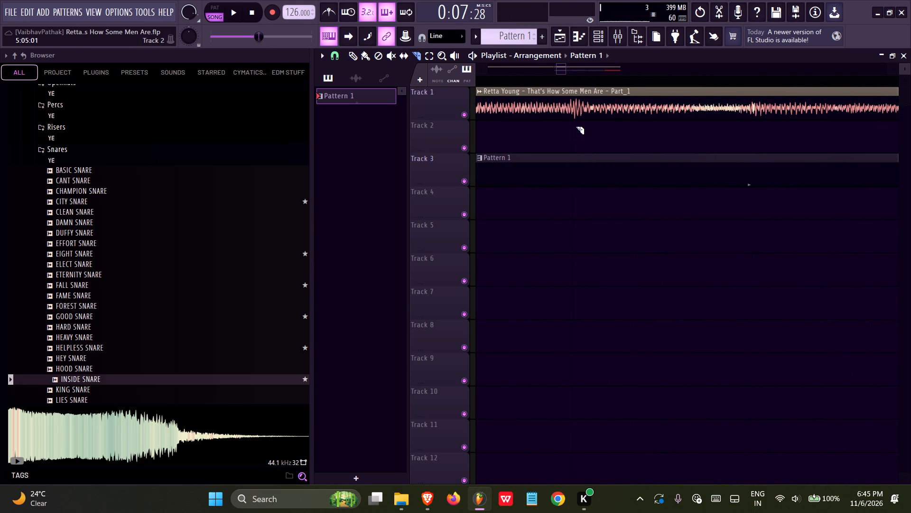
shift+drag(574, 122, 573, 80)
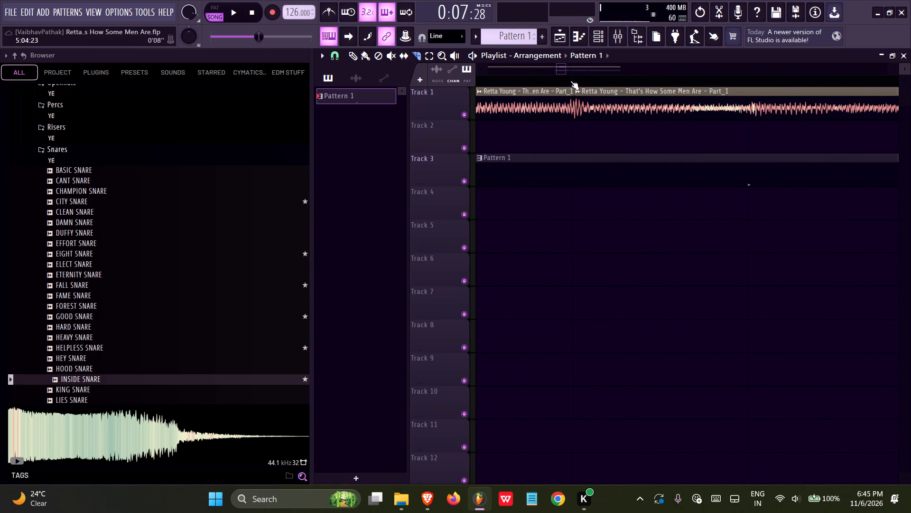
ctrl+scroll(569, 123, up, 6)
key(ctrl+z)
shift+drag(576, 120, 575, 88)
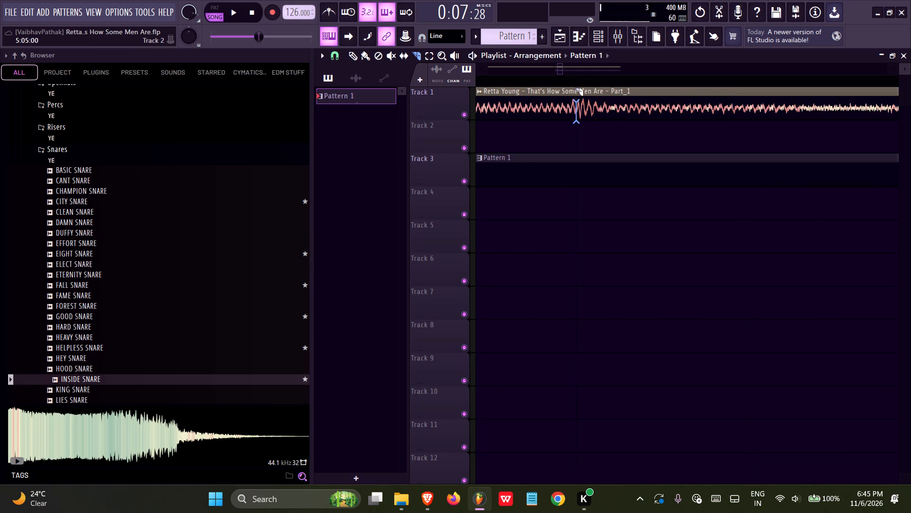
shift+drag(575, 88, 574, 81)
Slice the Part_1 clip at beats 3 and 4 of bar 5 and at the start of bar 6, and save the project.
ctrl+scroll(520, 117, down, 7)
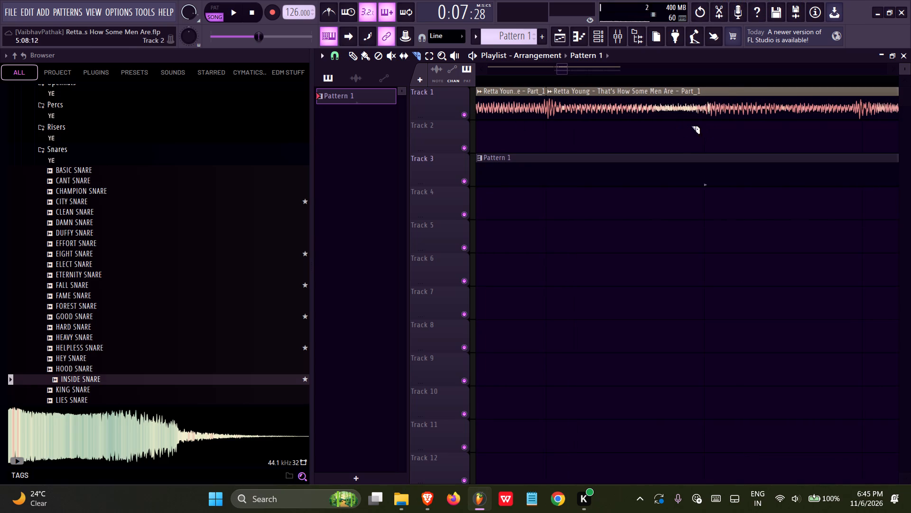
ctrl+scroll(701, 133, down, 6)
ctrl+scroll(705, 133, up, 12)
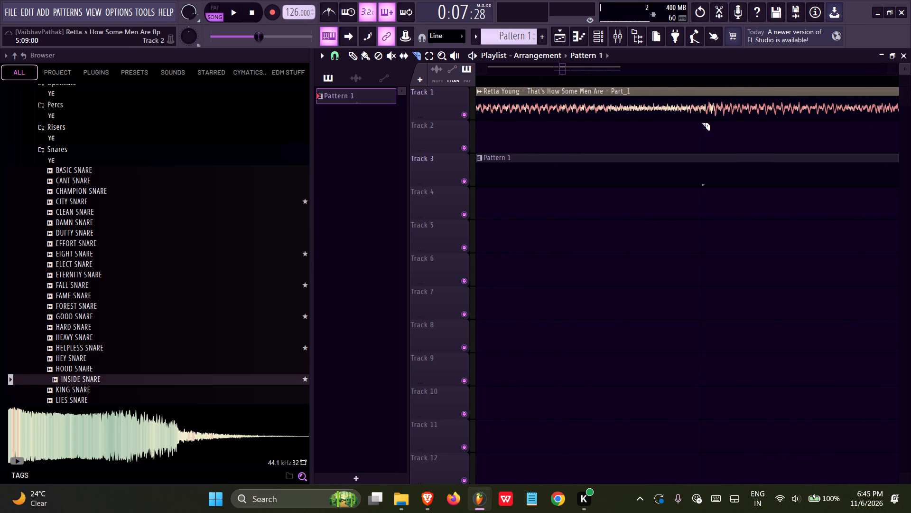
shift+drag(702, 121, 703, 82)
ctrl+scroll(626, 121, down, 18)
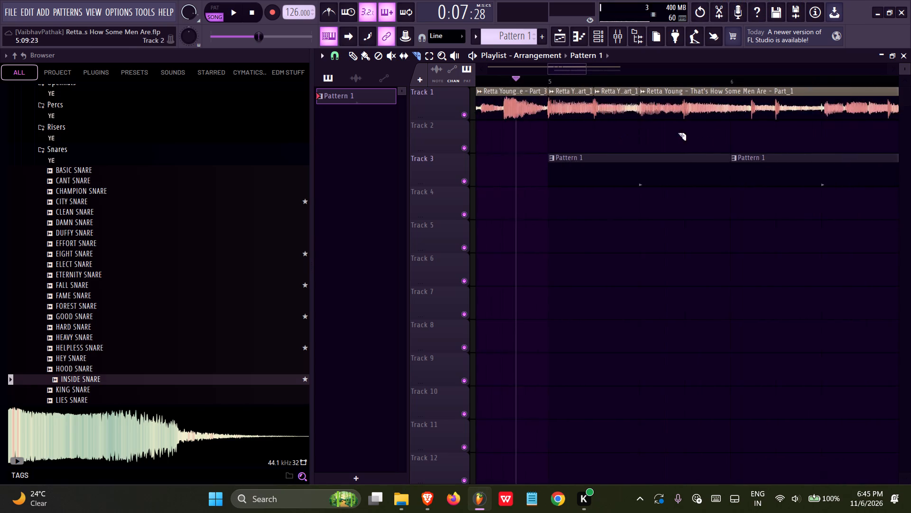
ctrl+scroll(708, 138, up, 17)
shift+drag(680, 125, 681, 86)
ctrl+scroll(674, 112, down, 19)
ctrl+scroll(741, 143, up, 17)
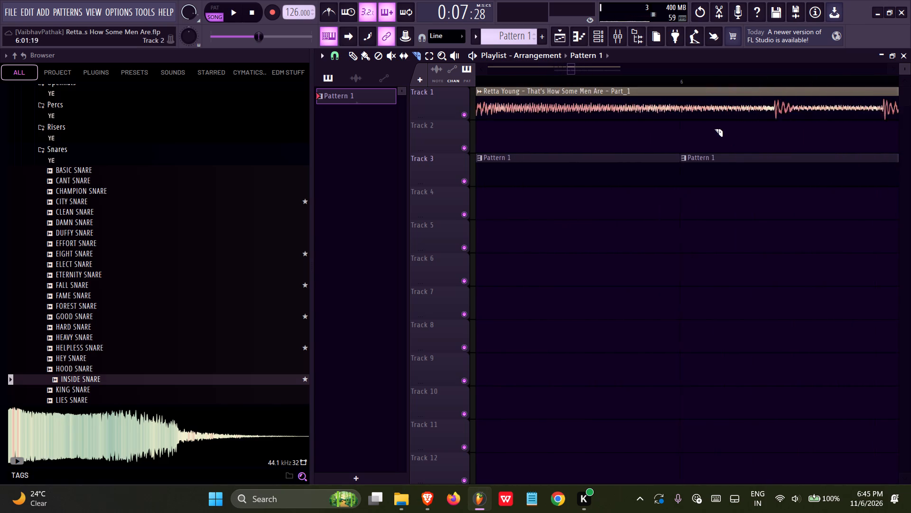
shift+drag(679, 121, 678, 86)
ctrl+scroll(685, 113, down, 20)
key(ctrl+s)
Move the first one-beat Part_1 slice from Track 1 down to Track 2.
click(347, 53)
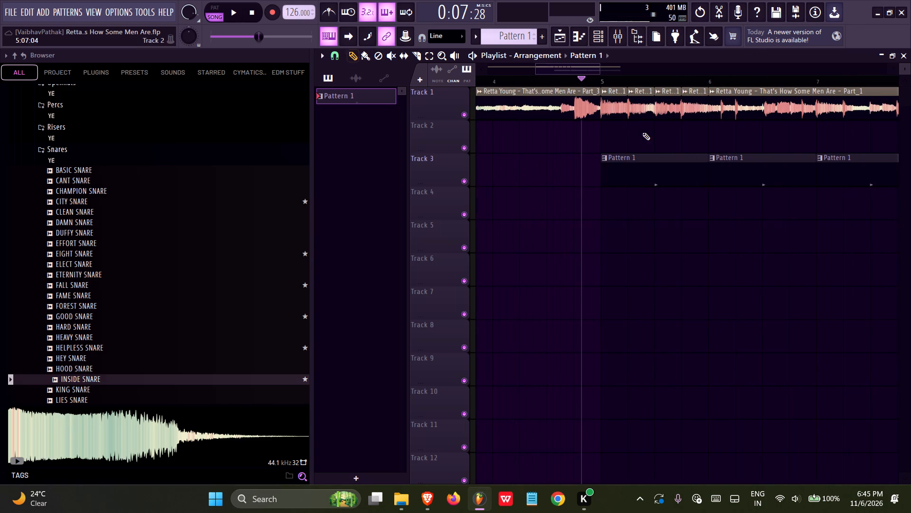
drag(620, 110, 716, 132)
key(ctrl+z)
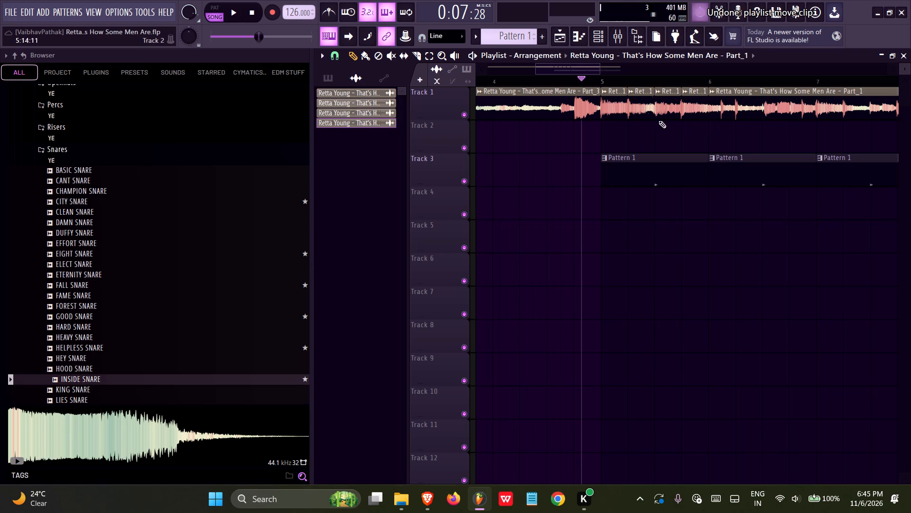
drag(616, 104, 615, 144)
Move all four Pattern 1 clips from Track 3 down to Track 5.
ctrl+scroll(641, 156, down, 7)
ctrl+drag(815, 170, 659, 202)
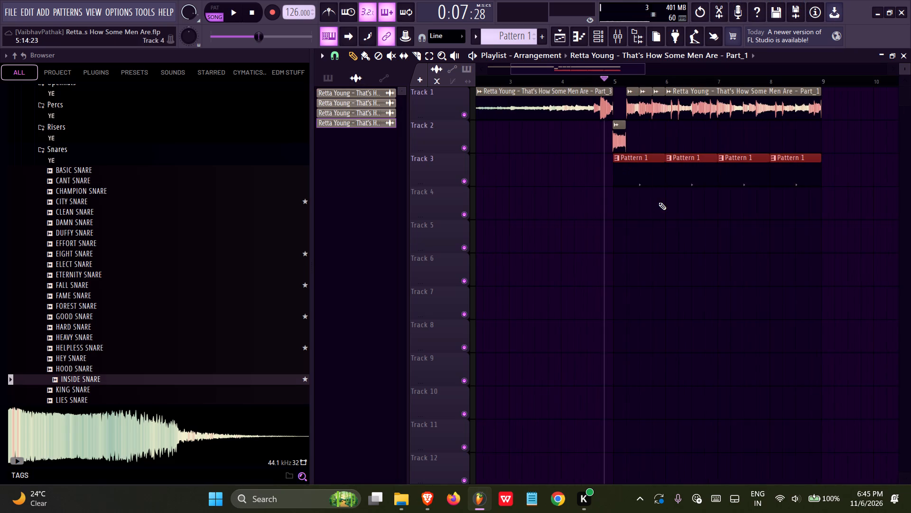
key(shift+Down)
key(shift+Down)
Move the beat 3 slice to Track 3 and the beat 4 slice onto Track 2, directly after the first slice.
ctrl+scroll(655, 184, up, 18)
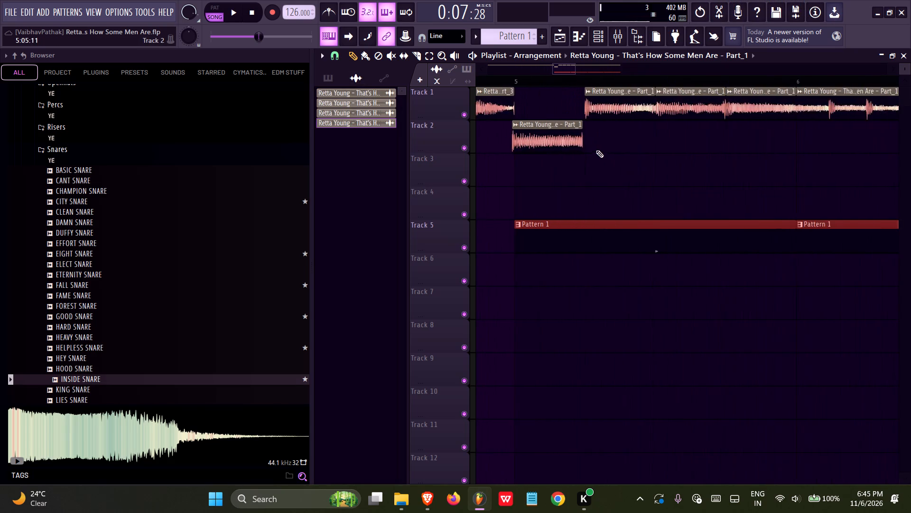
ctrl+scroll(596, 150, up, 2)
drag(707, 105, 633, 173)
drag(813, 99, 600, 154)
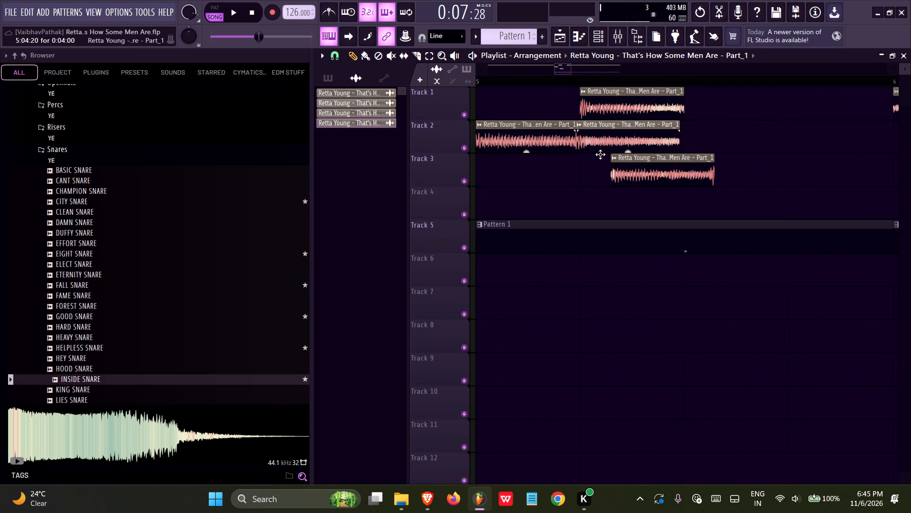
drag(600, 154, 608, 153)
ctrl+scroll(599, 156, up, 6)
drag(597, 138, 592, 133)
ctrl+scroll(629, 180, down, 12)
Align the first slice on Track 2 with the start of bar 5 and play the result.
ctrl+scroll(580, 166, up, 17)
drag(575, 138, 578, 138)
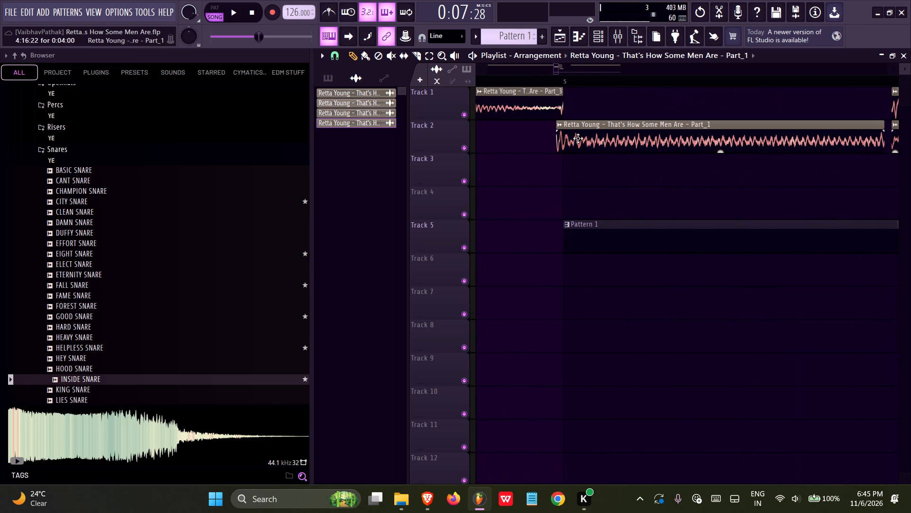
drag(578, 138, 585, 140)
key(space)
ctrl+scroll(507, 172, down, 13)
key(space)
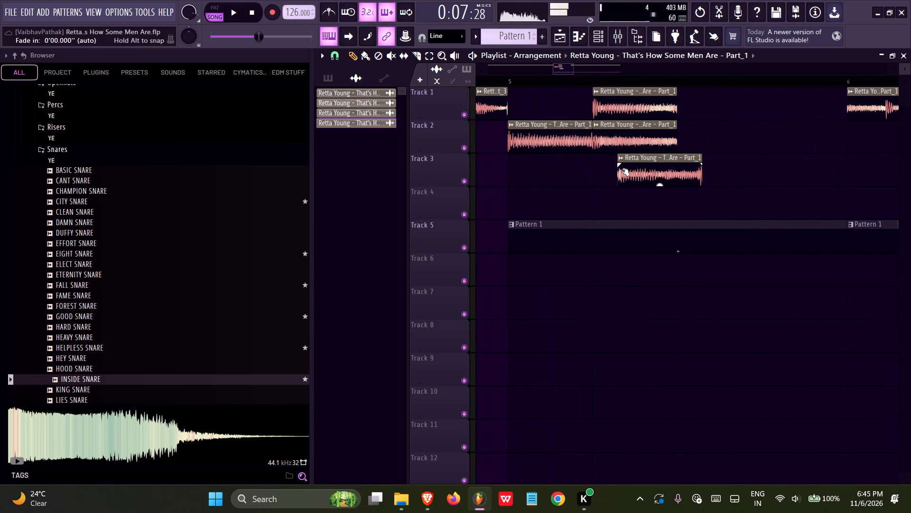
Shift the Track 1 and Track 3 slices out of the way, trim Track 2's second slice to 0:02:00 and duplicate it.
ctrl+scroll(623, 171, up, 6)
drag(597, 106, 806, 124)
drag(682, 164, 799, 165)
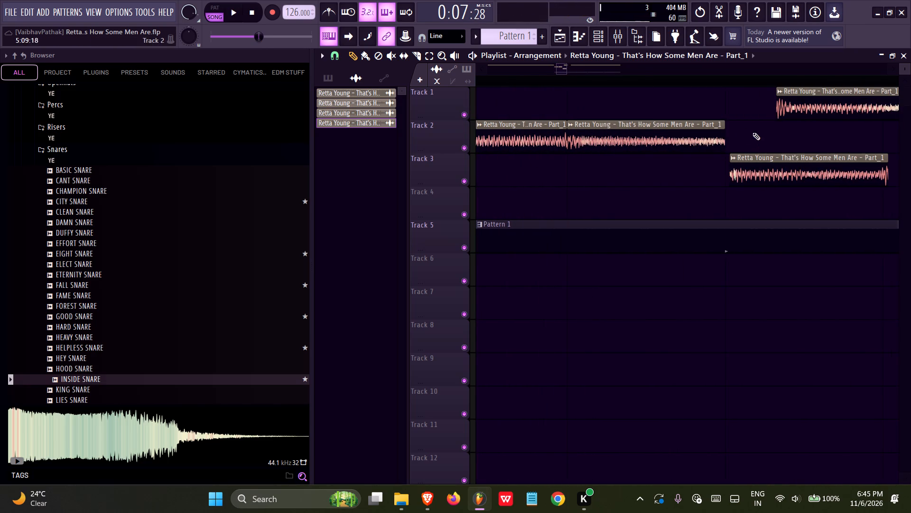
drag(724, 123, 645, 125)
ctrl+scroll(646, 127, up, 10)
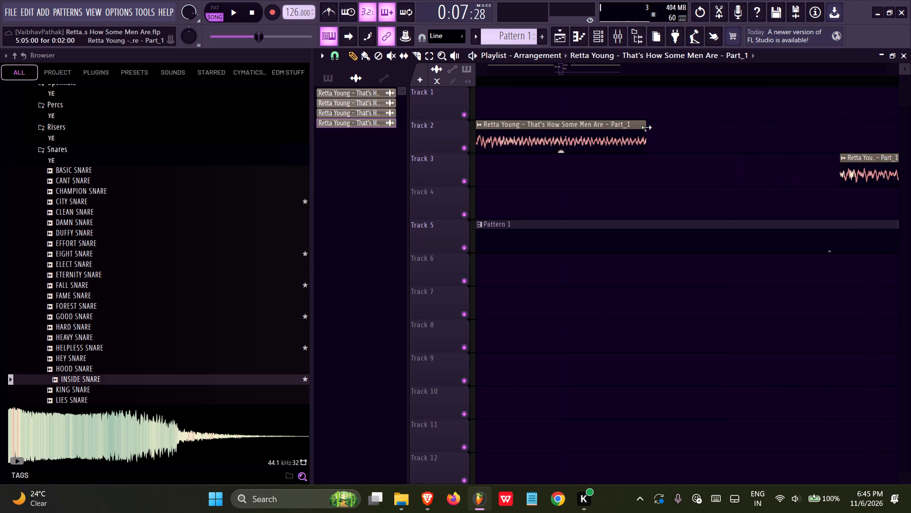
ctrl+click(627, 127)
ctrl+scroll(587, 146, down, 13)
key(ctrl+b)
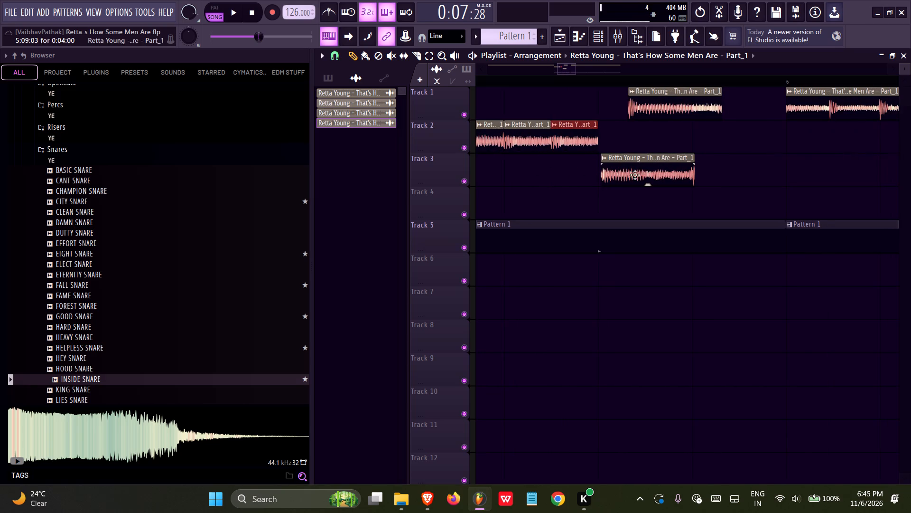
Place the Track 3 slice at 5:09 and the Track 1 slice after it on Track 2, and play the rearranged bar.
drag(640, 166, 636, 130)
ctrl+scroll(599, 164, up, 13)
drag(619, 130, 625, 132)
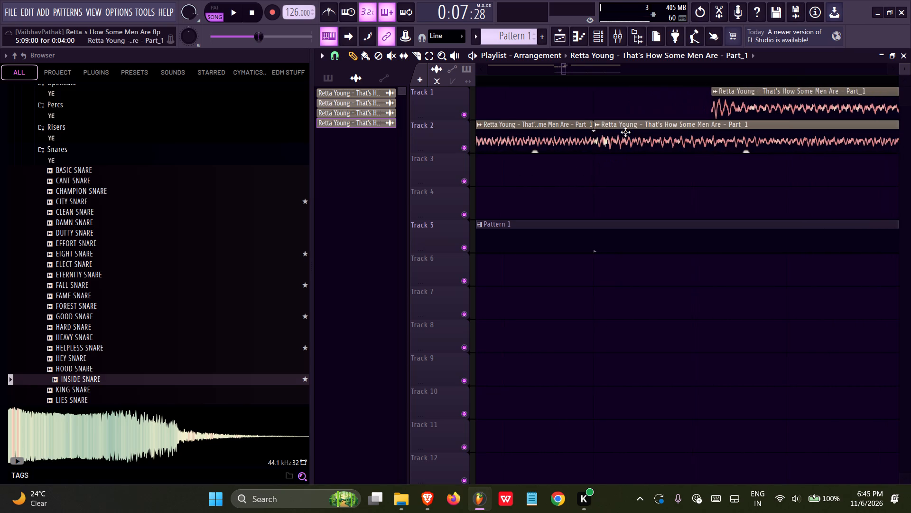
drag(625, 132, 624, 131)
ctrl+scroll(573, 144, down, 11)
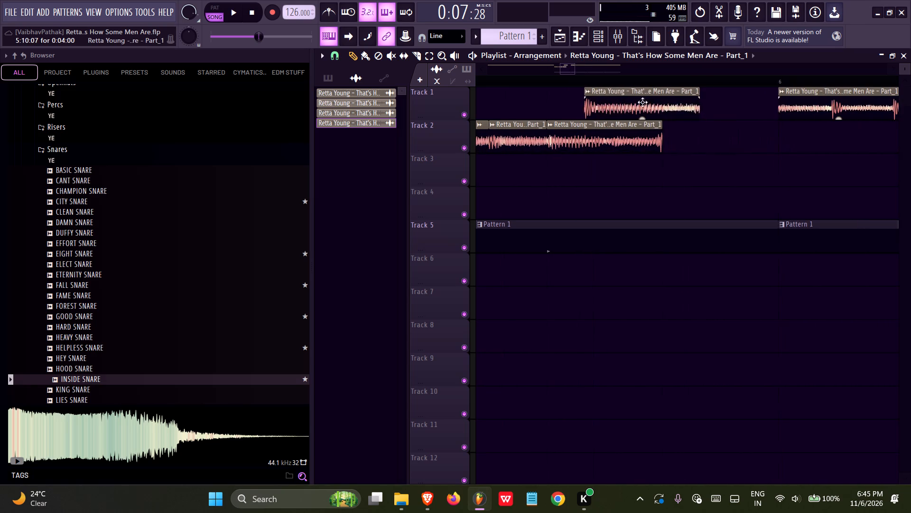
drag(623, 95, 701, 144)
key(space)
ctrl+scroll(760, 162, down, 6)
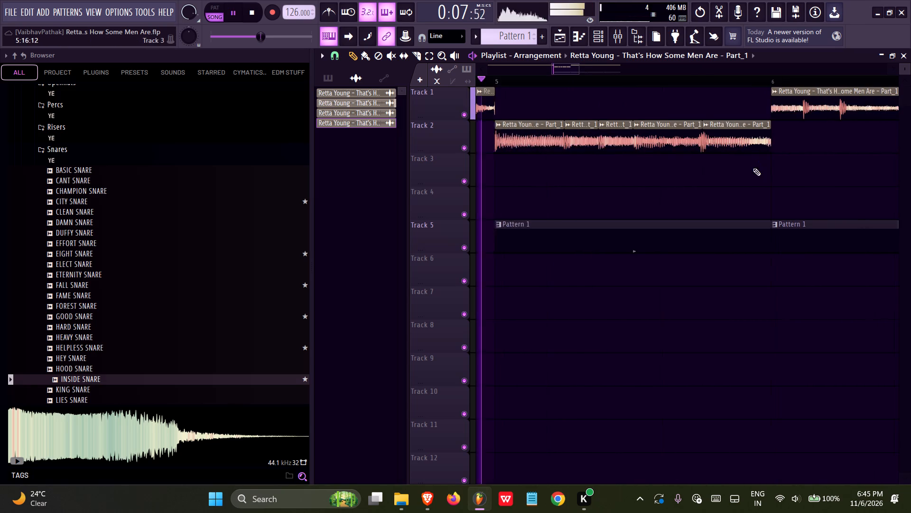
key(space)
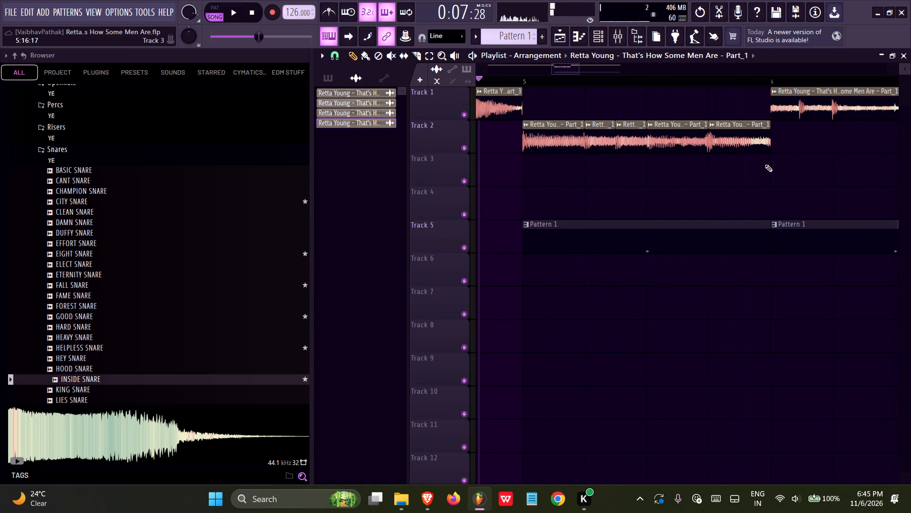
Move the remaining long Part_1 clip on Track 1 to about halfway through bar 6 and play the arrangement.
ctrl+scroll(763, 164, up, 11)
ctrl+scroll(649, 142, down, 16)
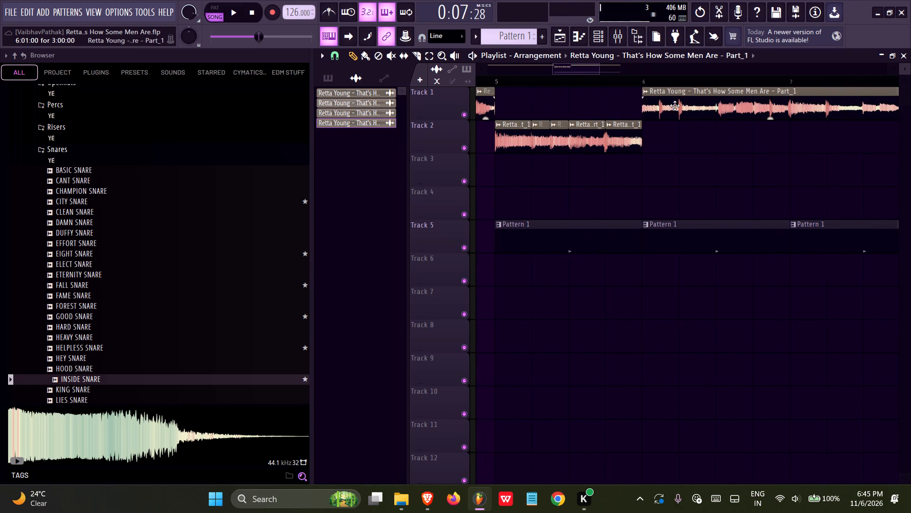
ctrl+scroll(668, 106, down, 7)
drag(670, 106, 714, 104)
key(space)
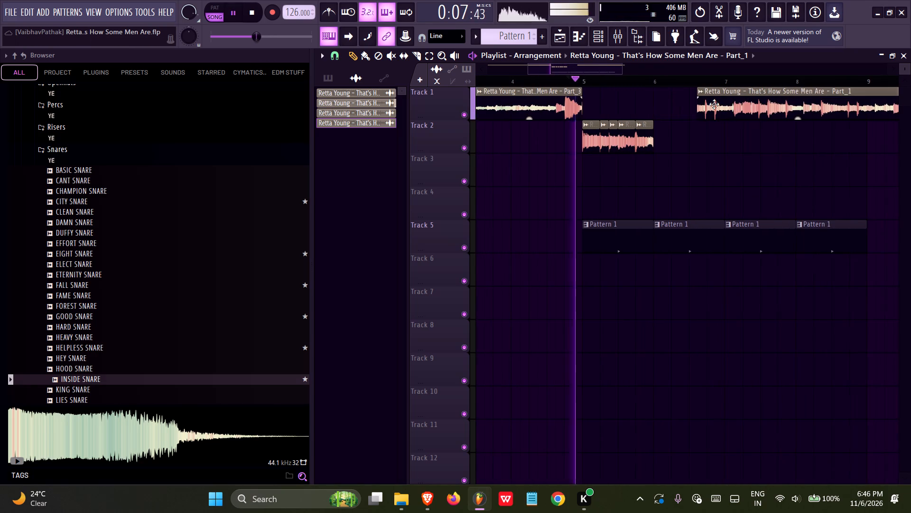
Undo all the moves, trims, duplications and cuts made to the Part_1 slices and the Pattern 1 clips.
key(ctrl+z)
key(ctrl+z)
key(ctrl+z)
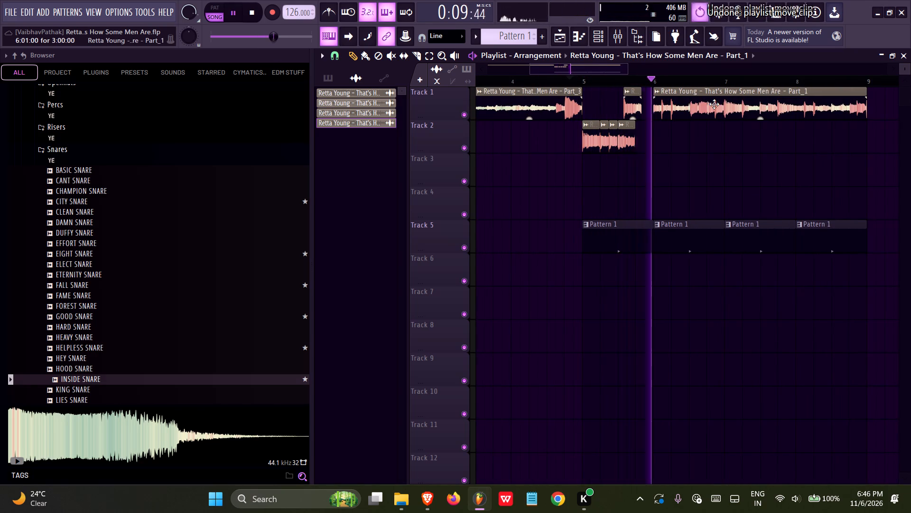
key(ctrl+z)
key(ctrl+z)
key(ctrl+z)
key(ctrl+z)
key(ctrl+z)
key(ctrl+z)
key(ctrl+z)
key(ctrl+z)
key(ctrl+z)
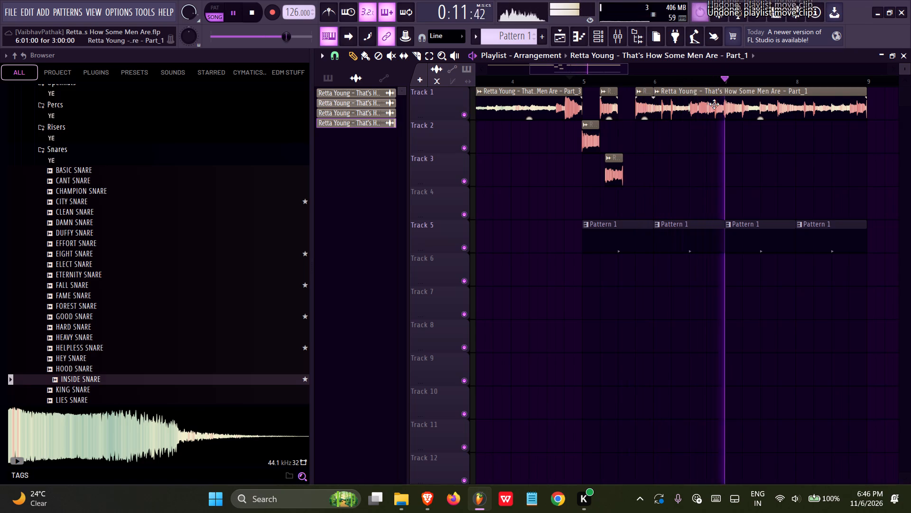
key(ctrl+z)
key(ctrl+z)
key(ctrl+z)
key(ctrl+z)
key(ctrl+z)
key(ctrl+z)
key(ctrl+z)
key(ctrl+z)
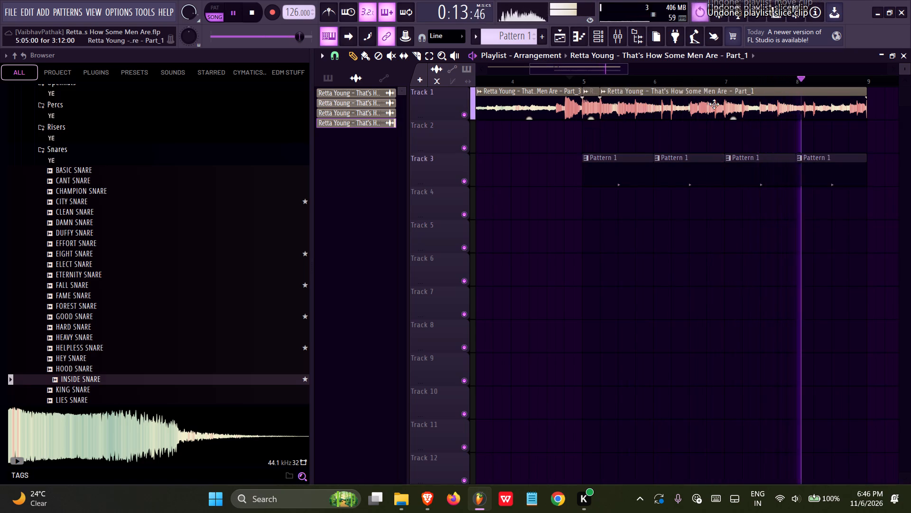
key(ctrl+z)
Play the arrangement from bar 1 and save the project.
key(space)
drag(517, 79, 248, 79)
key(space)
ctrl+scroll(515, 176, down, 3)
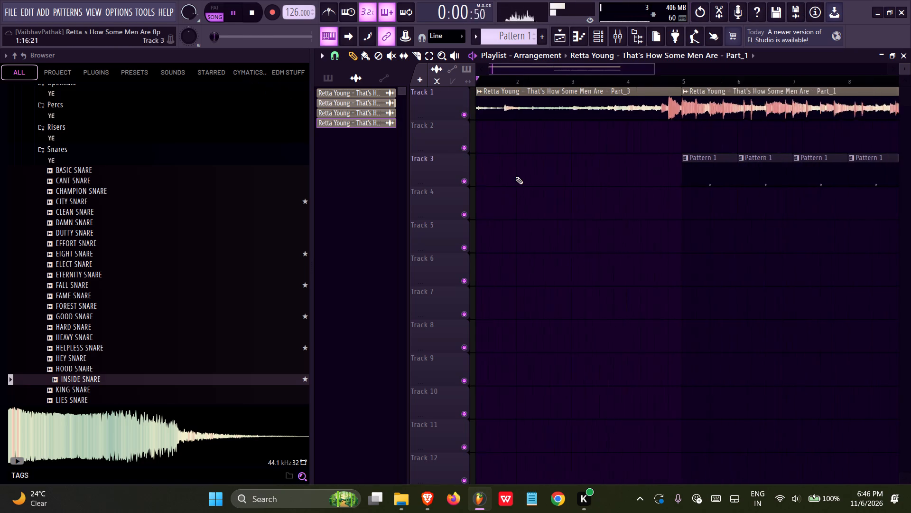
ctrl+scroll(515, 177, down, 6)
key(ctrl+s)
Display all channels in the Channel rack, remove the INSIDE SNARE hit on step 9 of Pattern 1, and stop playback.
click(617, 180)
click(602, 38)
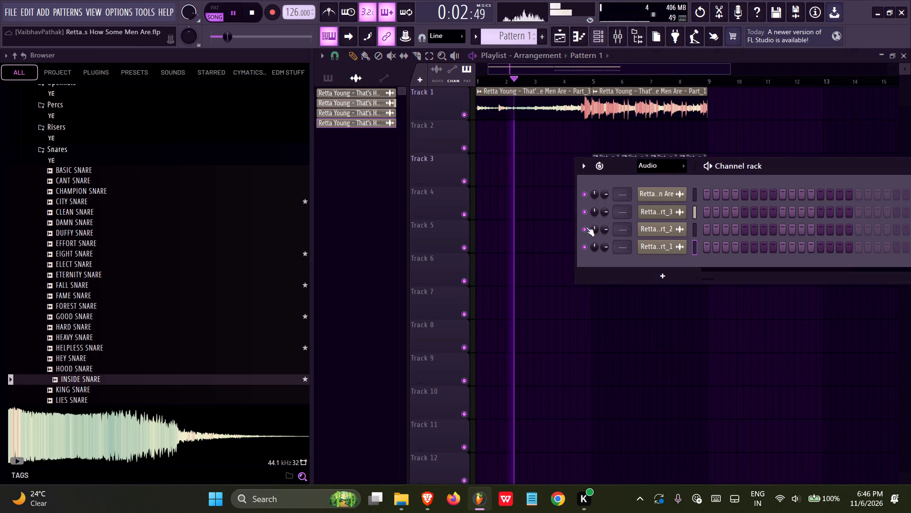
click(654, 161)
click(648, 171)
click(653, 171)
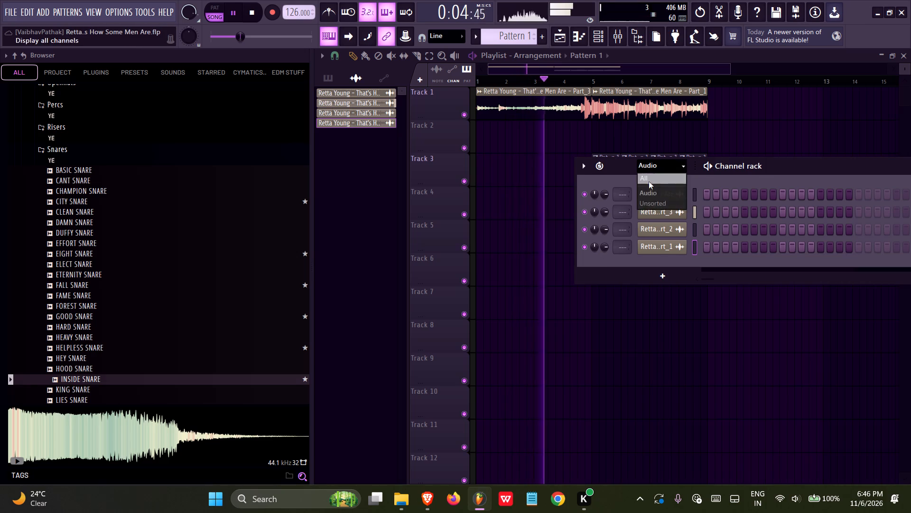
click(649, 181)
drag(774, 169, 671, 146)
right_click(679, 259)
key(space)
Audition snares in the Kanye West drum stash's Snares folder, from ETERNITY SNARE up to BASIC SNARE.
click(72, 274)
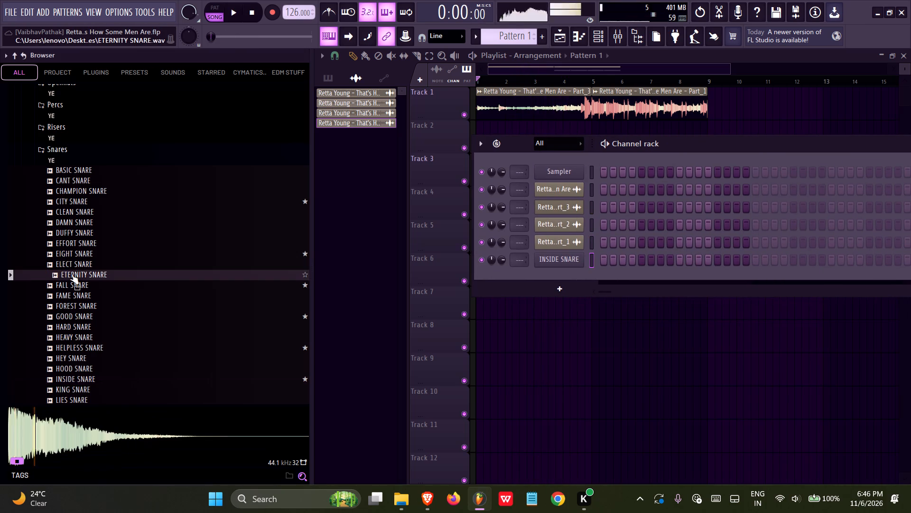
click(73, 256)
click(78, 226)
click(78, 214)
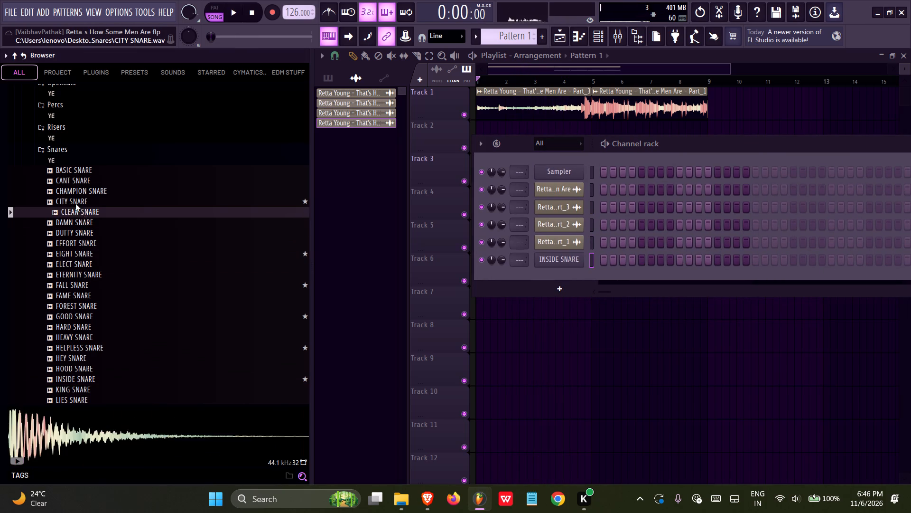
click(75, 204)
click(75, 187)
click(75, 187)
click(75, 174)
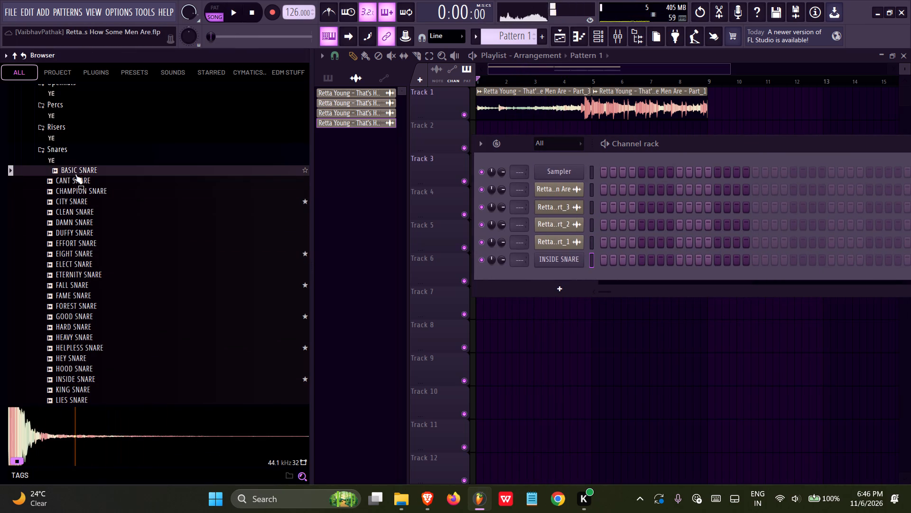
click(71, 177)
double_click(71, 172)
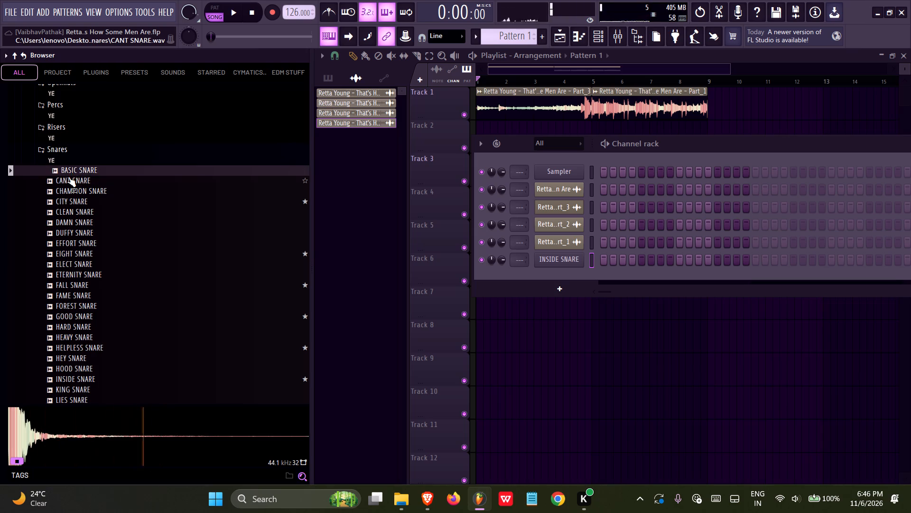
click(68, 177)
click(69, 173)
Replace INSIDE SNARE with BASIC SNARE on its channel, add hits on steps 5 and 13 of Pattern 1, and close the Channel rack.
drag(69, 173, 514, 267)
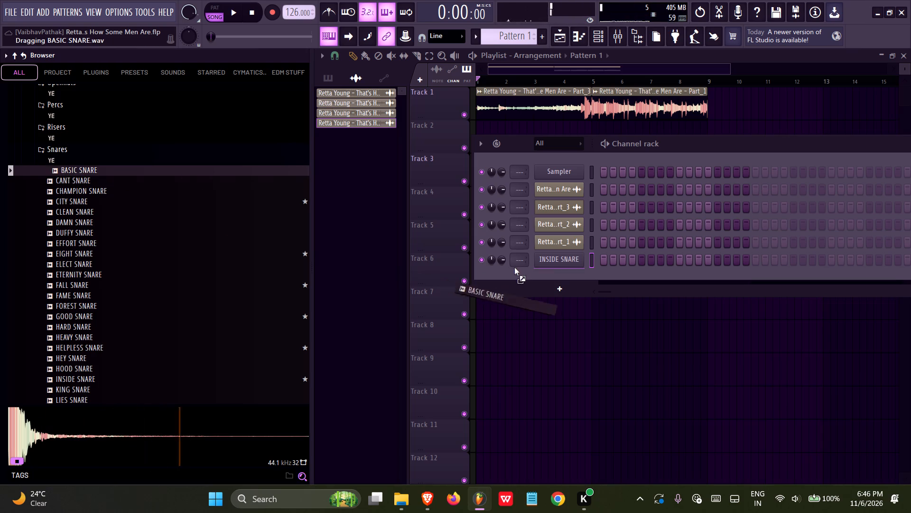
drag(514, 267, 533, 257)
click(643, 260)
click(721, 256)
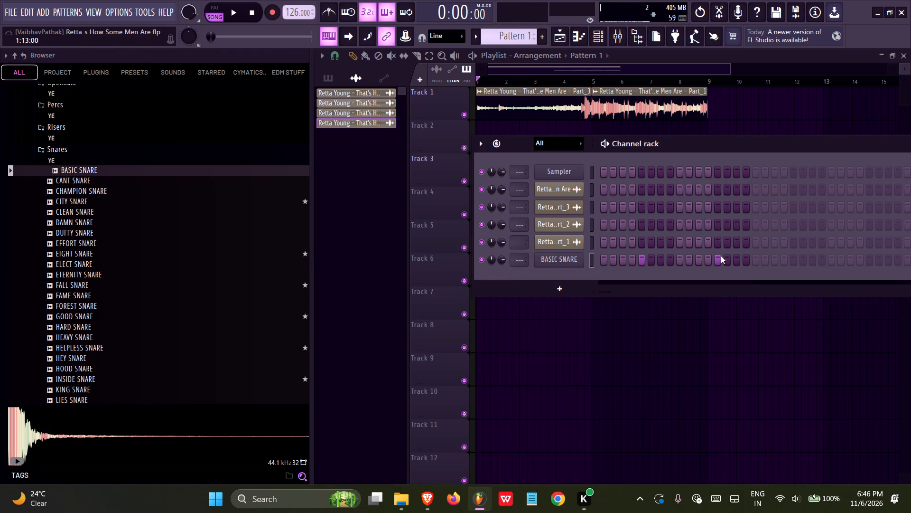
right_click(621, 324)
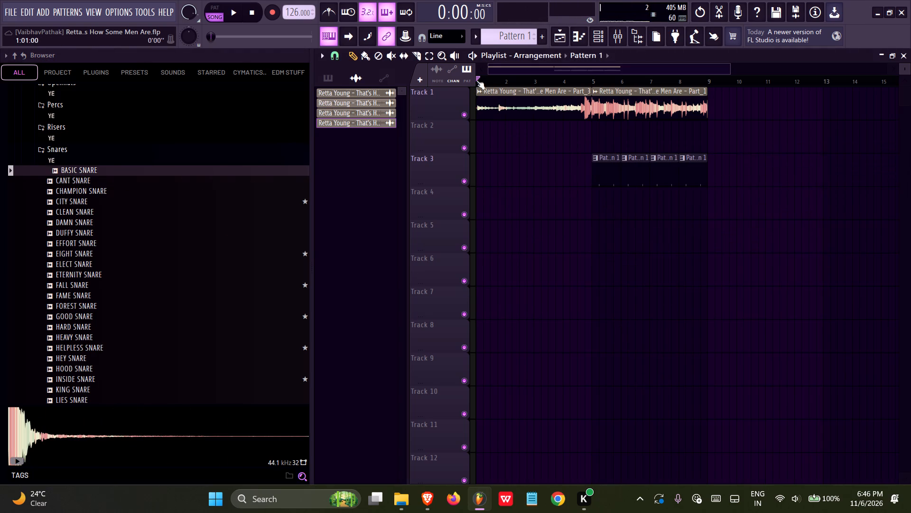
Play the arrangement from bar 1, save the project, and collapse the Snares folder.
drag(476, 80, 367, 100)
key(space)
key(ctrl+s)
click(108, 161)
scroll(63, 297, up, 2)
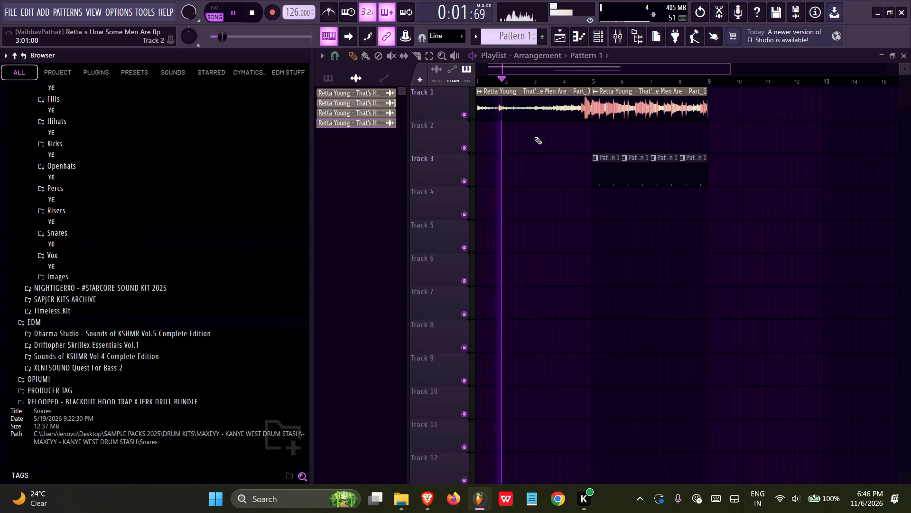
Route the Part_1 audio clip's channel to mixer insert 1.
double_click(625, 100)
ctrl+click(658, 145)
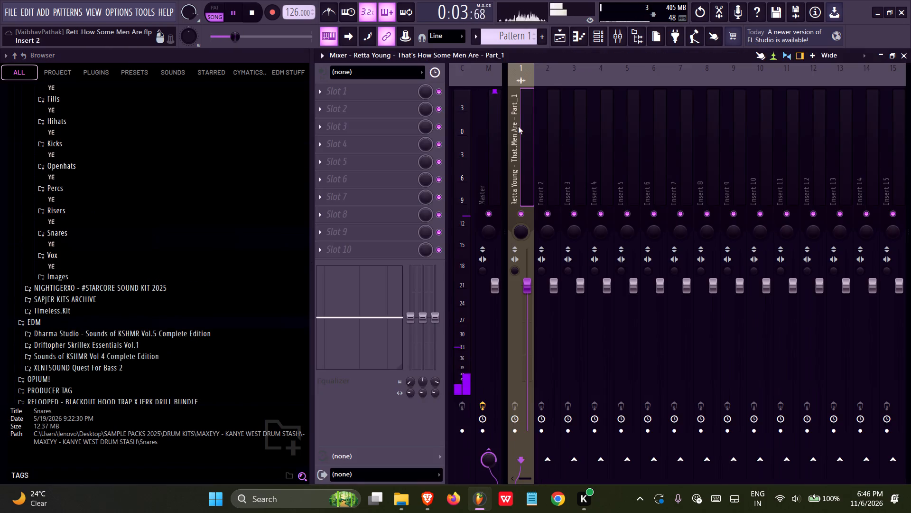
Add Fruity Parametric EQ 2 in slot 1 of the Part_1 mixer track and high-pass band 1 at about 265 Hz.
click(383, 90)
click(656, 271)
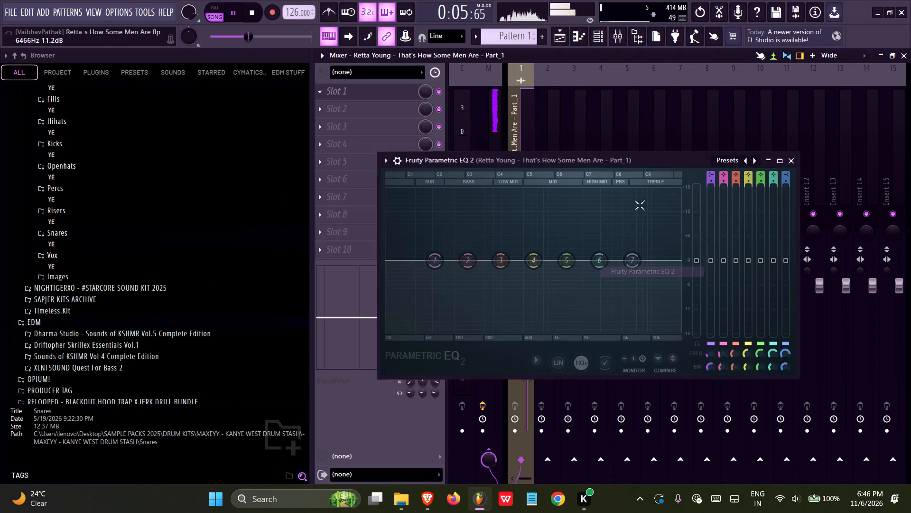
double_click(758, 163)
drag(400, 270, 667, 292)
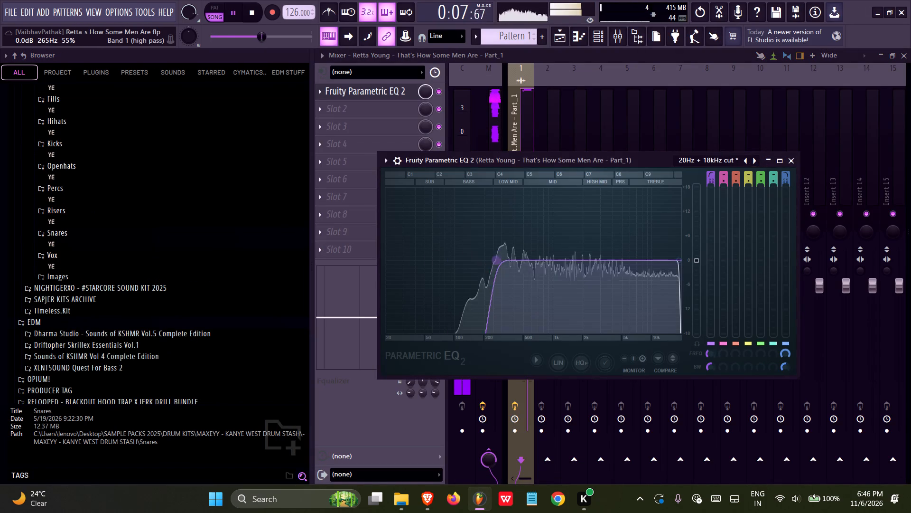
drag(667, 292, 669, 292)
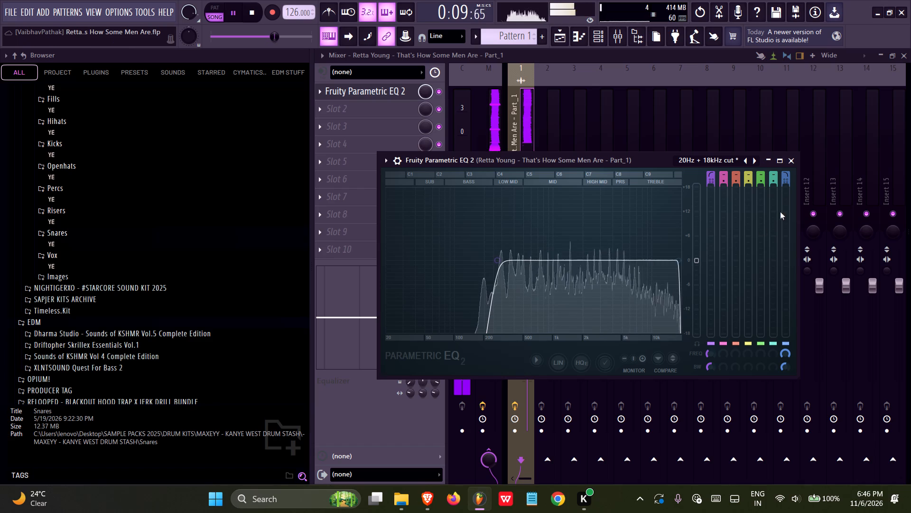
click(798, 163)
click(781, 157)
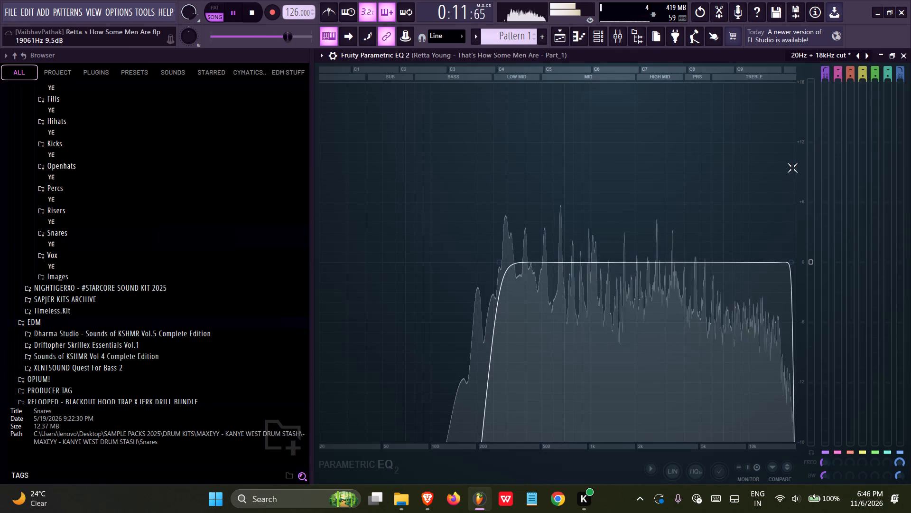
click(907, 56)
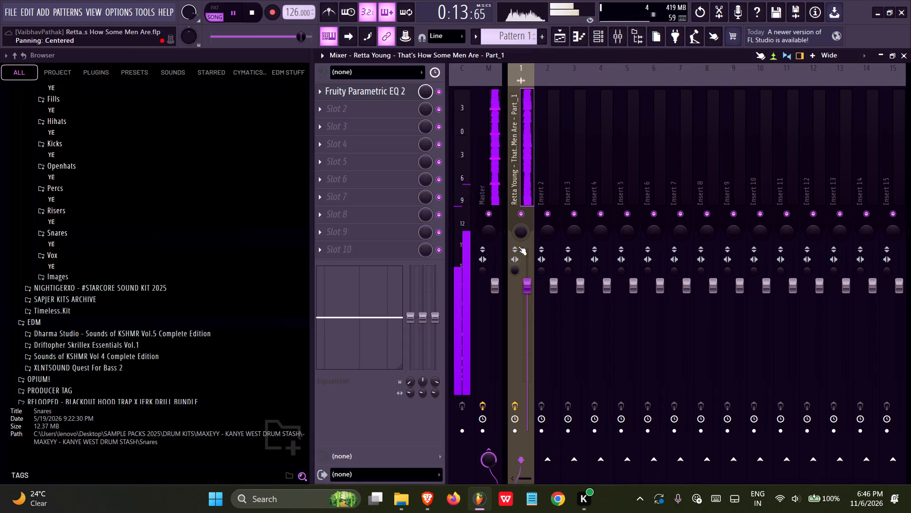
Lower the Part_1 mixer track's volume to about -8.3 dB, return to the Playlist, and save the project.
drag(529, 289, 521, 389)
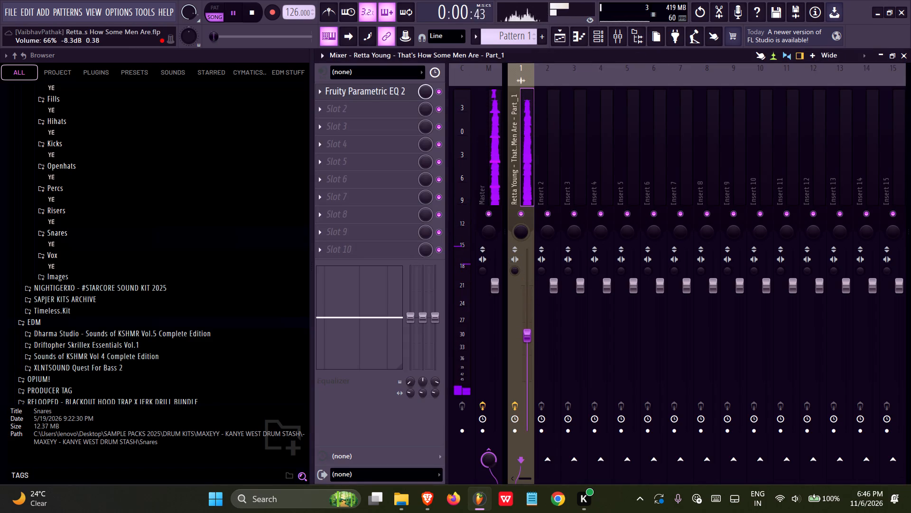
drag(521, 389, 521, 388)
click(567, 32)
key(ctrl+s)
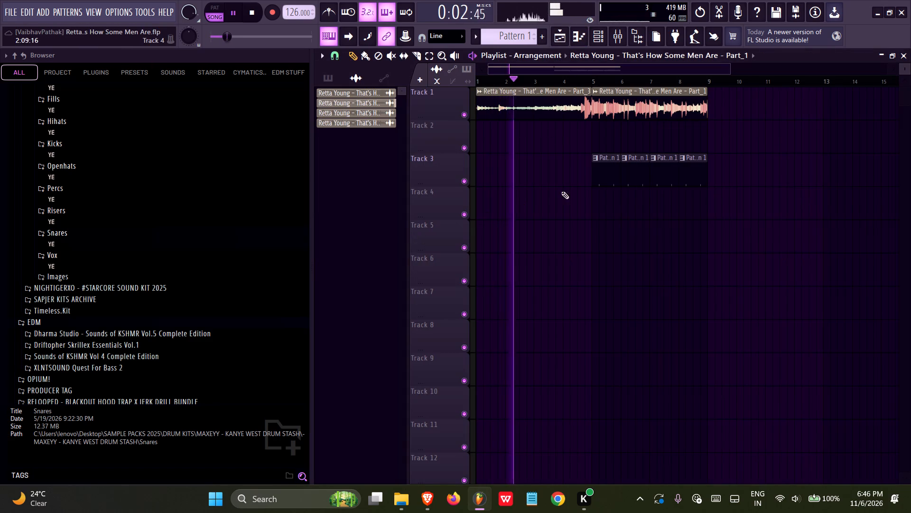
Delete the Pattern 1 clips after bar 5 on Track 3, duplicate the remaining clip three times through bar 8, and save the project.
right_drag(639, 166, 696, 168)
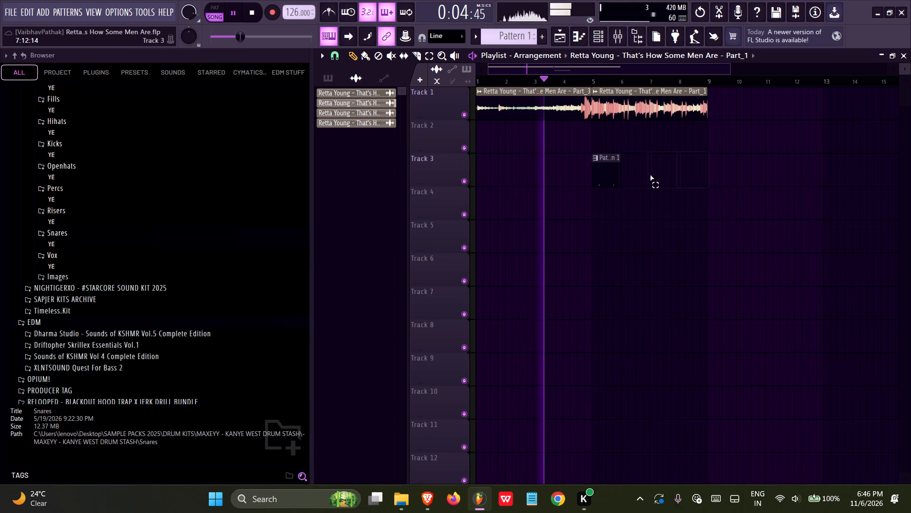
ctrl+drag(666, 175, 601, 175)
key(ctrl+b)
key(ctrl+b)
key(ctrl+b)
key(ctrl+s)
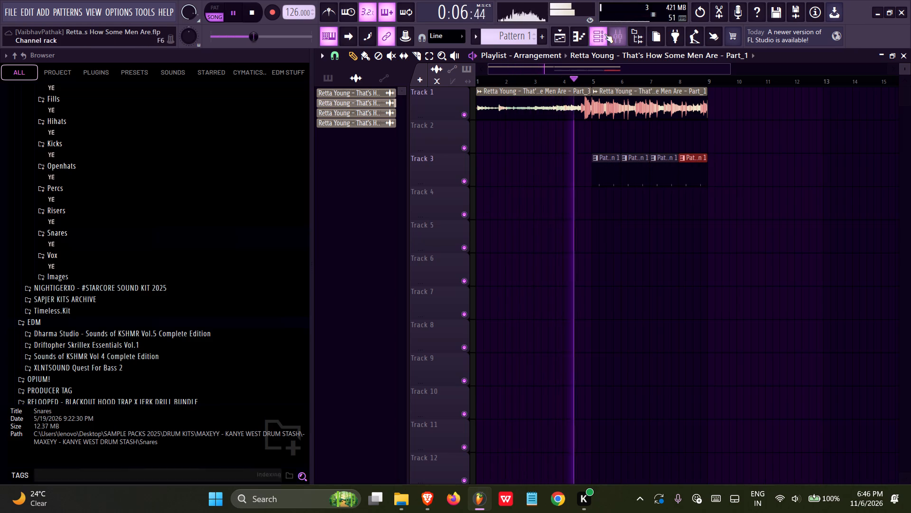
Show the Channel rack while the arrangement plays, and stop playback.
click(604, 34)
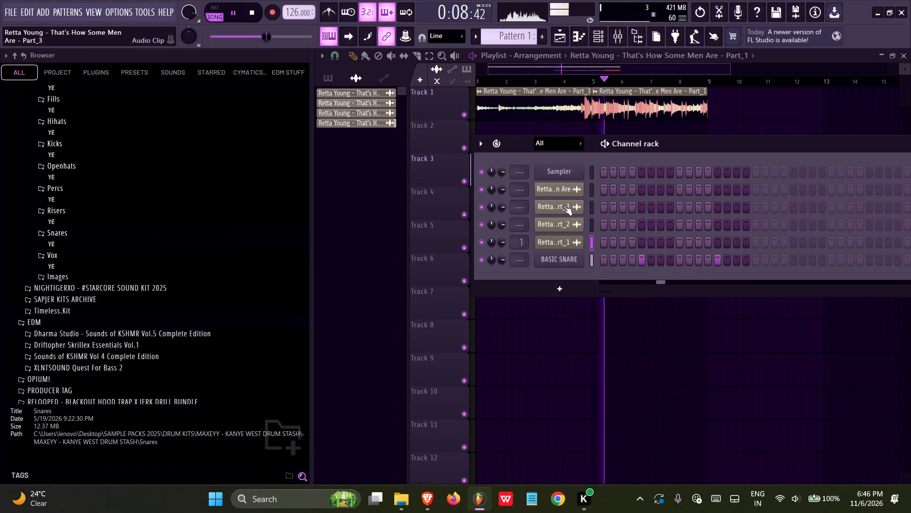
scroll(31, 271, up, 4)
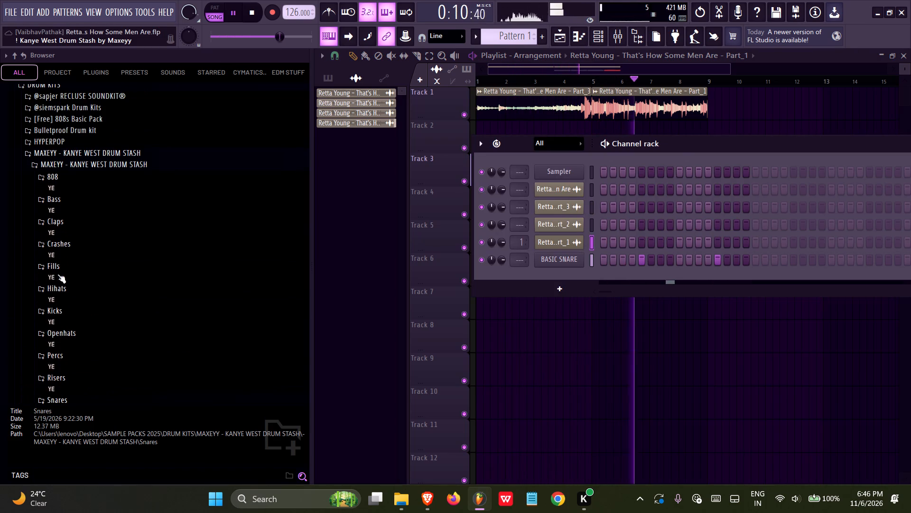
scroll(72, 270, down, 2)
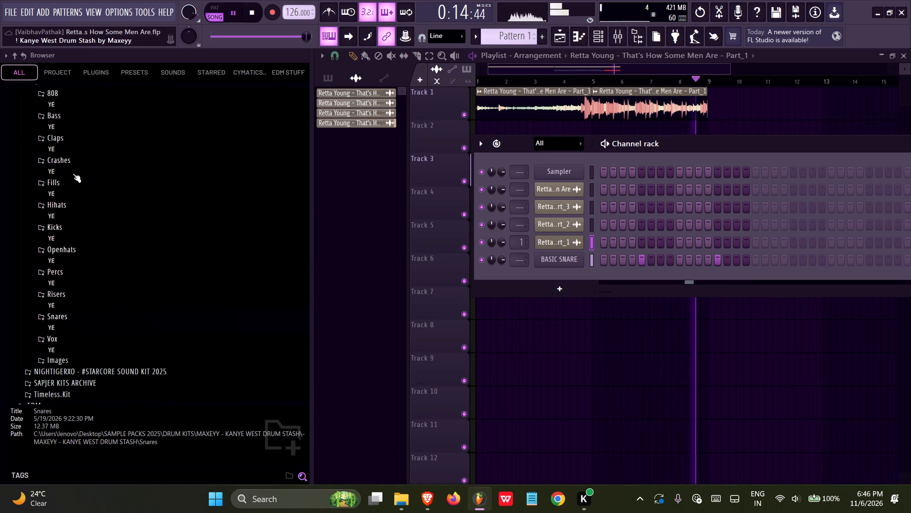
key(space)
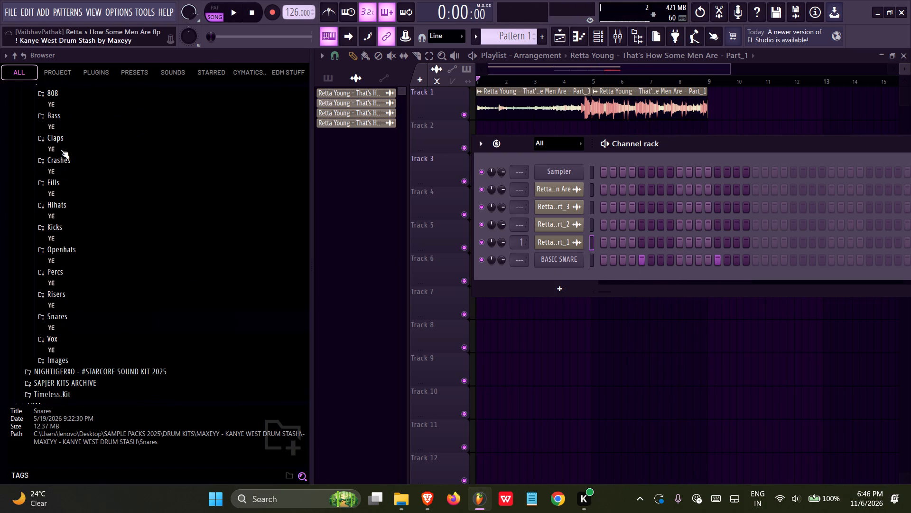
Audition the samples in the Kanye West drum stash's Claps folder, including SHARP CLAP, GRADE CLAP and BIG CLAP.
click(59, 142)
click(67, 214)
click(68, 221)
click(68, 238)
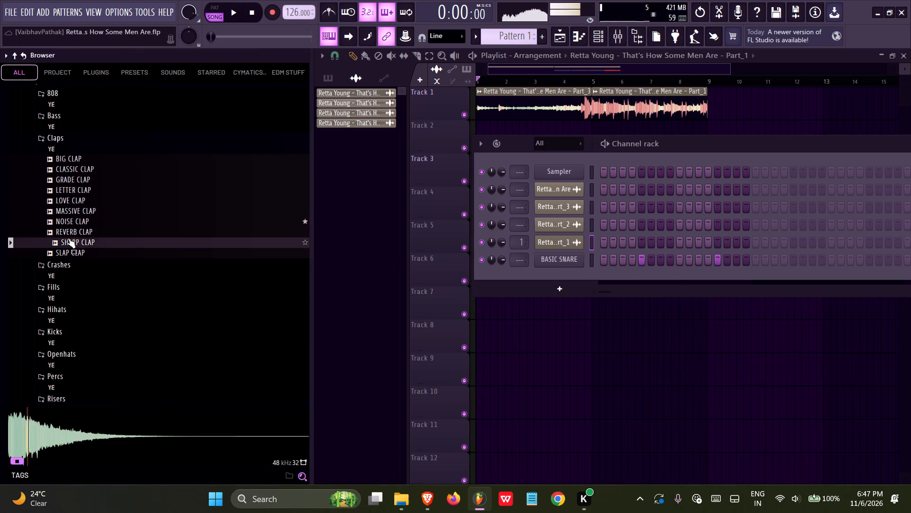
click(69, 229)
click(66, 252)
click(71, 181)
click(75, 170)
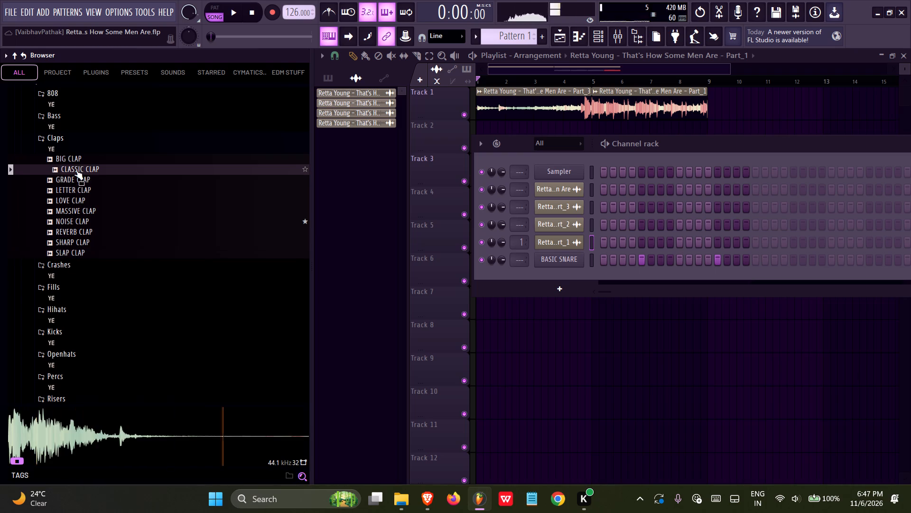
click(70, 175)
click(588, 257)
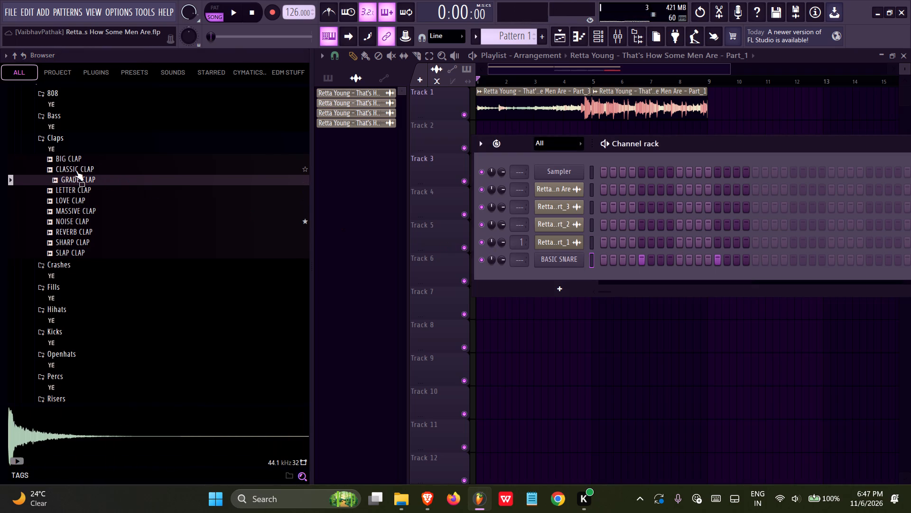
click(74, 167)
click(72, 161)
Collapse the Kanye West drum stash and DRUM KITS folders, and open SAPJER - ANEMOIA KIT inside TEST PACK.
scroll(66, 229, up, 4)
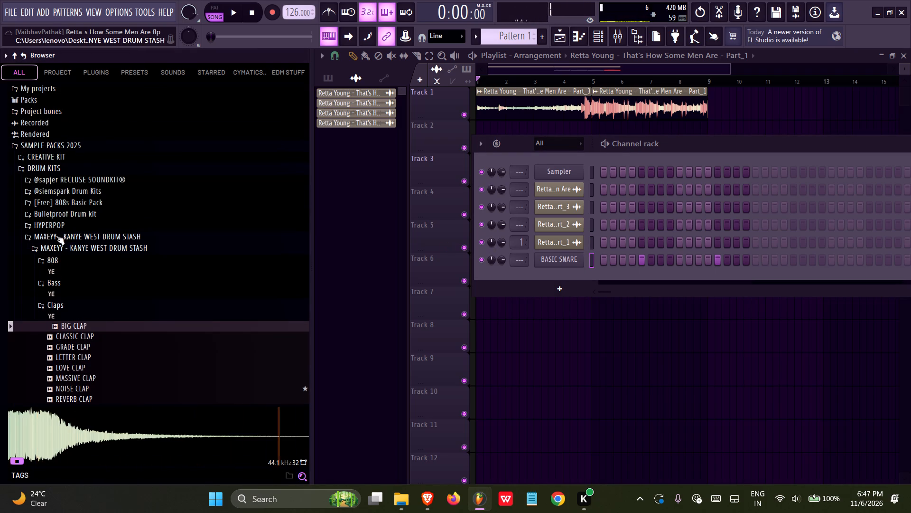
click(56, 237)
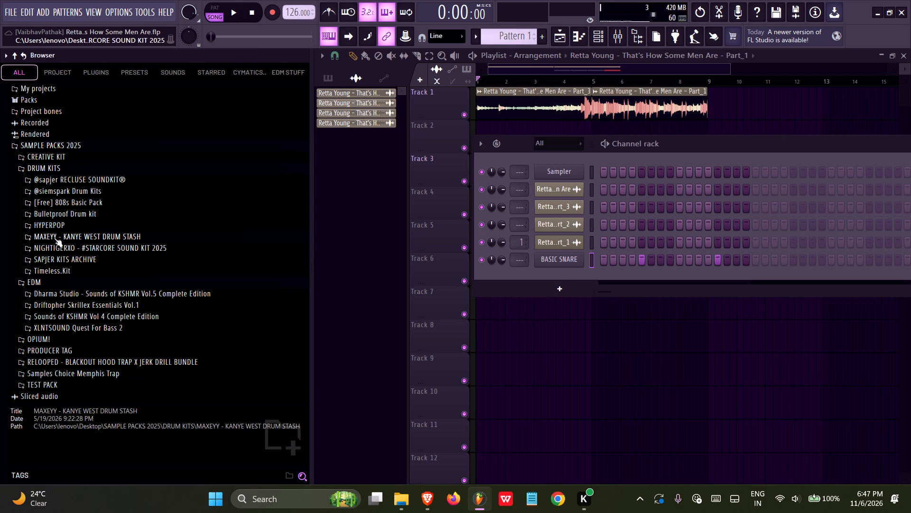
click(32, 168)
click(34, 335)
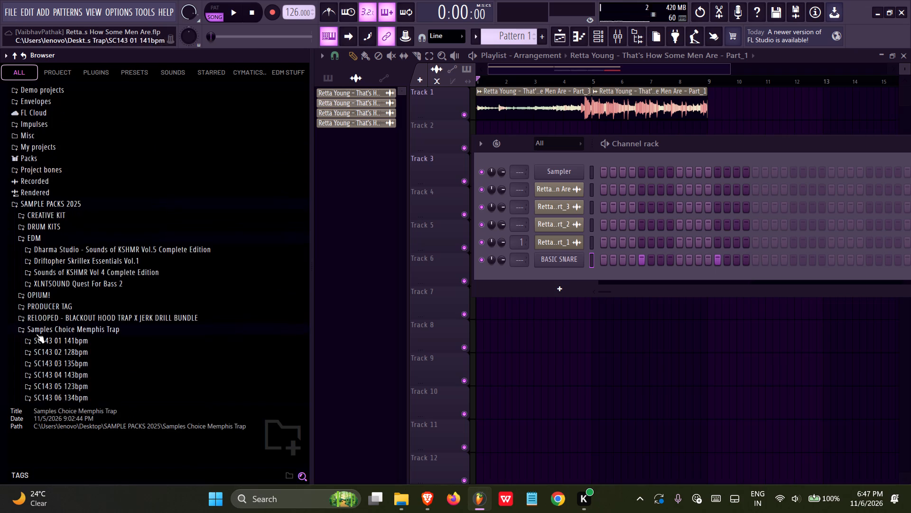
scroll(47, 326, down, 2)
click(62, 249)
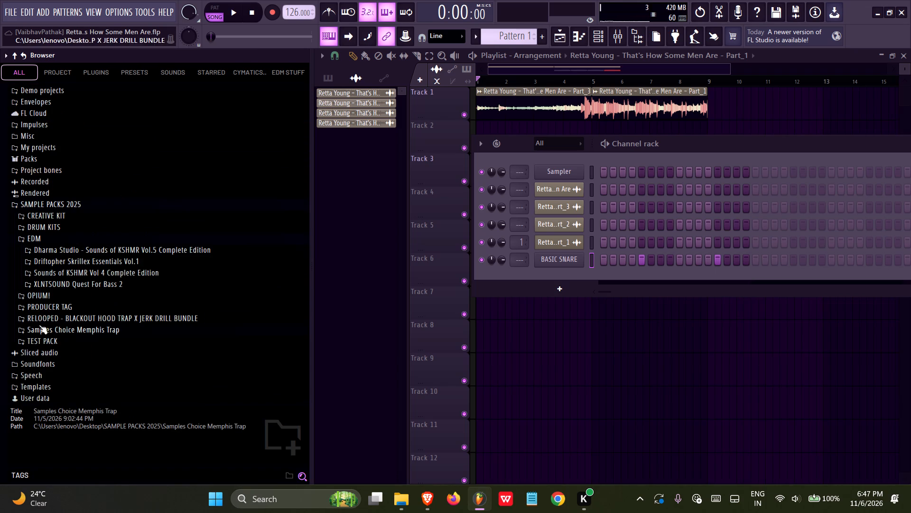
click(41, 336)
scroll(56, 323, down, 4)
click(64, 331)
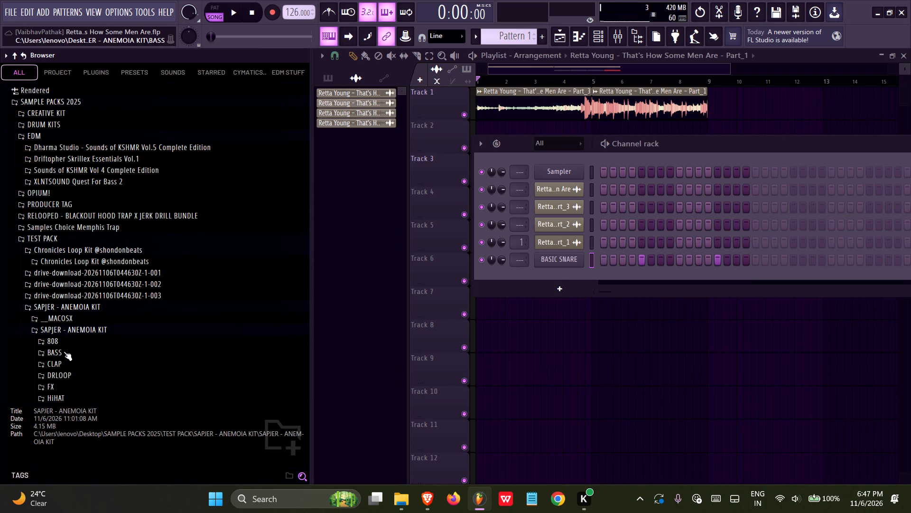
Audition the samples in the ANEMOIA KIT's CLAP folder, such as CLAP - PURP, and collapse that folder.
click(60, 364)
click(60, 364)
click(67, 382)
scroll(66, 347, down, 2)
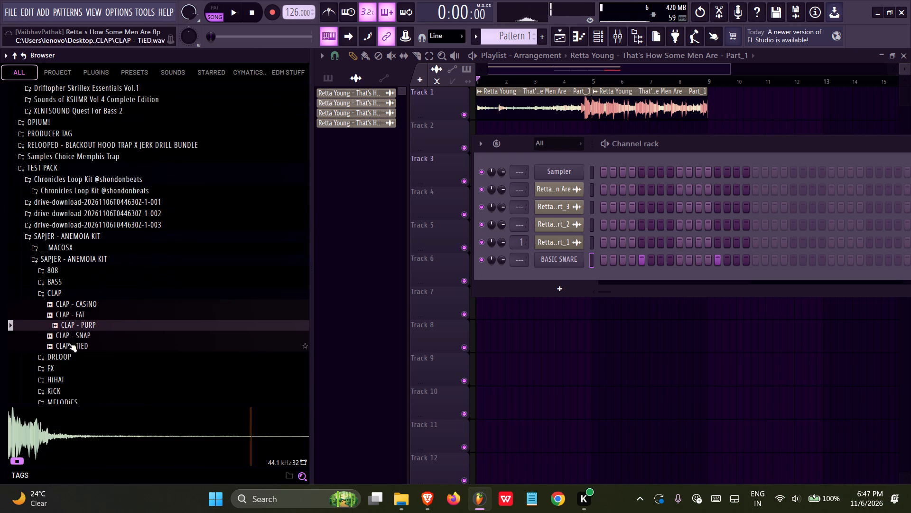
scroll(68, 343, down, 1)
click(82, 261)
click(80, 252)
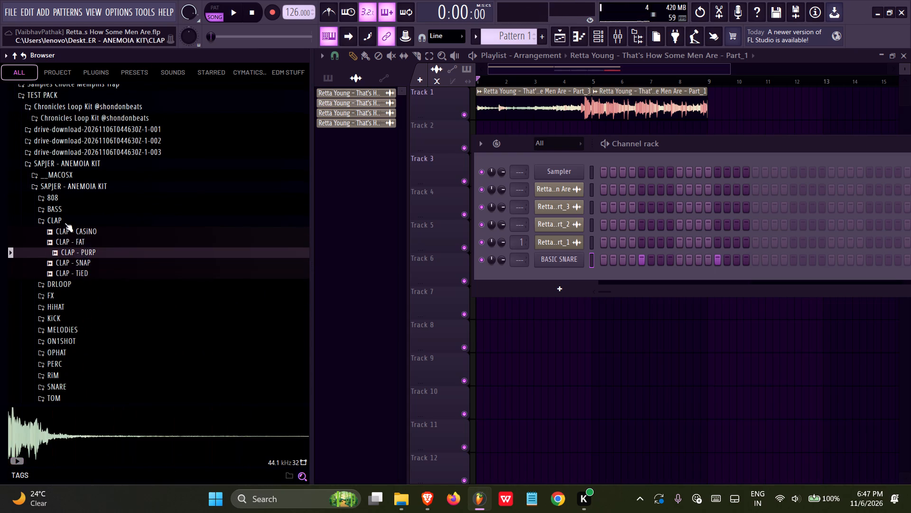
click(65, 222)
Audition the samples in the ANEMOIA KIT's SNARE folder, such as SNARE - AE, FLAYANT, iGOTAGUN and iLOVEGiNGERBEER.
click(61, 336)
click(61, 339)
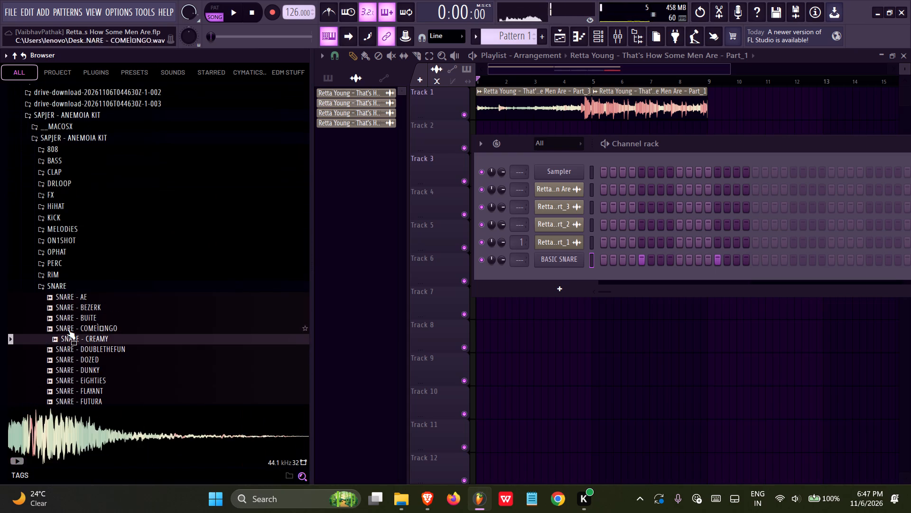
click(68, 329)
click(69, 322)
click(72, 306)
click(73, 297)
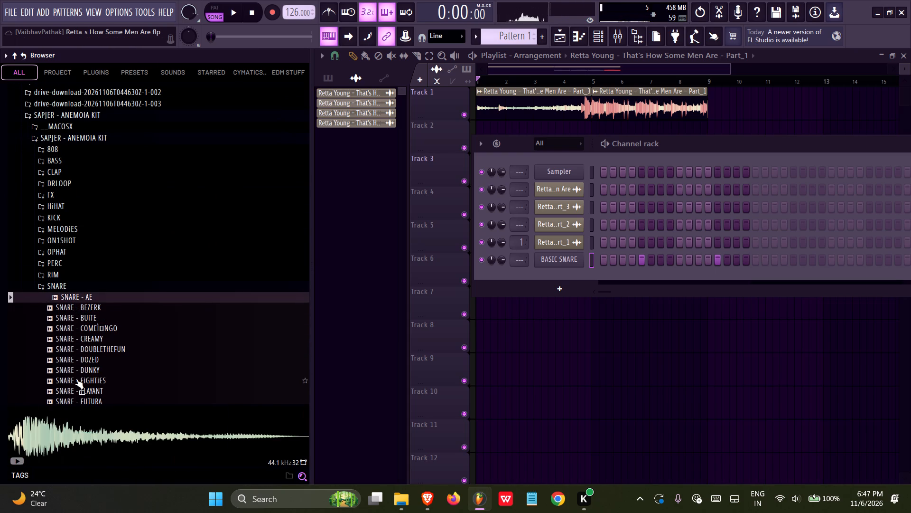
click(76, 379)
click(77, 370)
click(77, 370)
click(74, 390)
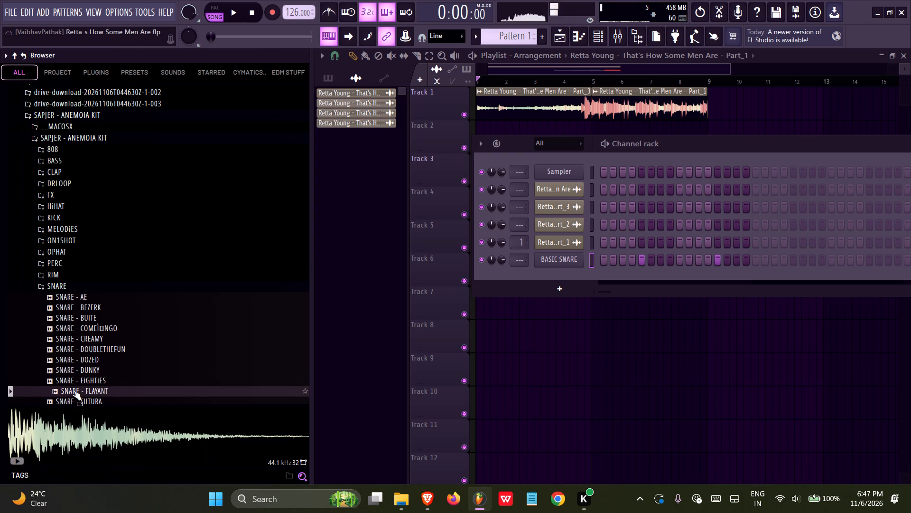
click(74, 395)
scroll(82, 355, down, 2)
click(84, 320)
click(78, 328)
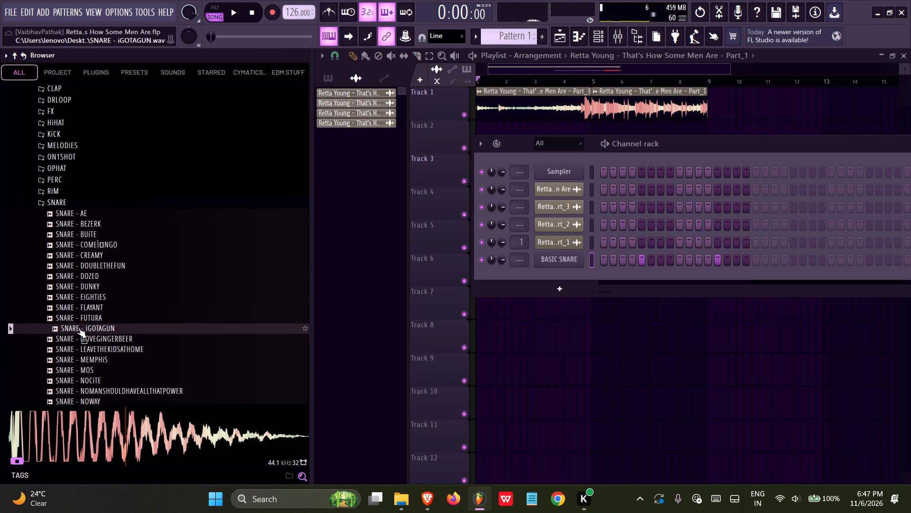
click(75, 337)
click(75, 337)
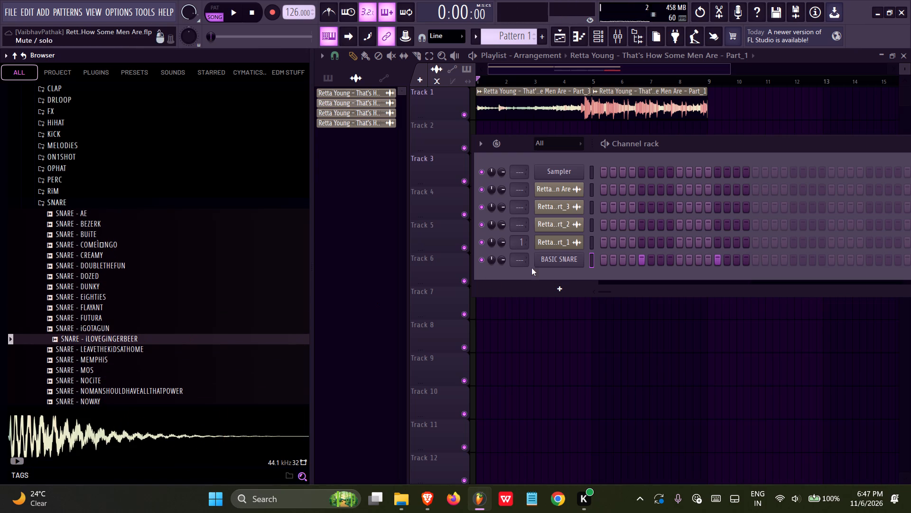
Replace the BASIC SNARE channel's sample with SNARE - iLOVEGiNGERBEER and start playback.
middle_click(102, 340)
key(space)
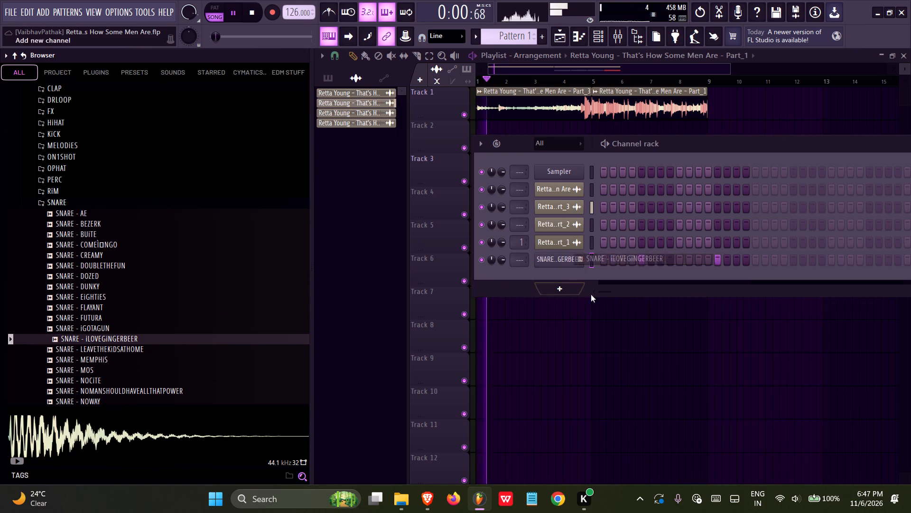
Add a hit on step 9 of the snare channel and remove the hits on steps 5 and 13.
click(679, 258)
right_drag(645, 261, 651, 262)
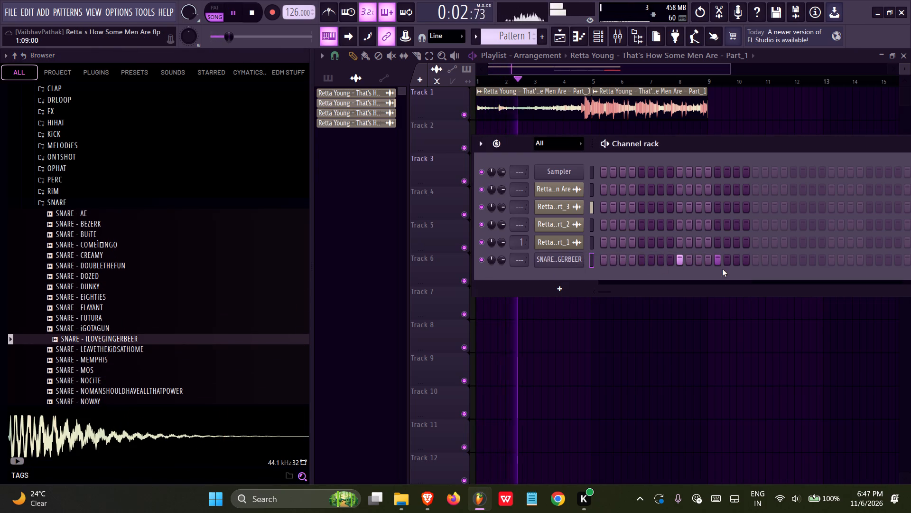
right_click(722, 260)
right_click(719, 260)
Open the snare channel in the Piano roll and scale the note's velocity up to maximum.
right_click(572, 261)
click(591, 259)
key(alt+x)
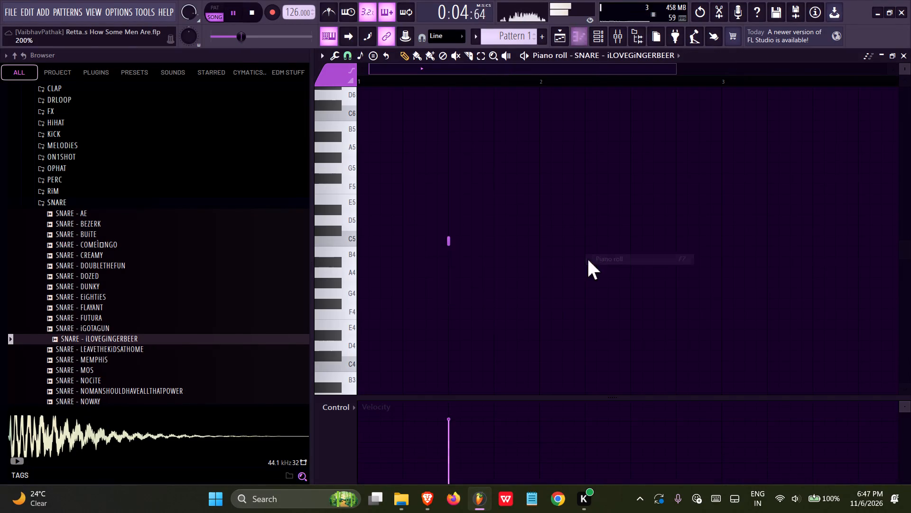
ctrl+click(475, 308)
Duplicate the one-bar snare note three times so that it repeats across four bars.
ctrl+scroll(475, 308, down, 6)
key(ctrl+a)
key(ctrl+b)
key(ctrl+b)
key(ctrl+b)
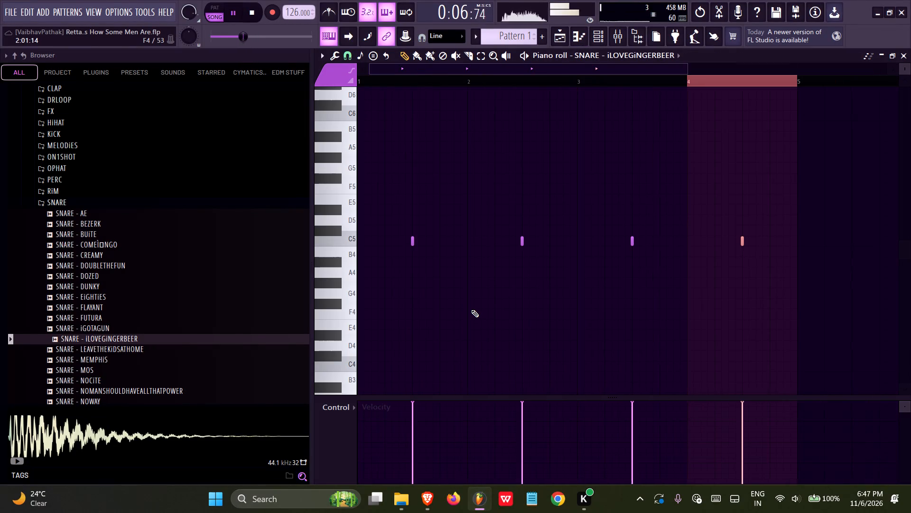
key(ctrl+a)
Return to the Playlist, duplicate the Part_1 clip on Track 1 into bars 9 to 13, and save the project.
click(567, 40)
click(591, 37)
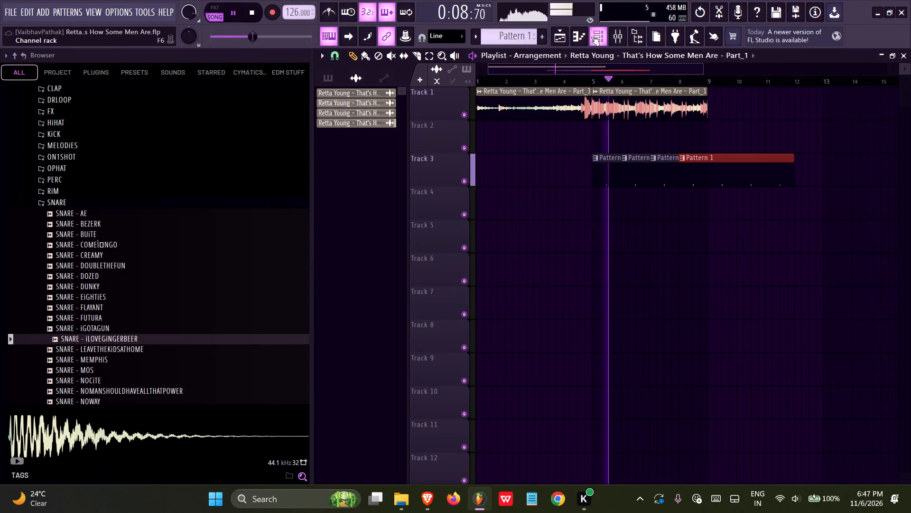
ctrl+drag(741, 91, 655, 95)
key(ctrl+b)
key(ctrl+s)
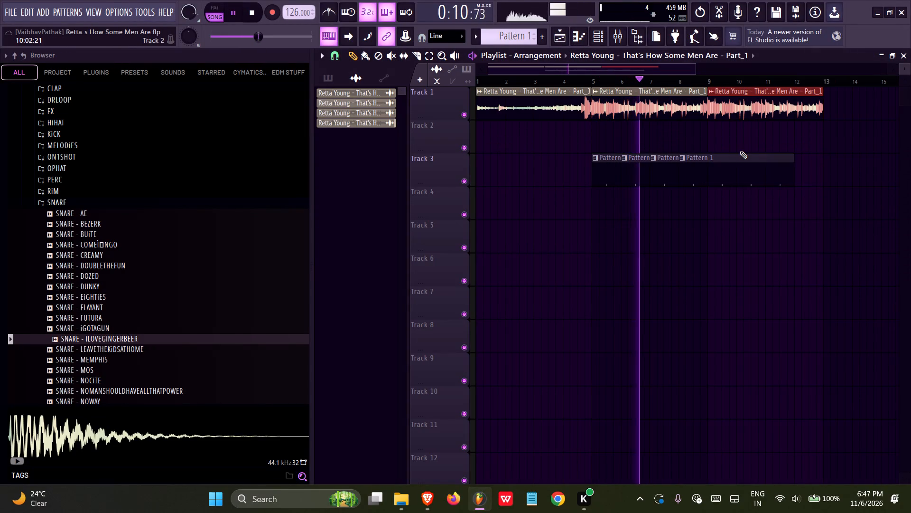
Delete the extra Pattern 1 clips on Track 3, duplicate the remaining four-bar clip to bar 9, and save the project.
right_click(738, 161)
right_click(672, 172)
right_click(650, 169)
ctrl+click(650, 169)
key(ctrl+b)
key(ctrl+s)
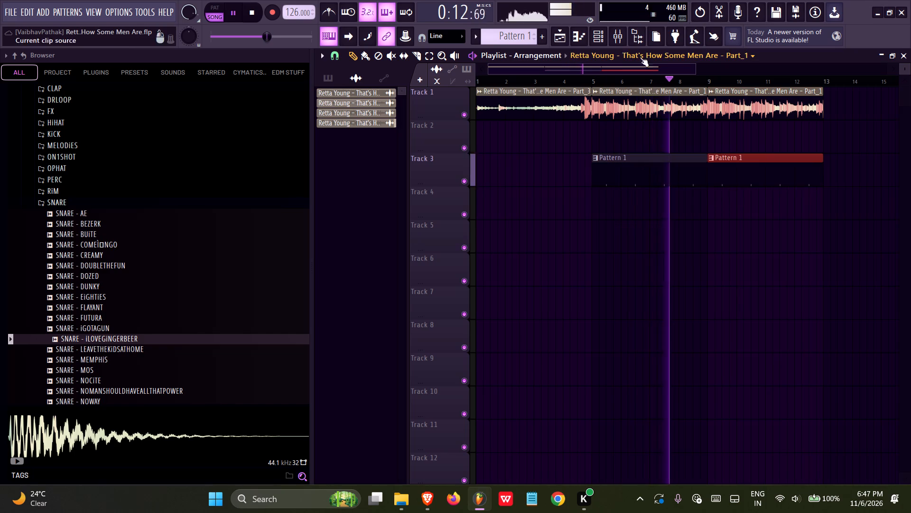
Show the Channel rack, collapse the SNARE folder, save the project and stop playback.
click(602, 37)
click(73, 199)
key(ctrl+s)
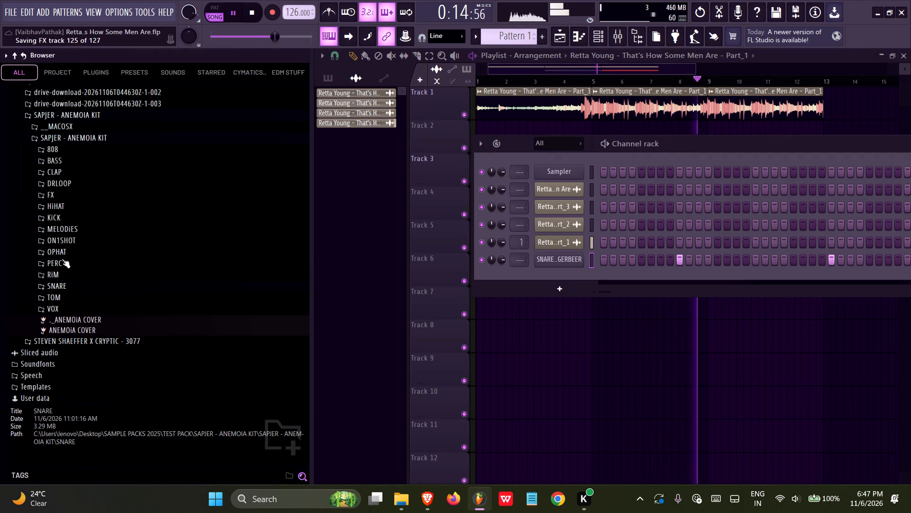
key(space)
Try to audition samples in the ANEMOIA KIT's KiCK folder, such as ._KiCK - SOLOW and KiCK - BECAREFUL, dismissing the error report.
click(56, 218)
click(62, 237)
click(75, 274)
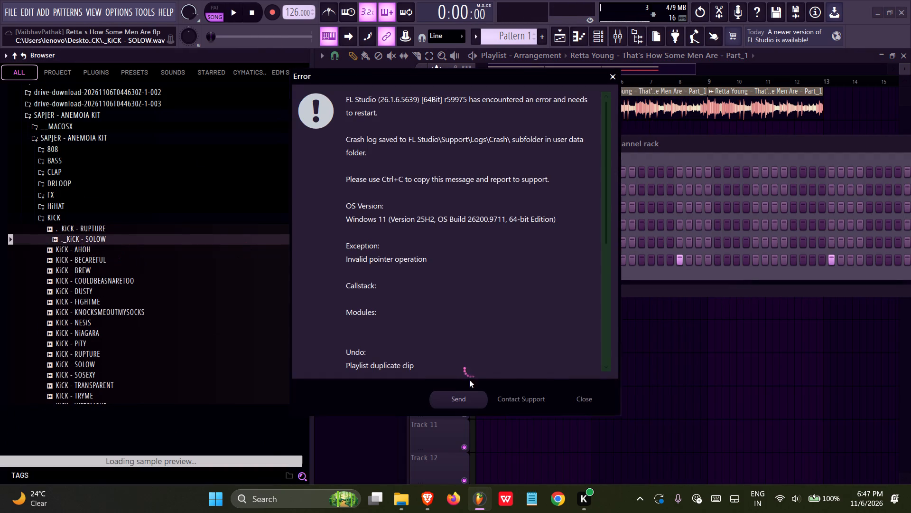
click(607, 75)
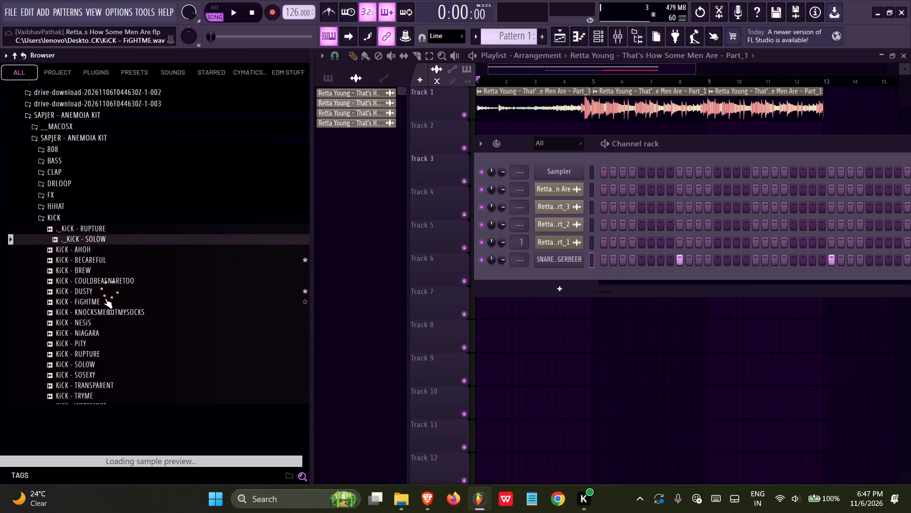
click(106, 292)
click(101, 261)
click(101, 261)
Save the current project under its existing name.
key(ctrl+s)
key(ctrl+s)
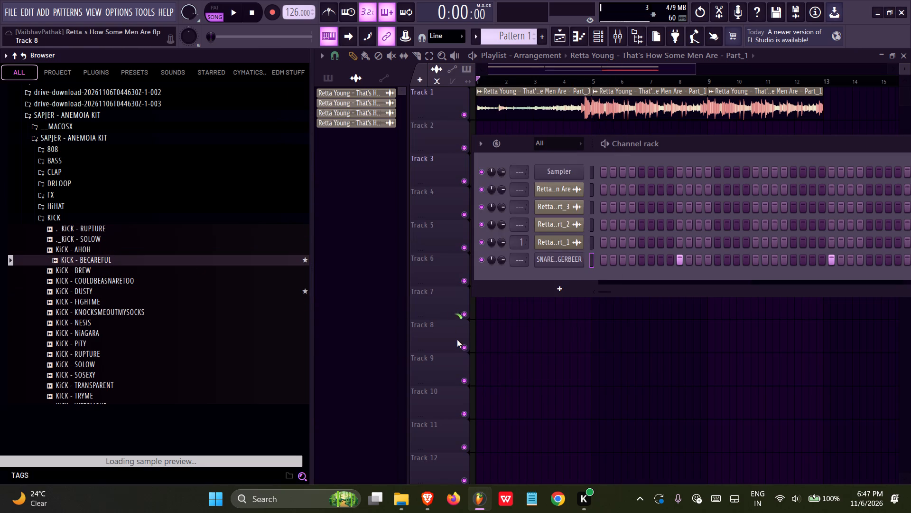
key(ctrl+s)
key(ctrl+s)
key(ctrl+s)
click(8, 9)
key(ctrl+s)
key(ctrl+s)
key(ctrl+s)
key(ctrl+s)
key(ctrl+s)
key(ctrl+s)
key(ctrl+s)
key(ctrl+s)
key(ctrl+s)
key(ctrl+s)
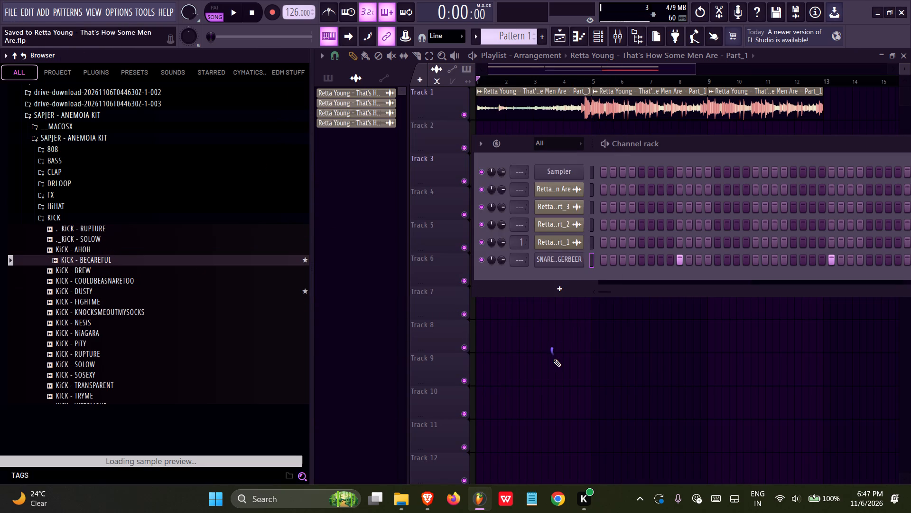
key(ctrl+s)
key(ctrl+s)
key(ctrl+s)
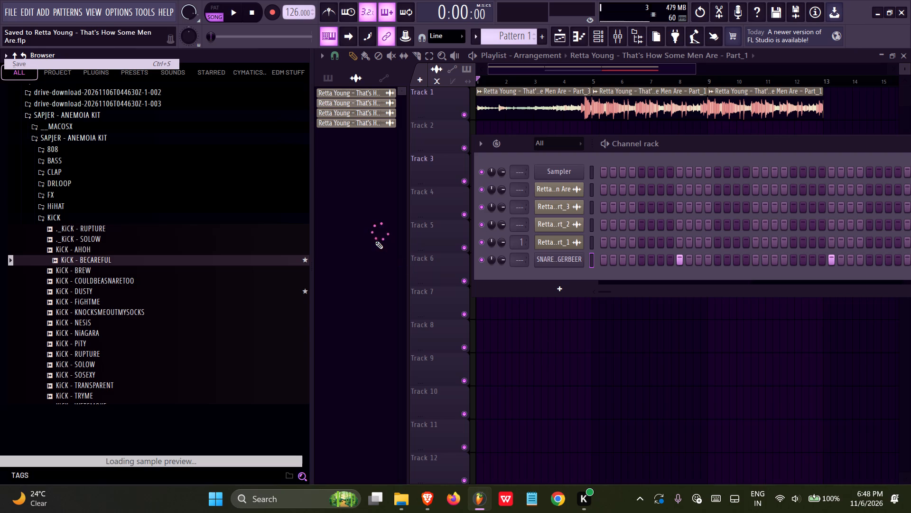
key(ctrl+s)
key(ctrl+s)
key(ctrl+s)
key(ctrl+s)
key(ctrl+s)
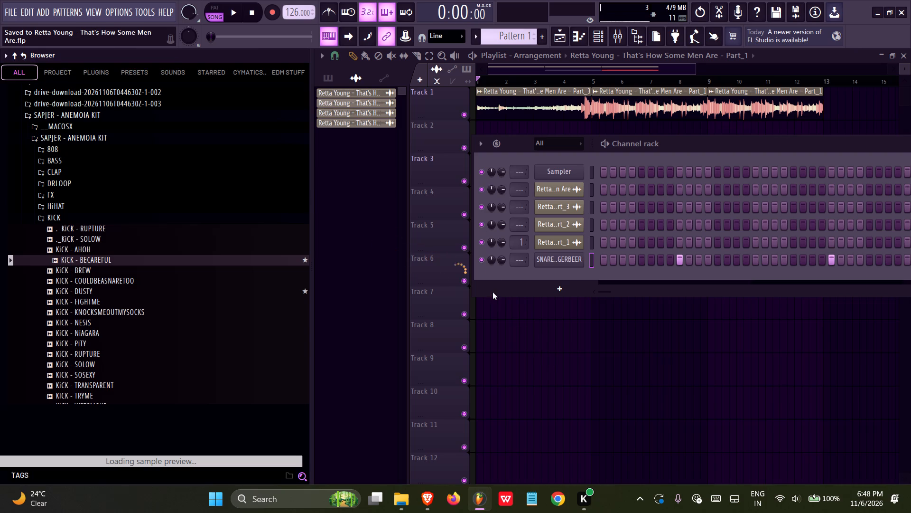
key(ctrl+s)
right_click(551, 327)
Switch to Brave, replay Retta Young's "That's How Some Men Are" from the start, skim the video's comments, and pause it.
click(430, 494)
scroll(277, 236, up, 5)
click(245, 86)
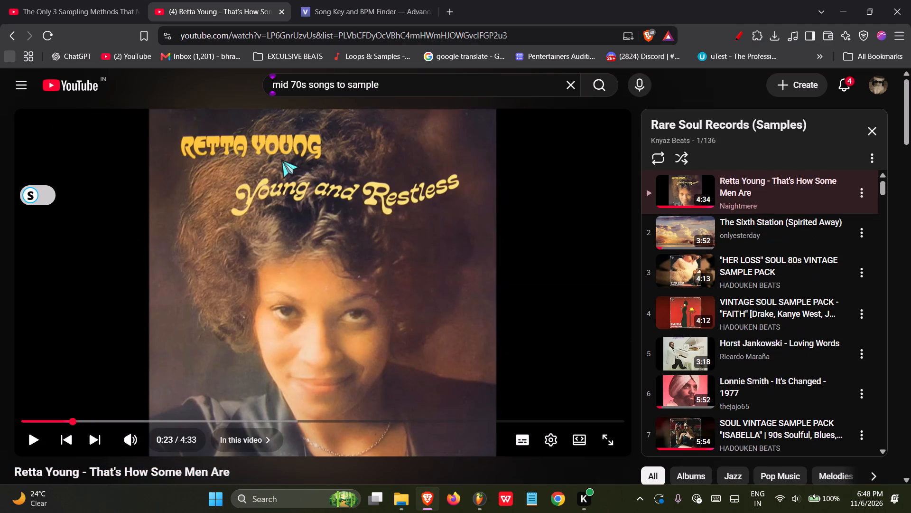
click(289, 177)
drag(46, 419, 0, 423)
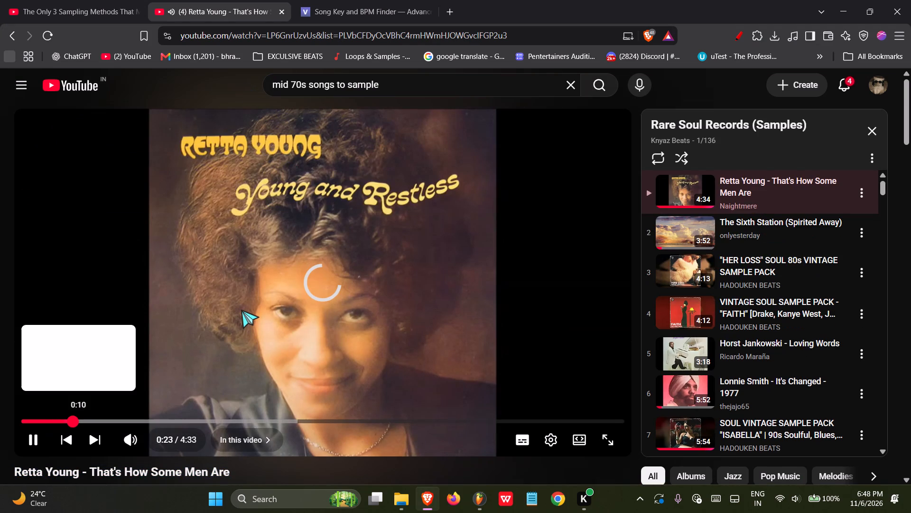
scroll(293, 271, down, 11)
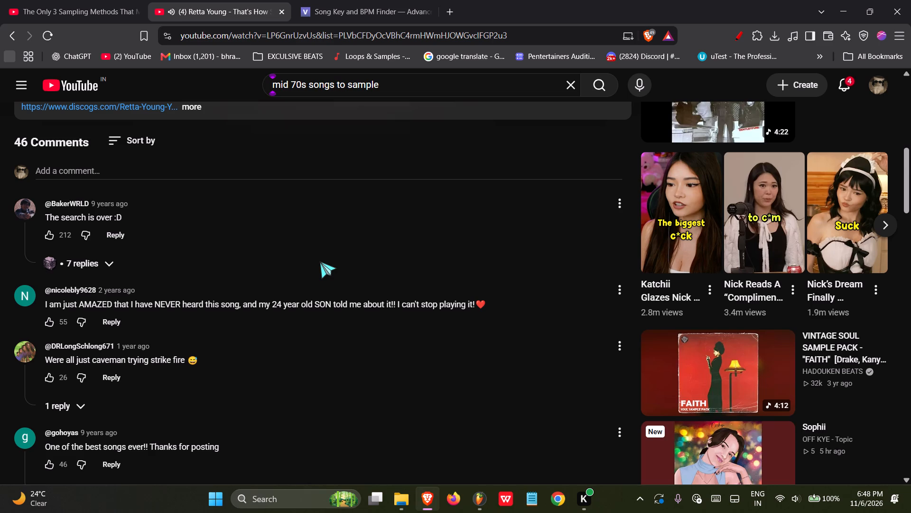
scroll(319, 261, down, 2)
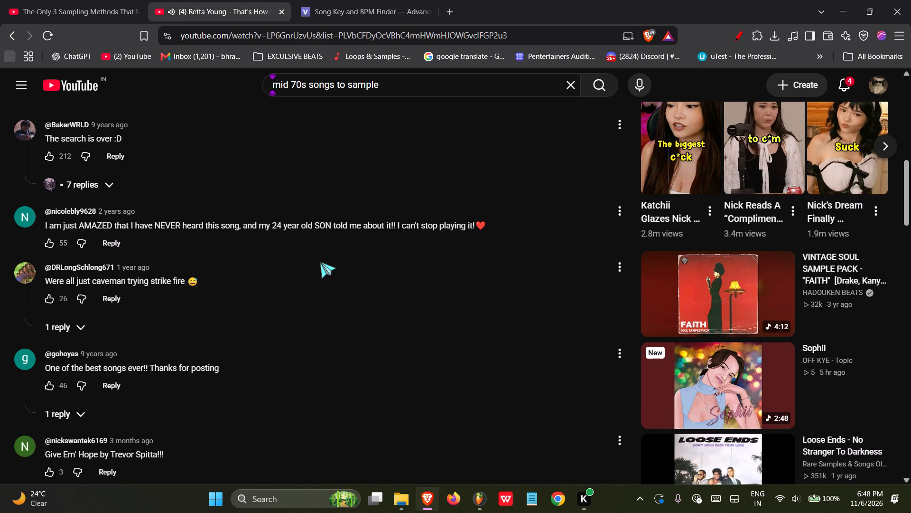
scroll(316, 262, up, 3)
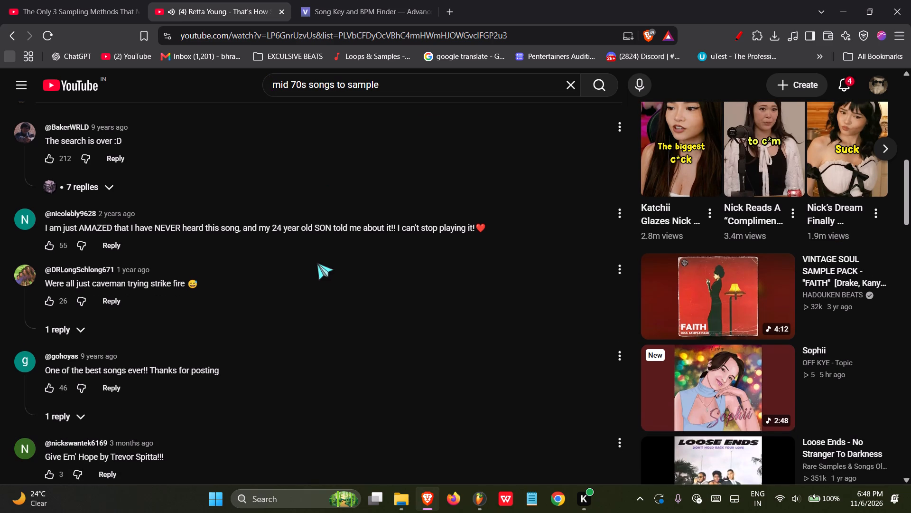
scroll(316, 262, up, 15)
click(365, 236)
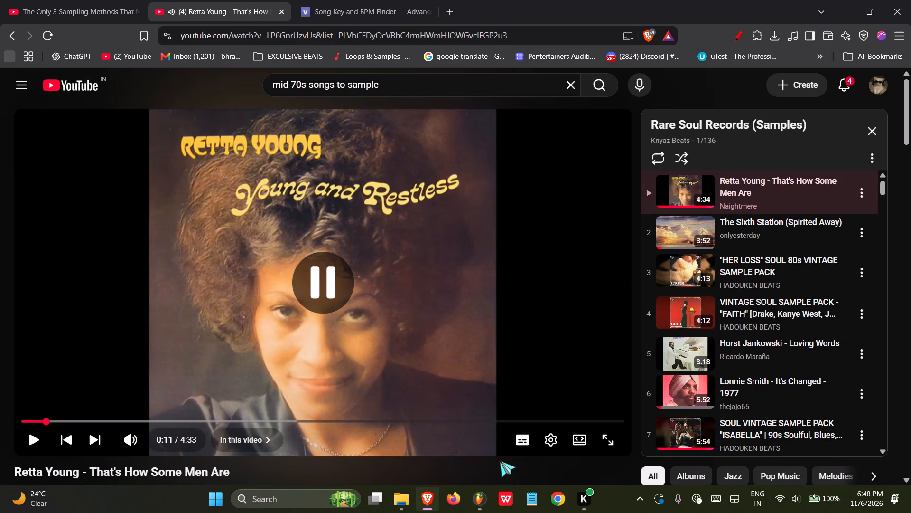
Switch back to FL Studio, close it and relaunch it.
click(484, 490)
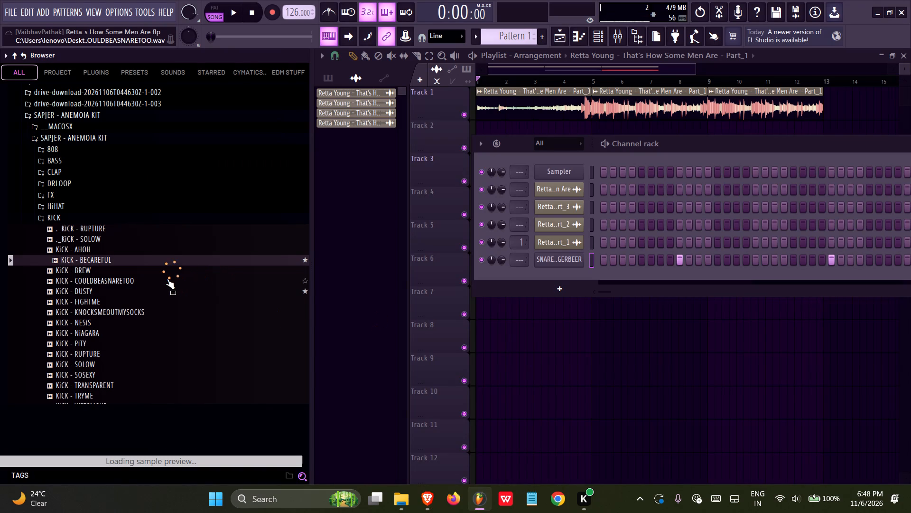
click(902, 12)
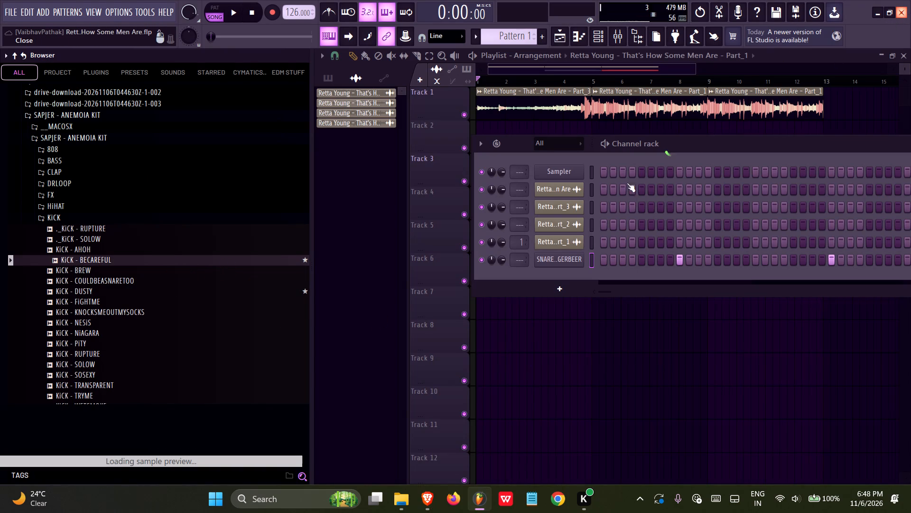
click(495, 508)
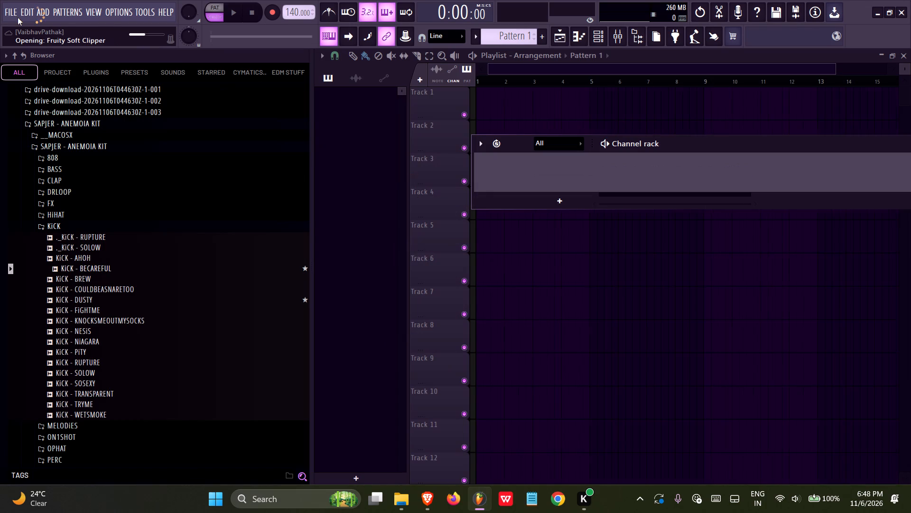
Reopen the recent project Retta Young - That's How Some Men Are.flp.
click(10, 12)
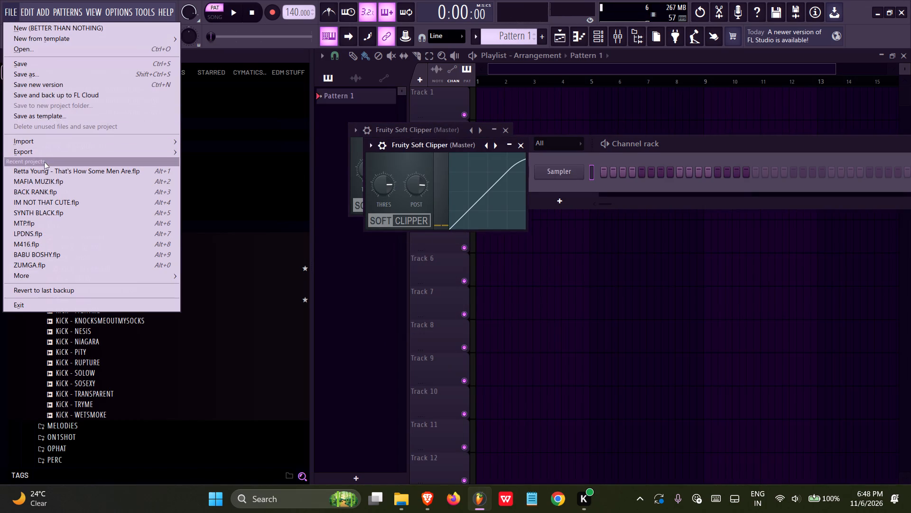
click(43, 168)
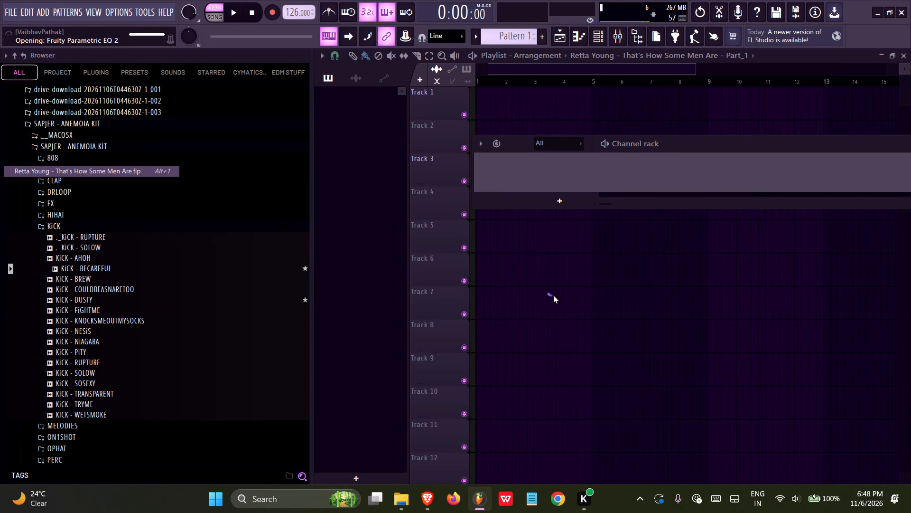
Select the first Pattern 1 clip on Track 3 and show the Channel rack.
right_click(570, 445)
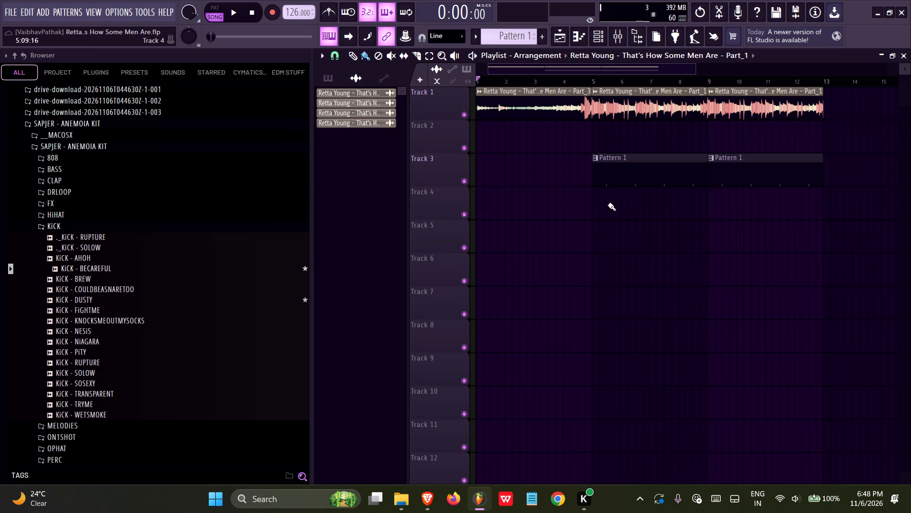
click(620, 164)
click(595, 48)
click(593, 42)
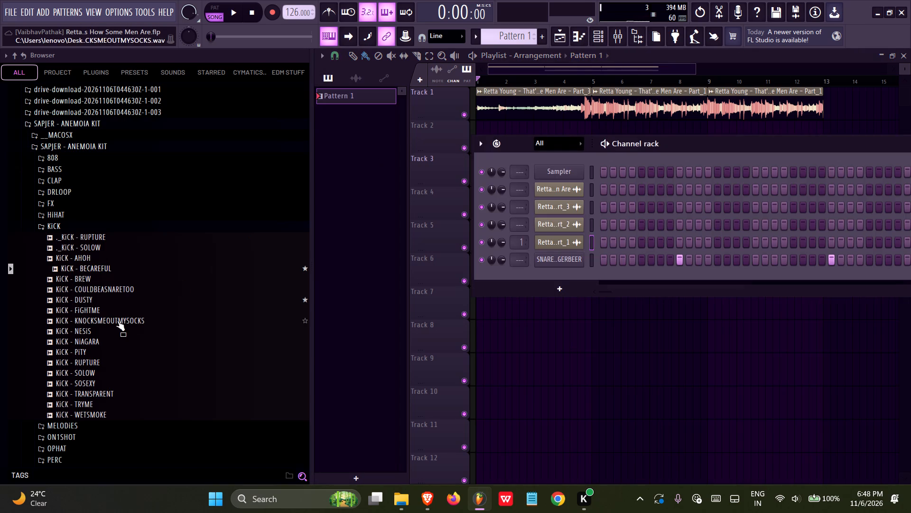
Audition kick samples in the ANEMOIA KIT's KiCK folder, including KNOCKSMEOUTMYSOCKS and DUSTY, and collapse the folder.
click(117, 321)
click(113, 307)
click(112, 299)
double_click(112, 299)
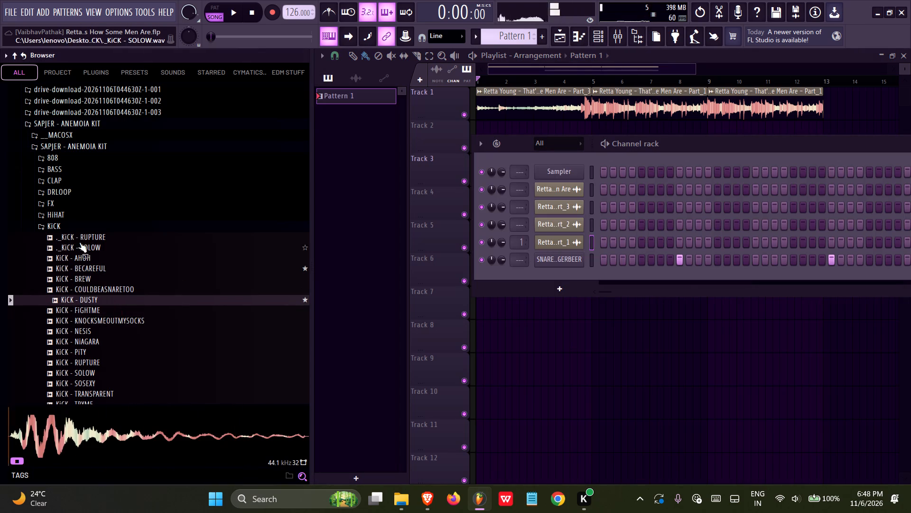
click(63, 226)
Audition samples in the ANEMOIA KIT's 808 folder, including CRUEL, HENNER, LASTBREATH and ROCK, and collapse the folder.
click(62, 168)
click(61, 160)
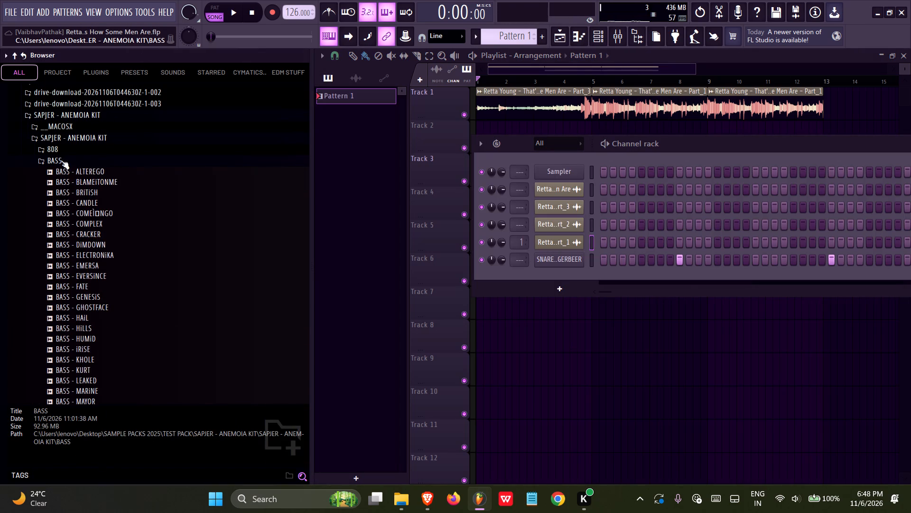
click(60, 152)
click(79, 182)
click(81, 196)
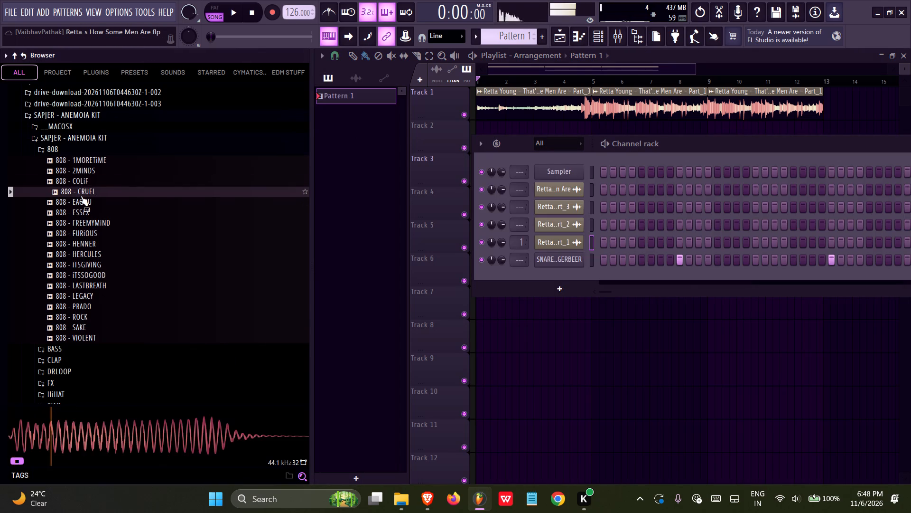
click(76, 203)
click(72, 218)
click(72, 249)
click(71, 261)
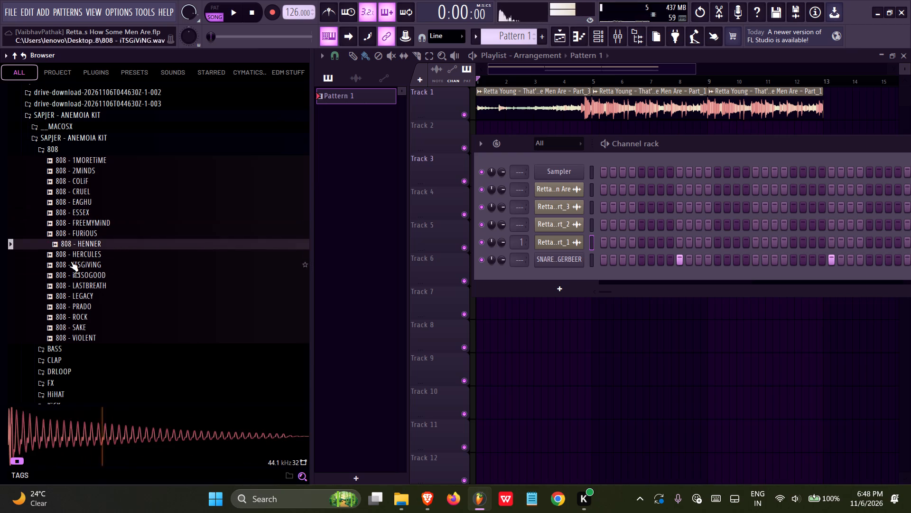
click(71, 261)
click(75, 276)
click(75, 276)
click(75, 284)
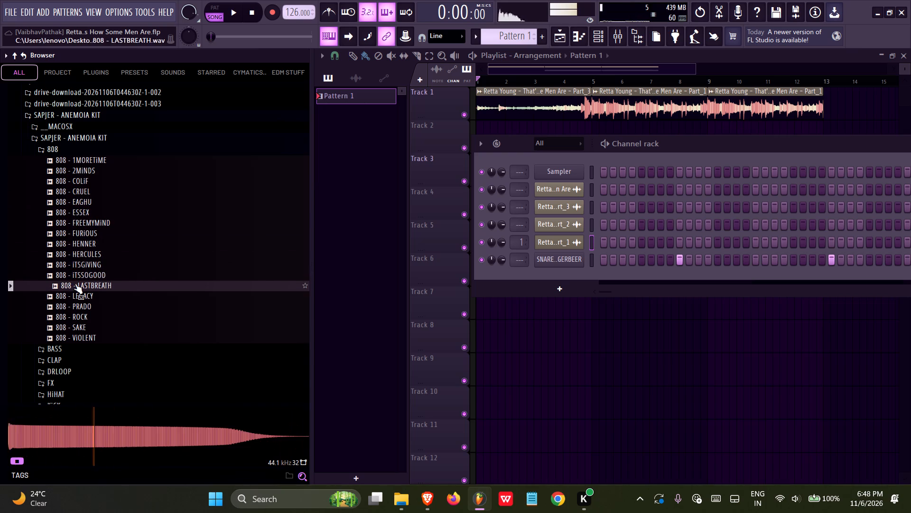
click(74, 315)
click(74, 315)
scroll(74, 315, up, 3)
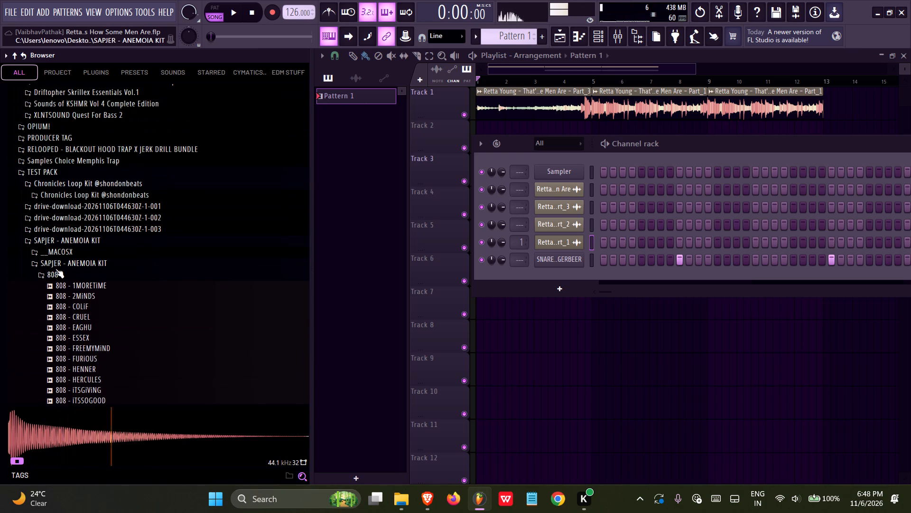
click(56, 269)
click(56, 326)
scroll(61, 323, down, 2)
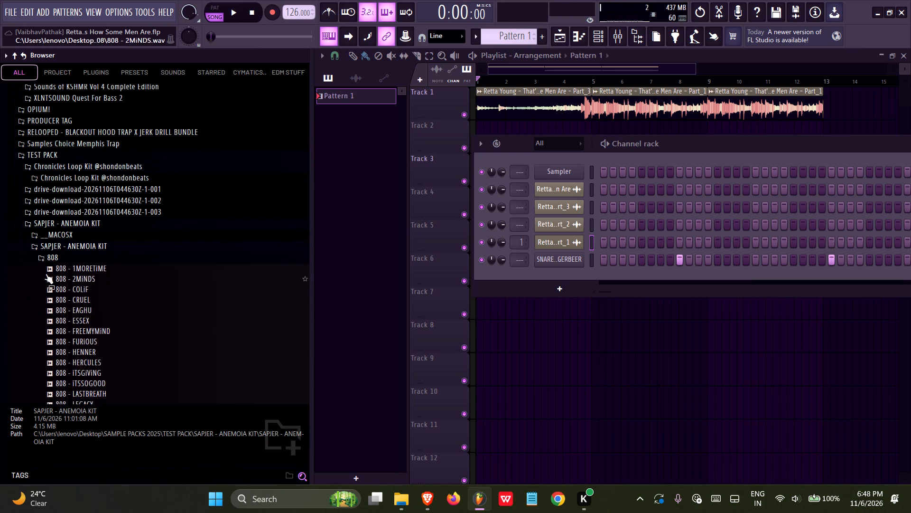
click(50, 252)
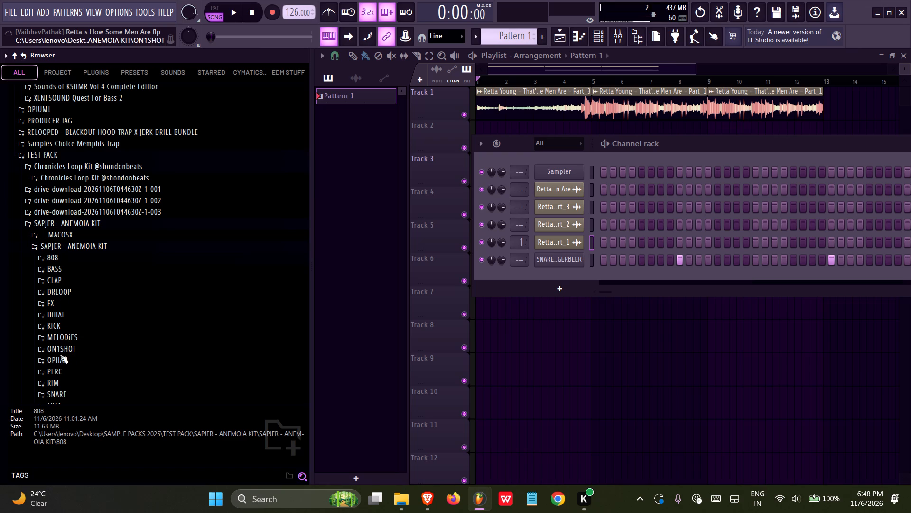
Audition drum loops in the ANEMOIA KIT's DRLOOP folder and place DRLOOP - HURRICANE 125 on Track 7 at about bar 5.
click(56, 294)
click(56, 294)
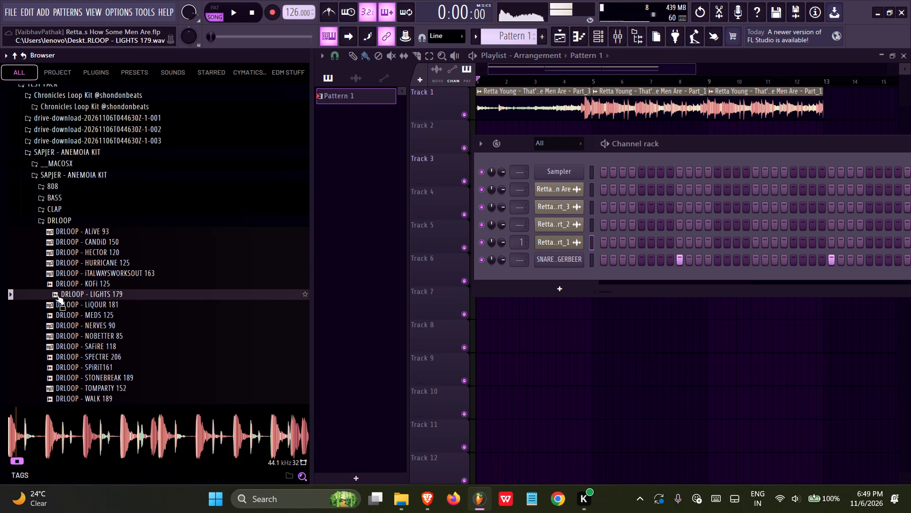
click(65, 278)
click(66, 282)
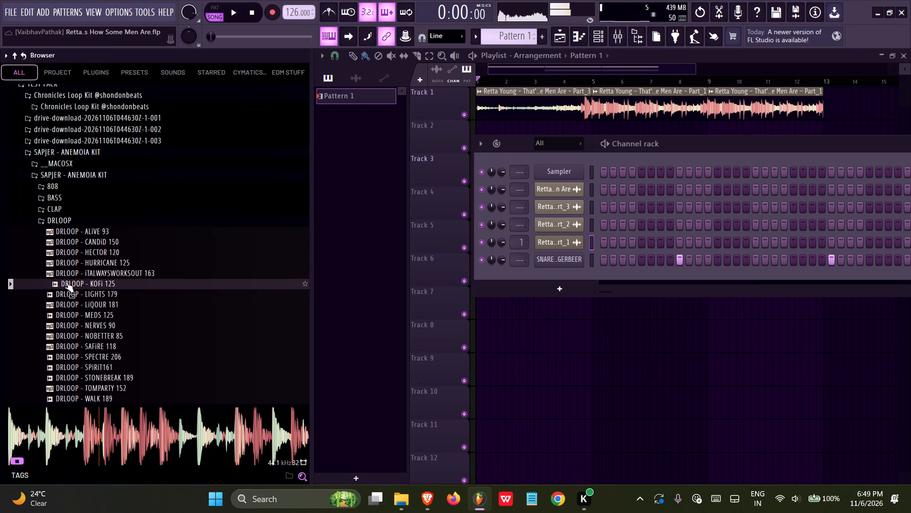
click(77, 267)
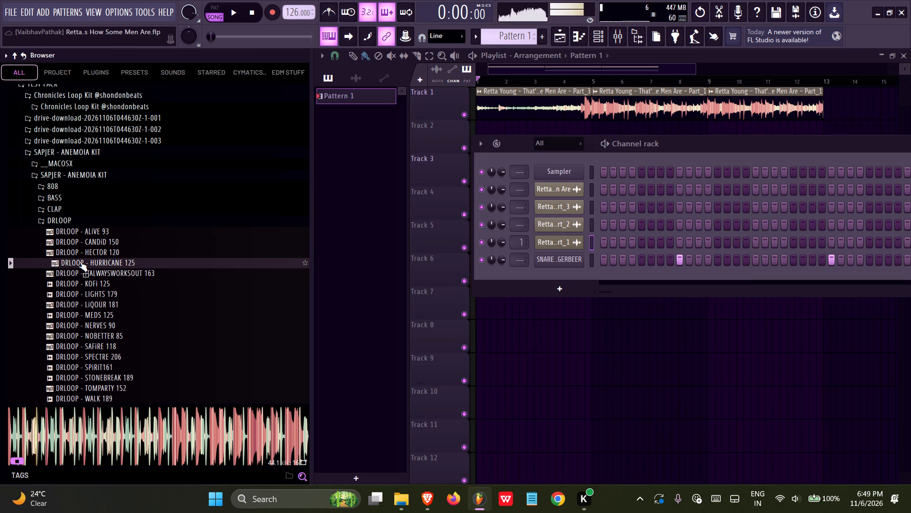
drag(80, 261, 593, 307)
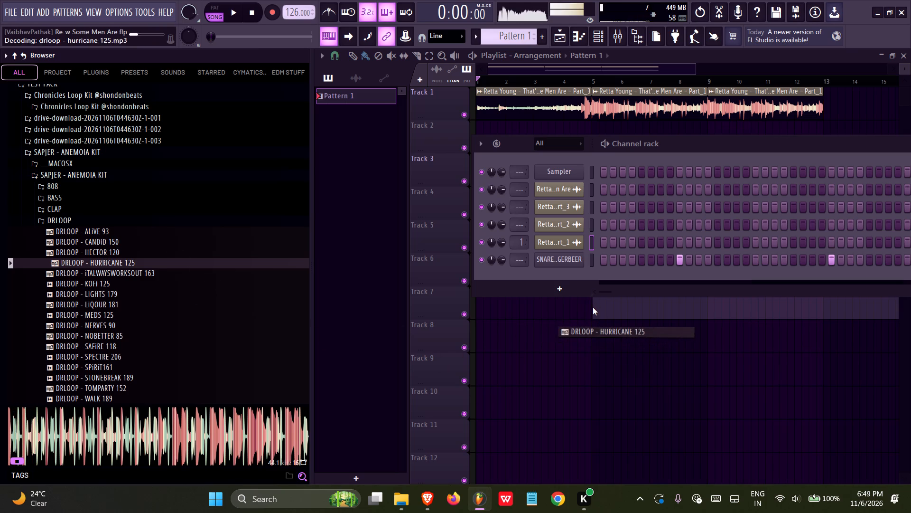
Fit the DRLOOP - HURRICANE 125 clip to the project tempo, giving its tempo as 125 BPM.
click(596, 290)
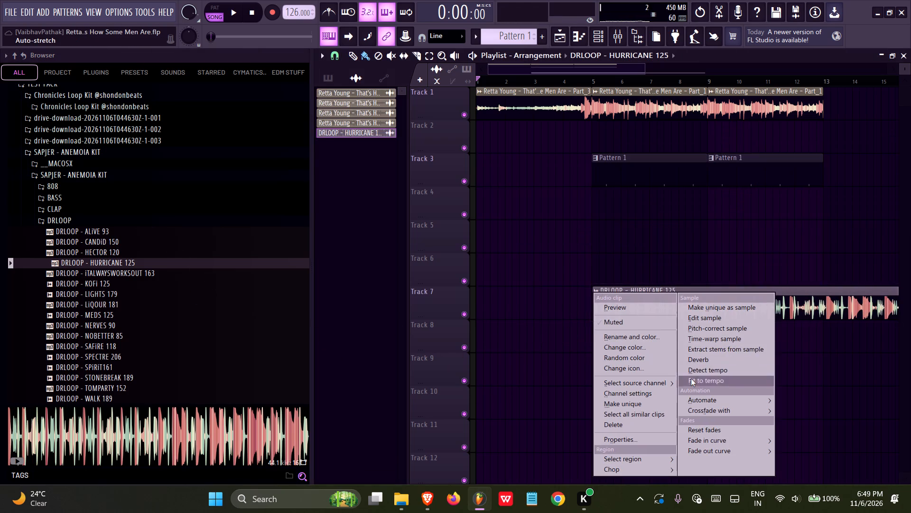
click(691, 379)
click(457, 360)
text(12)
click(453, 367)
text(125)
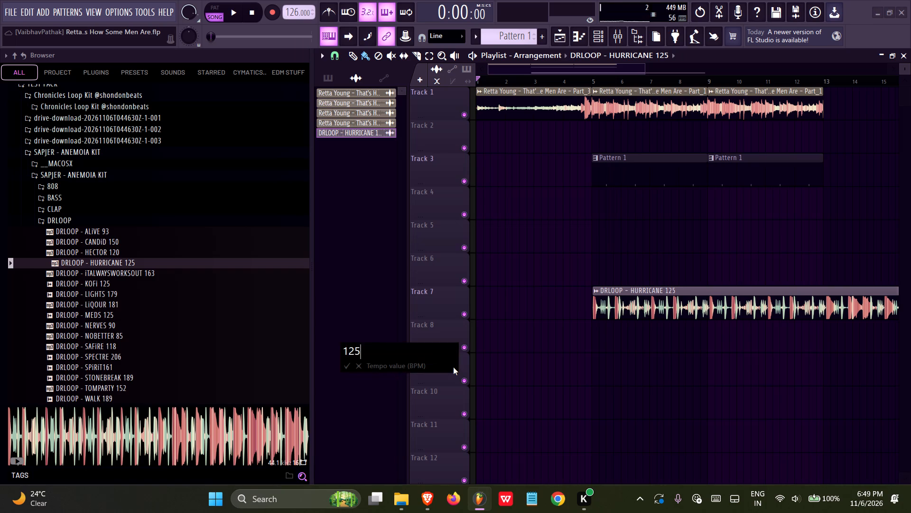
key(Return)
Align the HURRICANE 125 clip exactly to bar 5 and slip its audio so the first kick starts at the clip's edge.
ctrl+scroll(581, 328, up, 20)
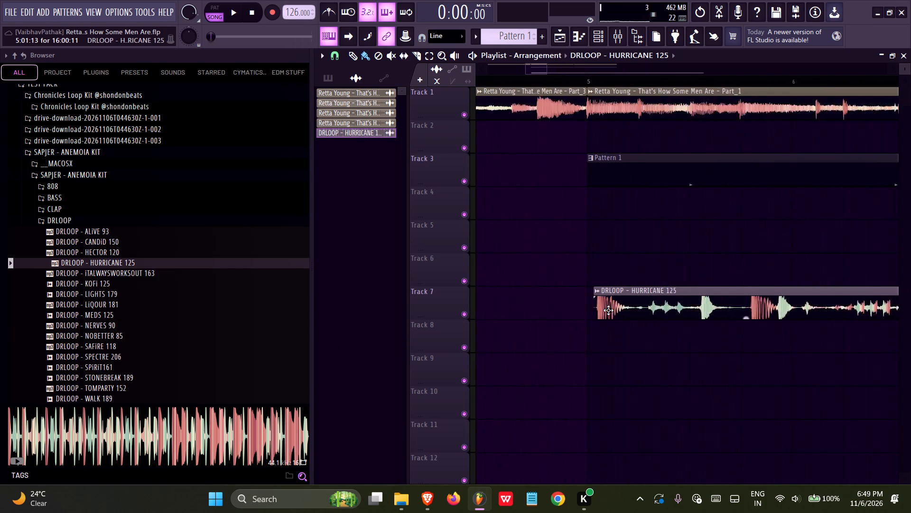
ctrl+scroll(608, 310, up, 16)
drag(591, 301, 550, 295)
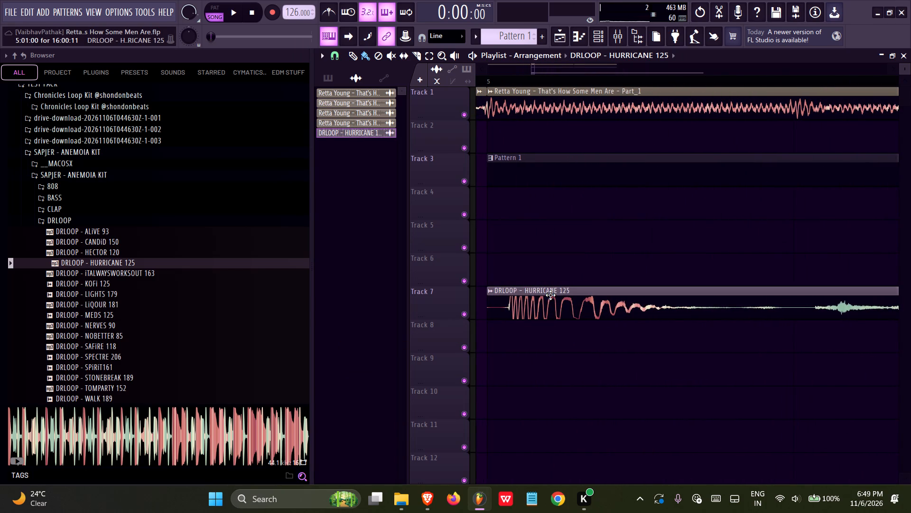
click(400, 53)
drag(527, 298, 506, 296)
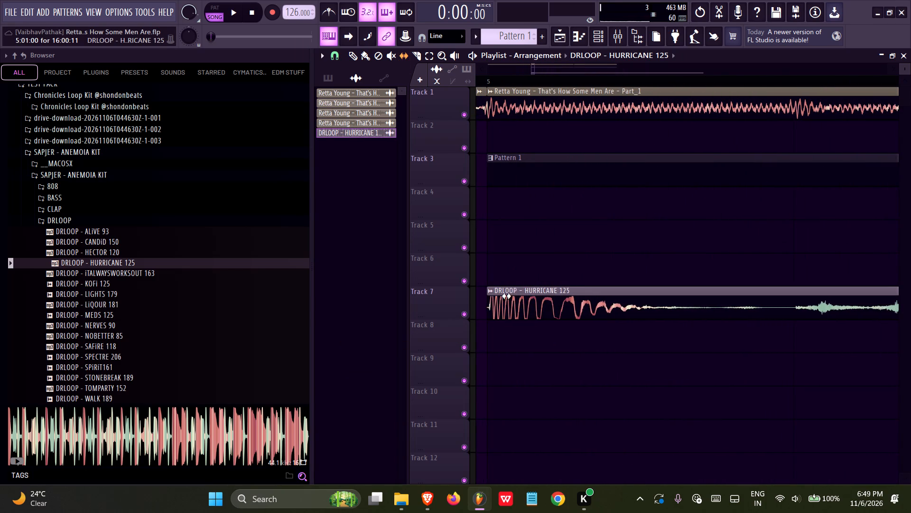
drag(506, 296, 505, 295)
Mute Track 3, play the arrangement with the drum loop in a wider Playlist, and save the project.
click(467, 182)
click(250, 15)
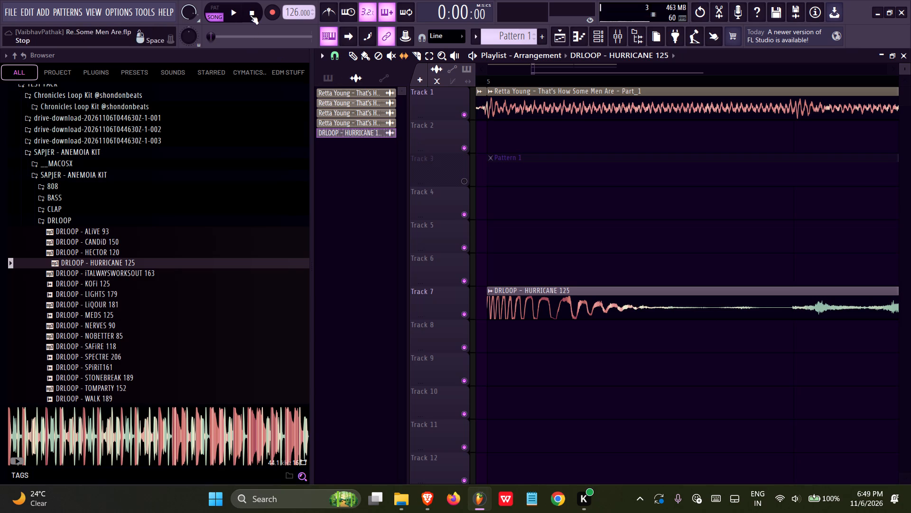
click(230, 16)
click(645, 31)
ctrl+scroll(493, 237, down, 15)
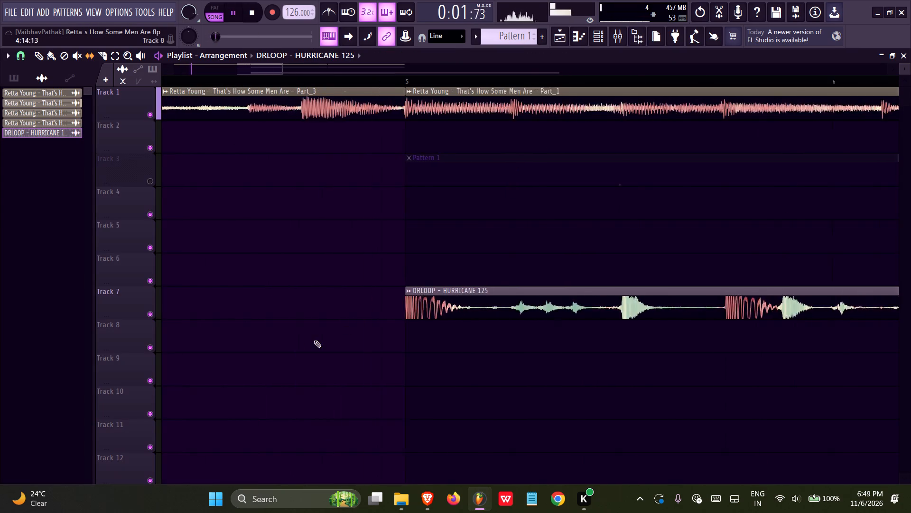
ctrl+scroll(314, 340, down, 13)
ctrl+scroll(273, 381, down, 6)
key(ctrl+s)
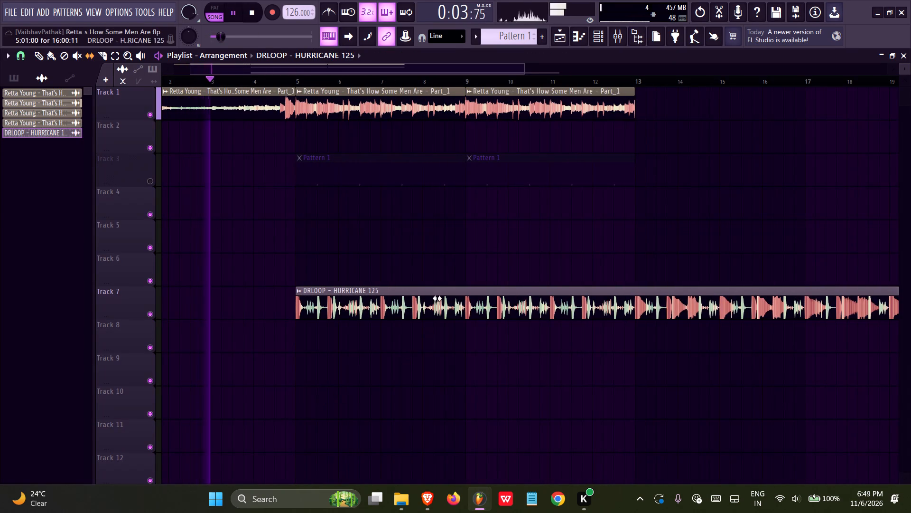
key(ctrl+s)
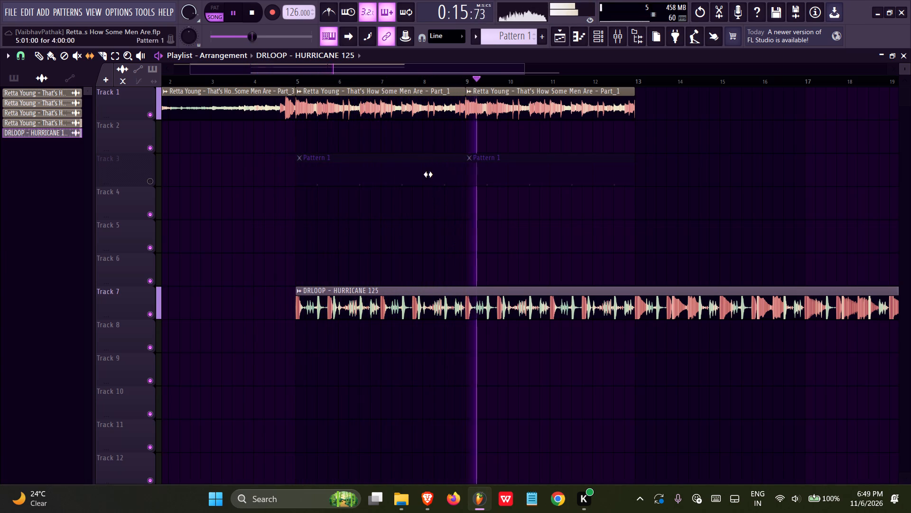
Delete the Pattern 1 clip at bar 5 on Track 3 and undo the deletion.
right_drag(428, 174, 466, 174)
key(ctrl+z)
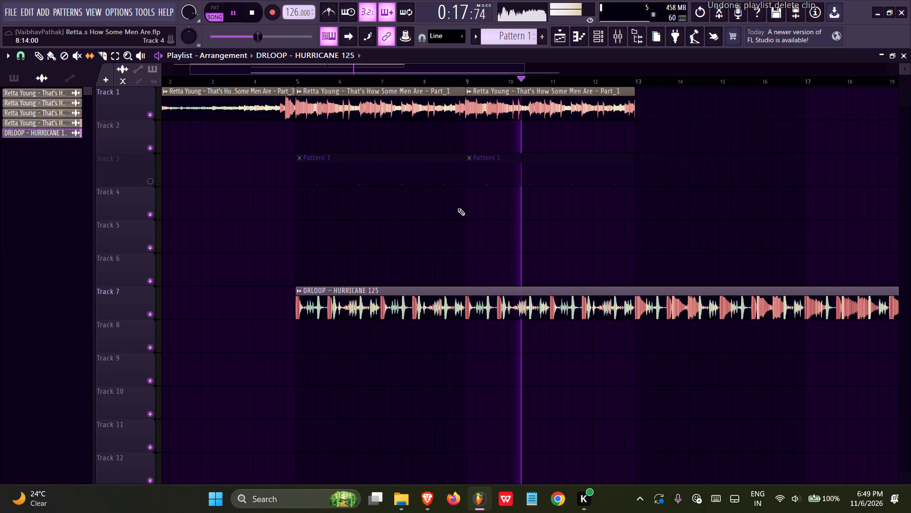
Save the project, bring back the Browser and stop playback.
key(ctrl+s)
click(636, 34)
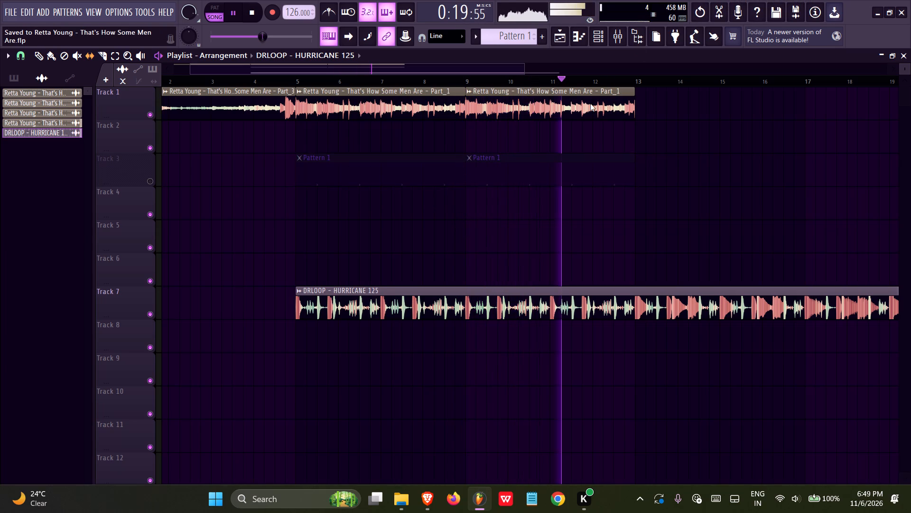
key(ctrl+s)
key(space)
Audition further loops in the DRLOOP folder, including DRLOOP - MEDS 125.
click(111, 364)
scroll(132, 351, down, 3)
click(112, 274)
click(105, 197)
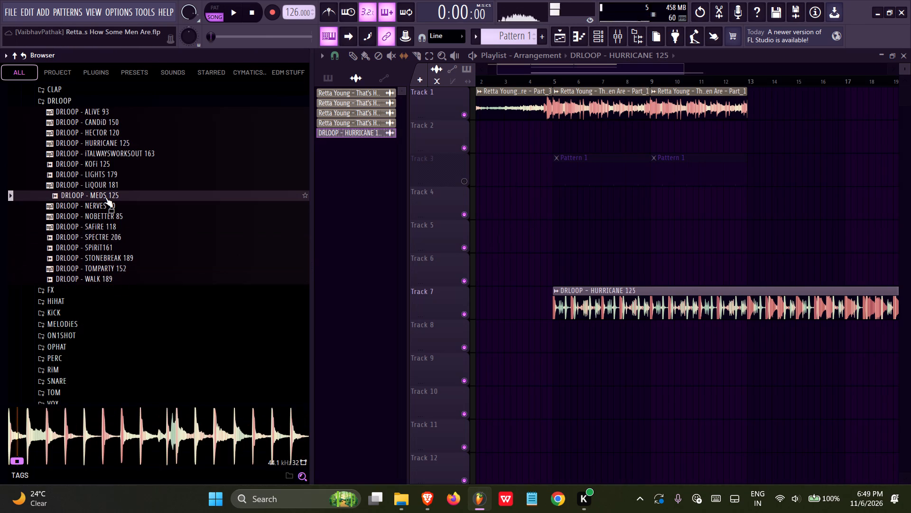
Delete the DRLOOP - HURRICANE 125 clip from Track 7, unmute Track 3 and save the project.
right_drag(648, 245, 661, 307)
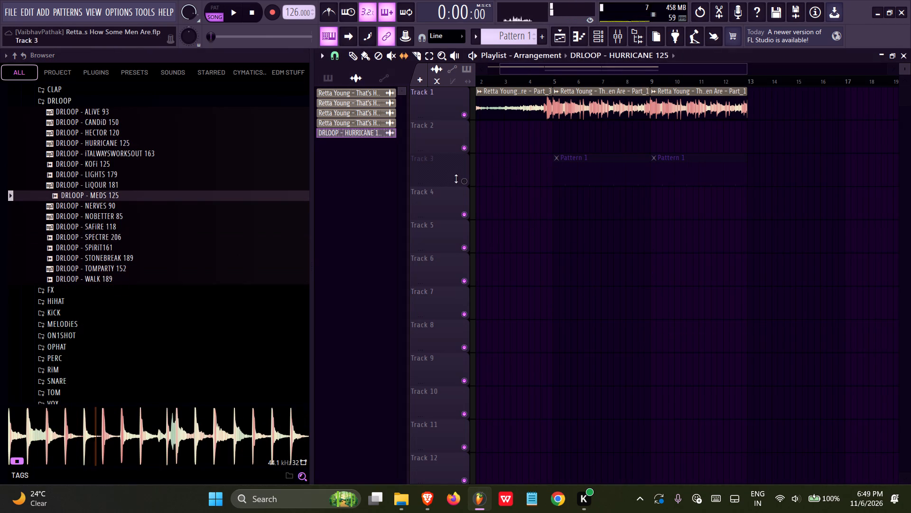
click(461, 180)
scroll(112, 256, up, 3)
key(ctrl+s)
Collapse the DRLOOP folder, reopen the 808 folder and compare samples such as iTSGiViNG, FURiOUS, ESSEX, EAGHU and COLiF.
click(61, 222)
scroll(55, 259, up, 3)
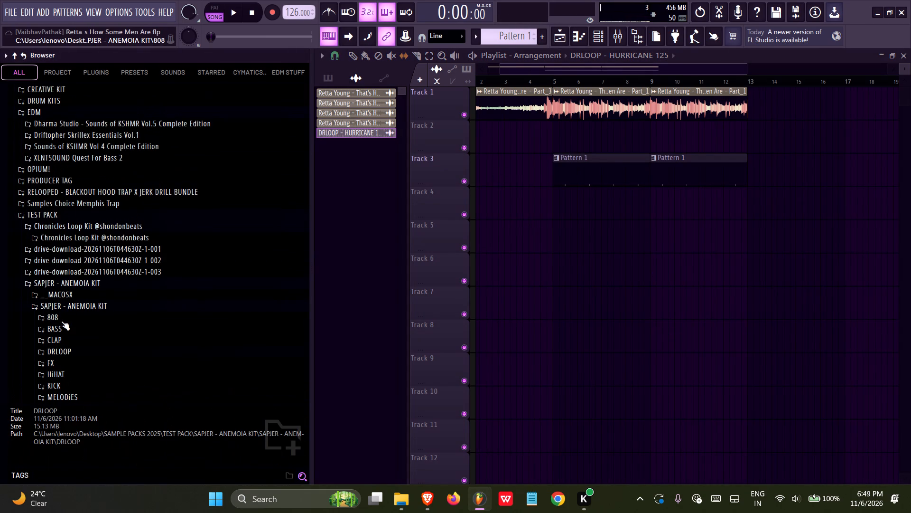
click(61, 321)
click(61, 325)
click(61, 325)
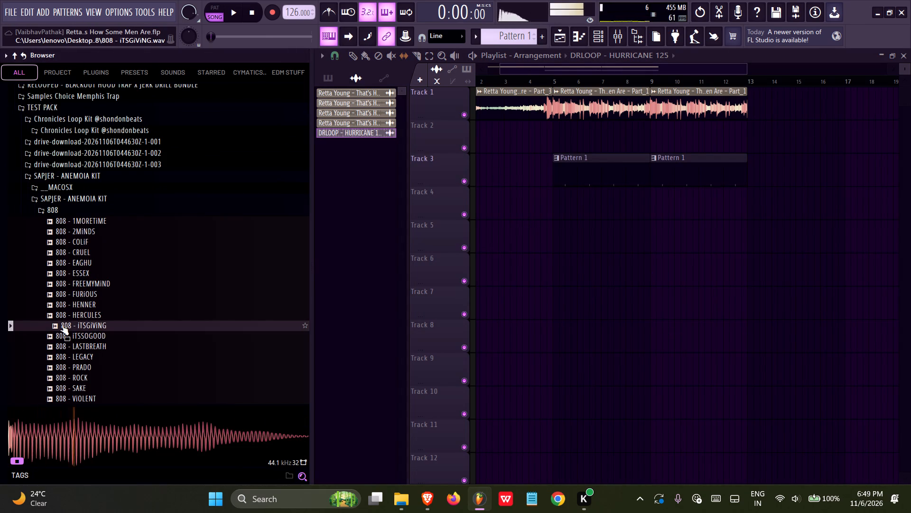
click(61, 325)
click(68, 314)
click(71, 297)
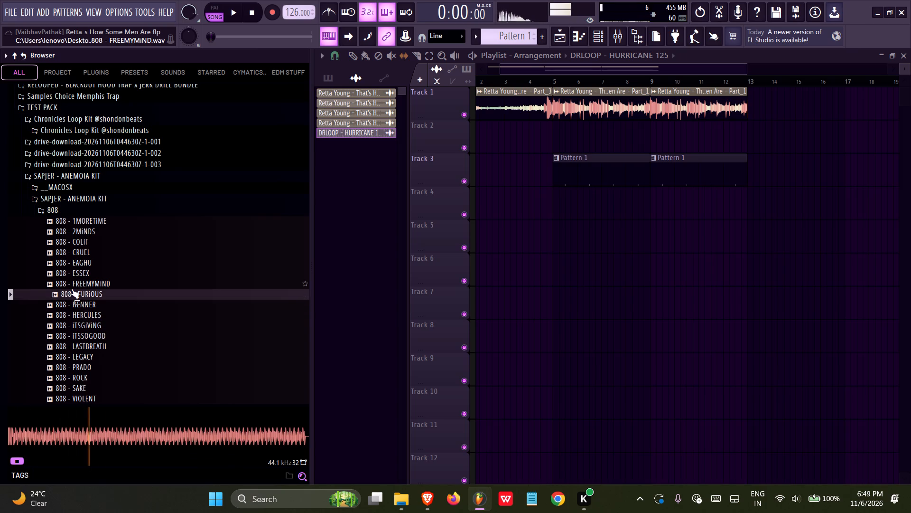
click(72, 273)
click(72, 273)
click(72, 258)
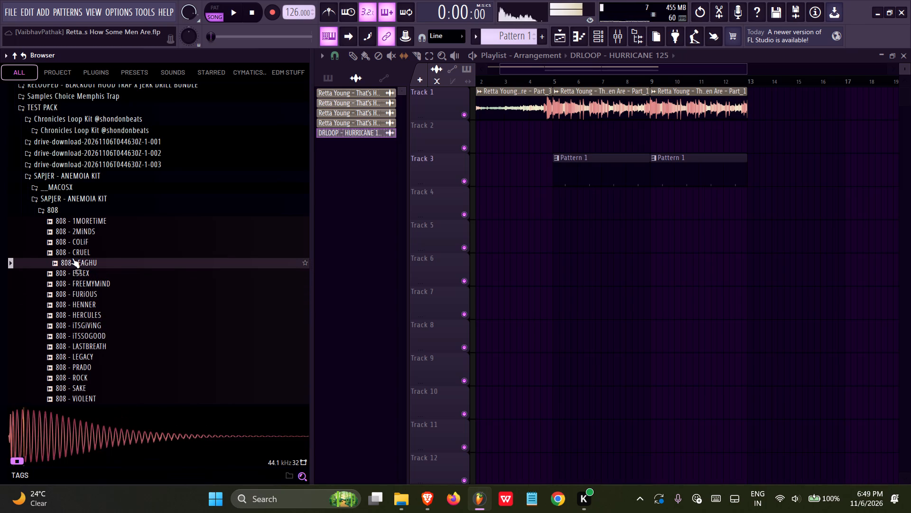
click(72, 245)
click(72, 245)
Select Pattern 1, show the Channel rack and add 808 - COLiF as a new sampler channel.
click(574, 169)
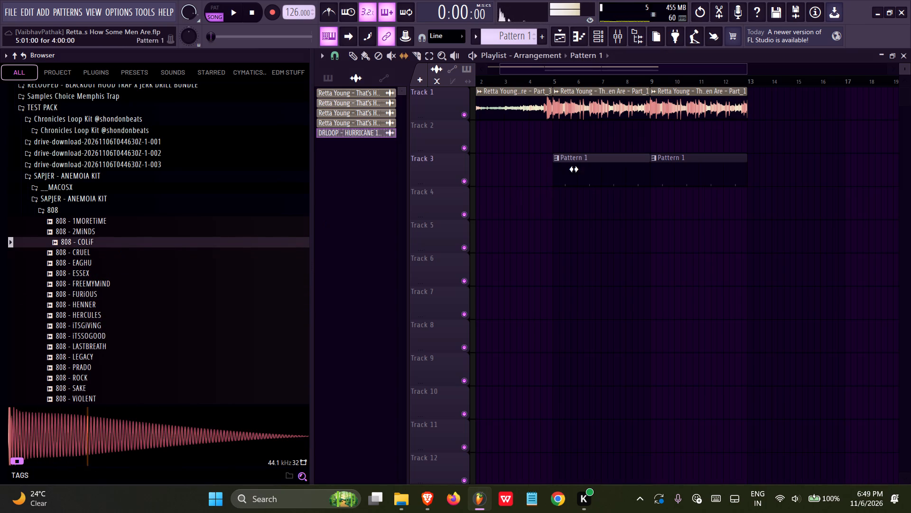
click(567, 41)
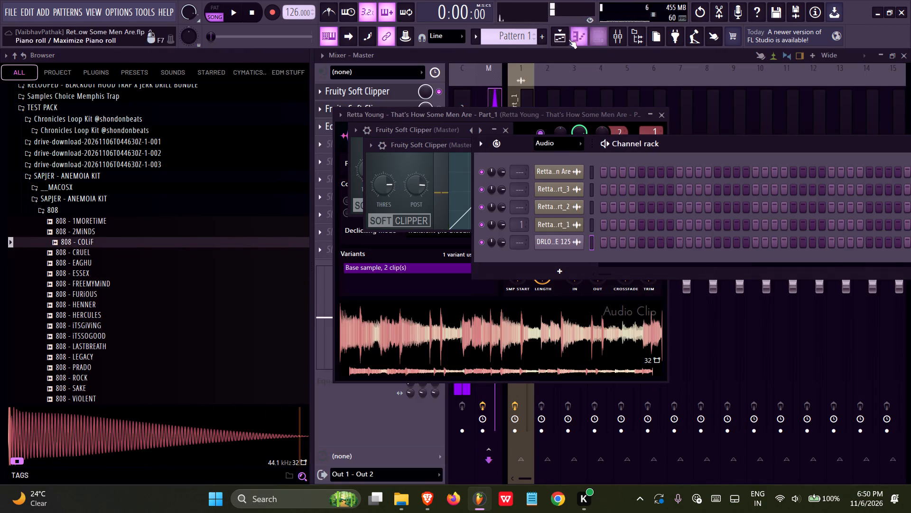
click(565, 39)
click(593, 42)
drag(83, 239, 454, 254)
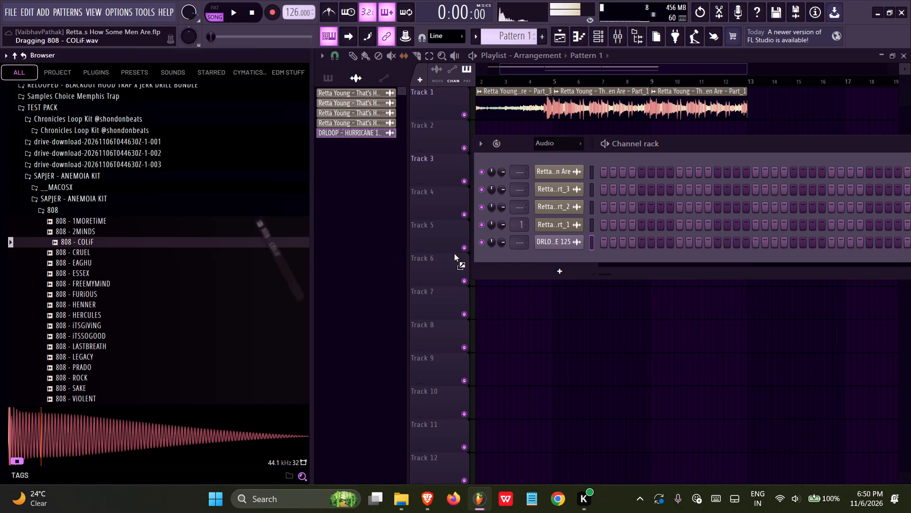
drag(454, 254, 512, 255)
Set the 808 - COLiF channel to cut itself, with Cut and By both at group 1.
click(545, 212)
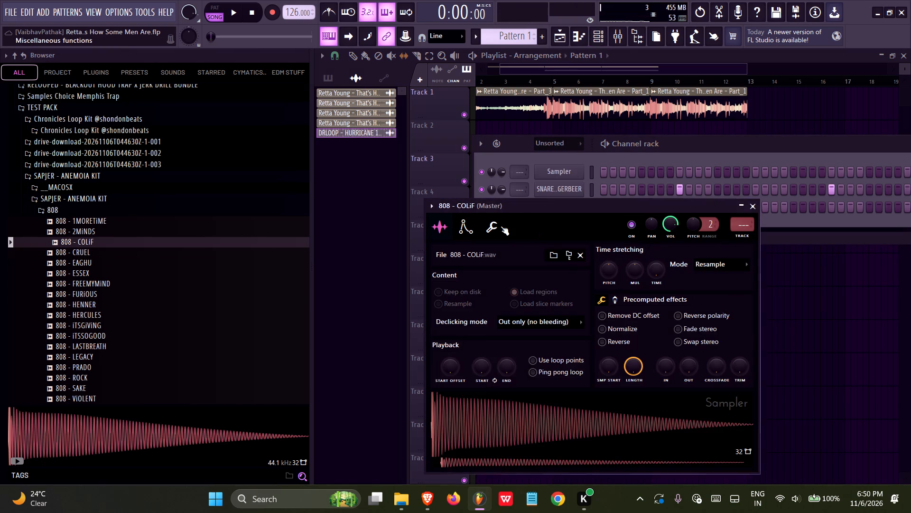
click(501, 226)
click(435, 375)
click(465, 240)
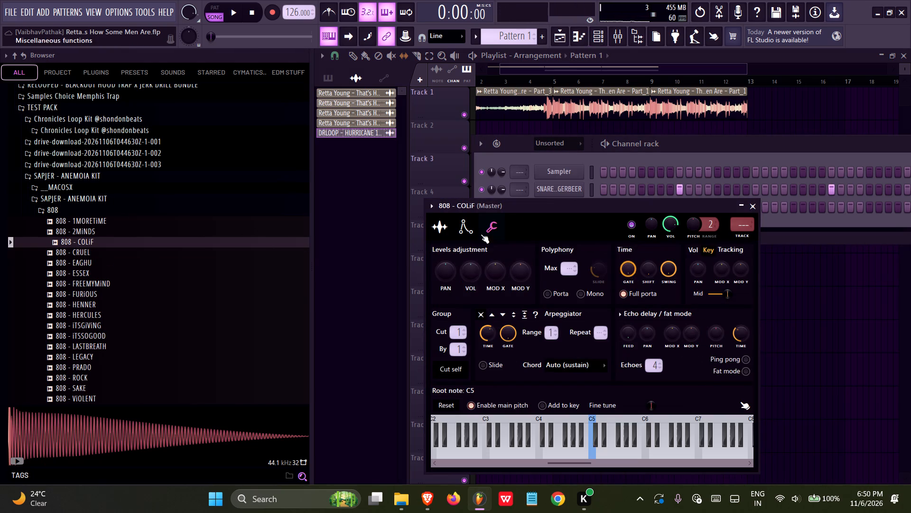
Look over the 808 - COLiF channel's volume envelope settings and close its window.
click(466, 222)
click(590, 274)
click(590, 293)
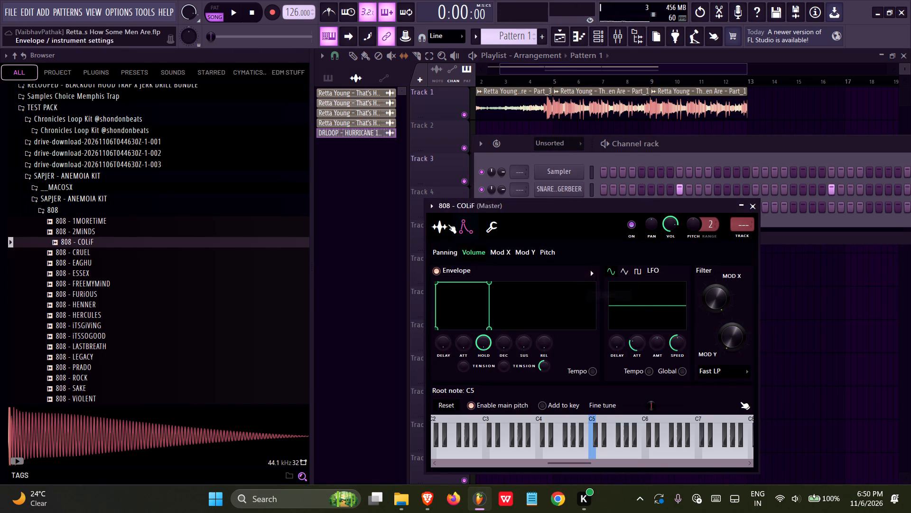
click(446, 223)
click(752, 209)
Delete the unused default Sampler channel from the Channel rack.
right_click(567, 170)
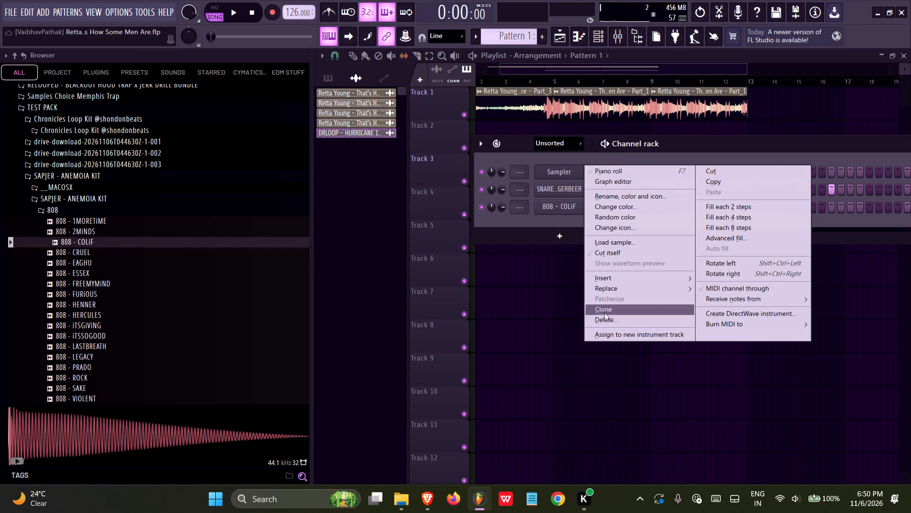
click(608, 321)
Switch to the browser, check the song's key on the Key BPM Finder page and return to FL Studio.
right_click(560, 190)
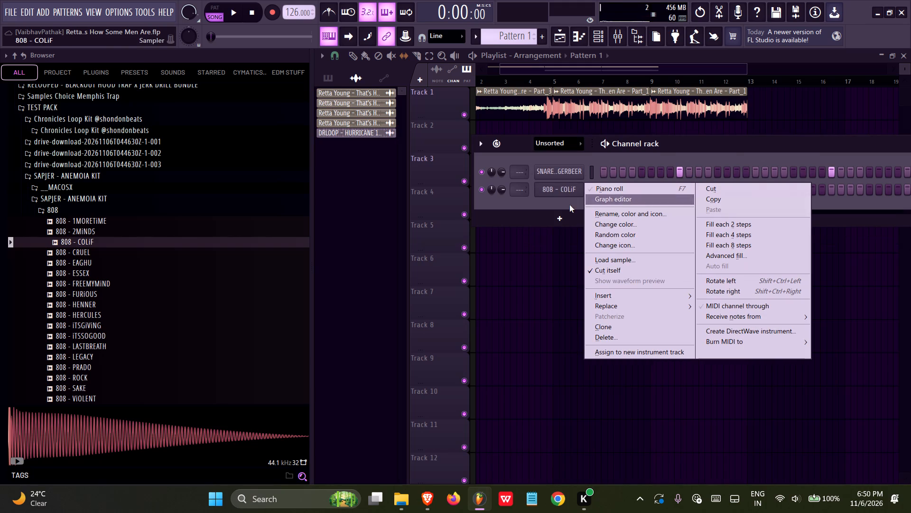
click(417, 499)
click(357, 0)
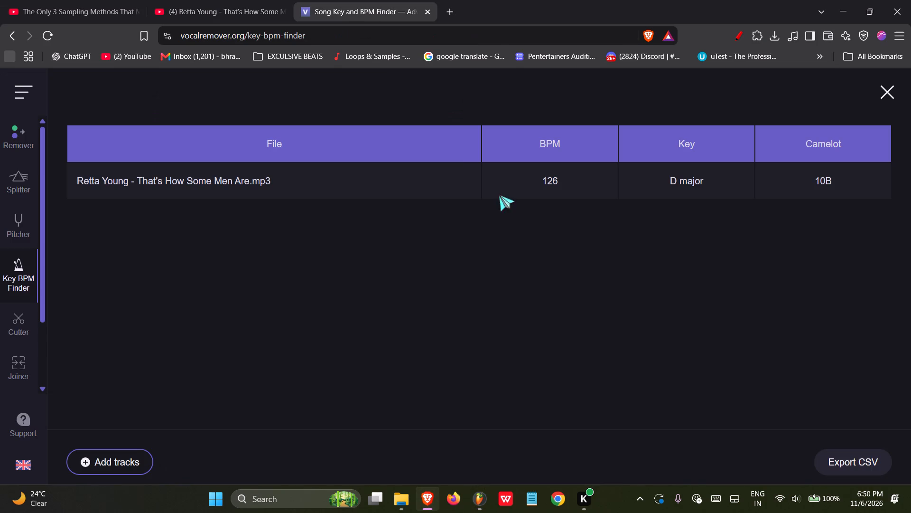
click(472, 495)
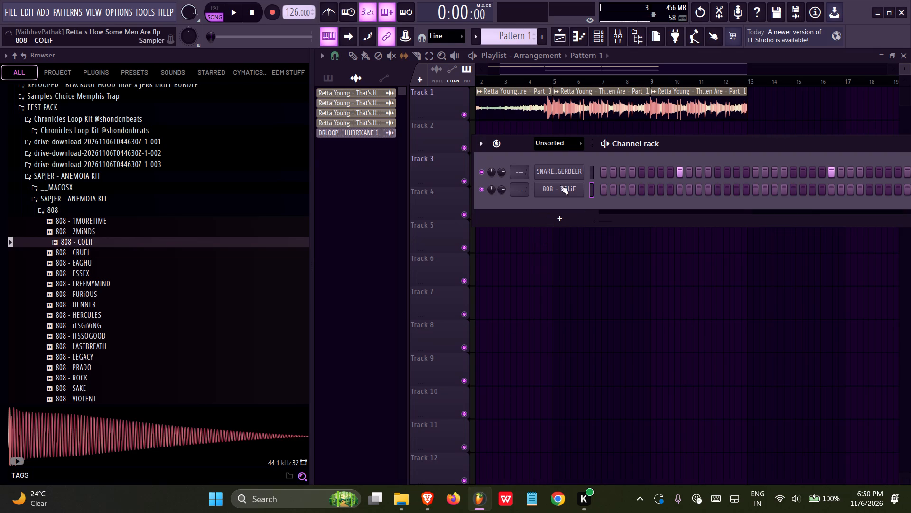
Show the 808 - COLiF channel in the piano roll and audition keys between D#5 and G5.
right_drag(560, 185, 567, 186)
click(606, 188)
click(334, 210)
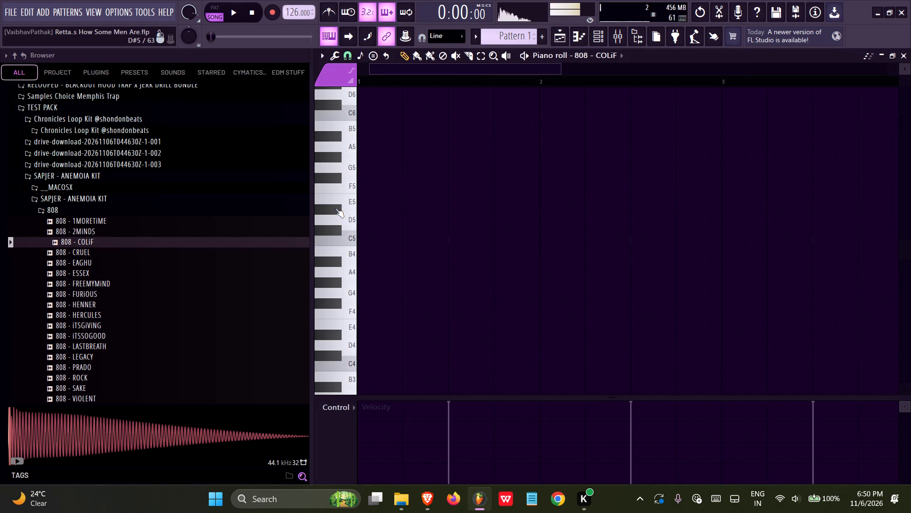
click(341, 206)
click(332, 205)
click(349, 202)
click(348, 190)
click(338, 178)
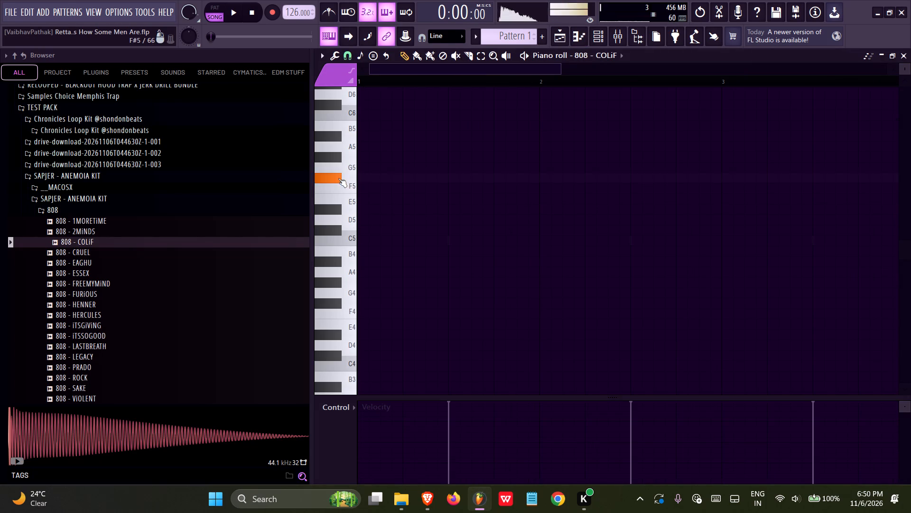
click(347, 171)
Set the piano roll's scale highlighting to Major (Ionian) with root note G.
right_click(353, 58)
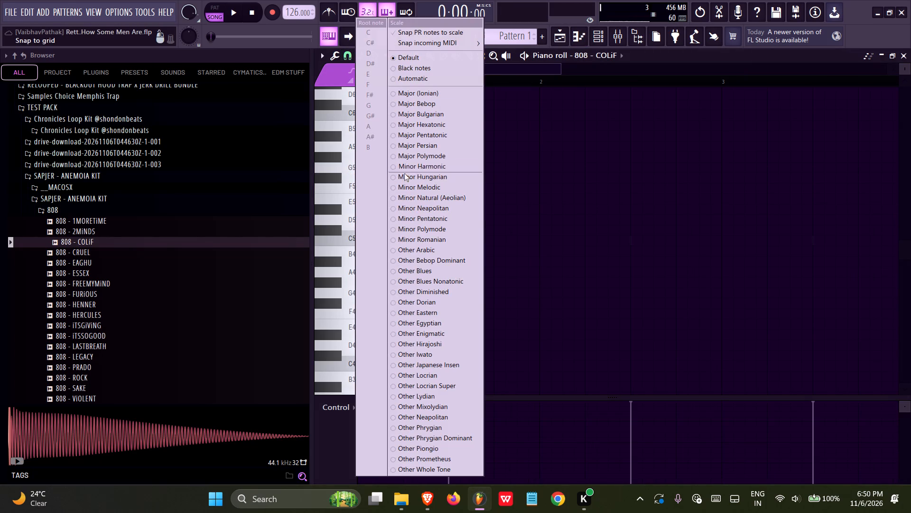
click(402, 99)
right_click(365, 58)
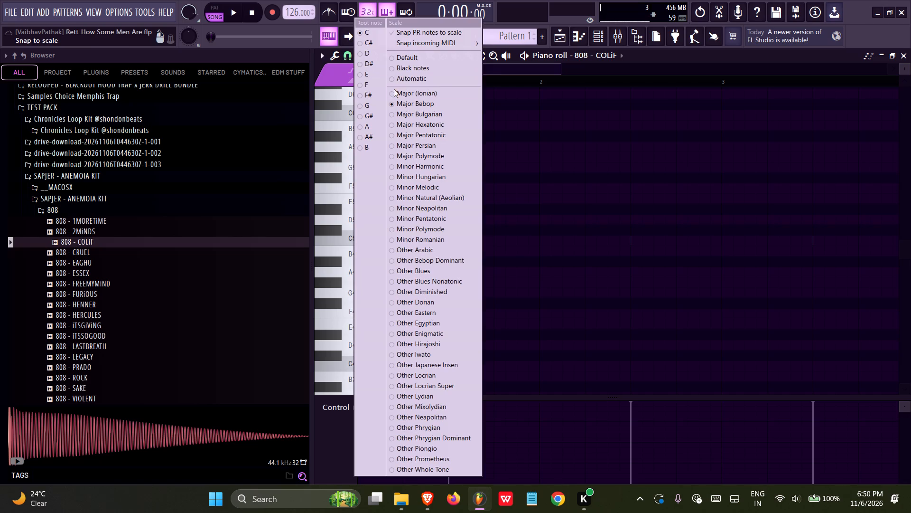
click(396, 92)
right_click(362, 54)
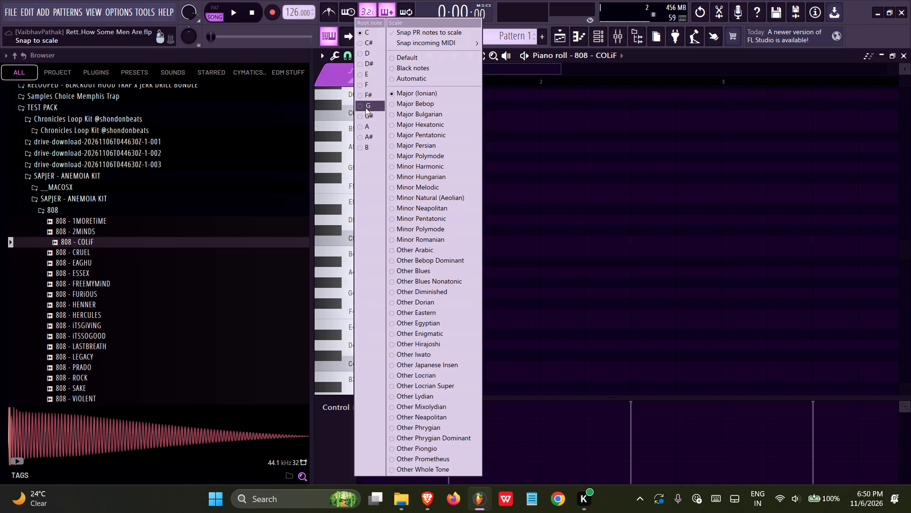
click(365, 108)
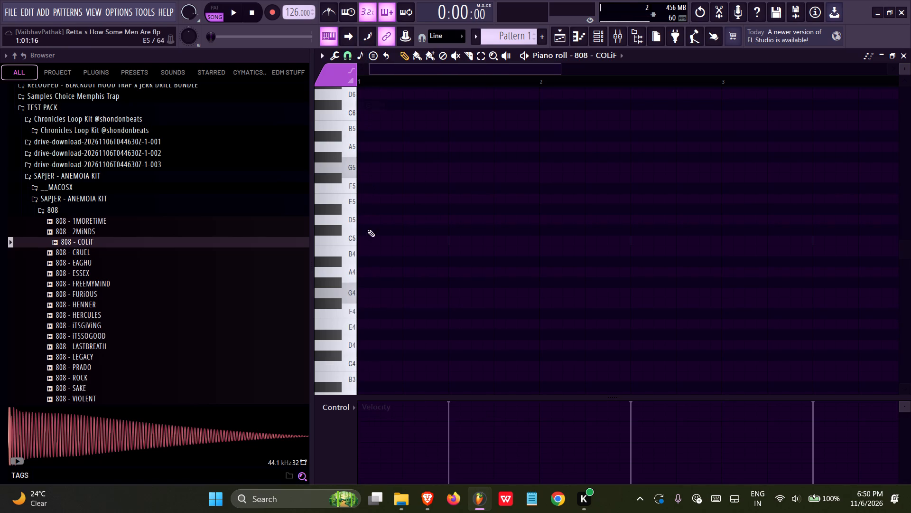
Draw a G5 808 note at the start of bar 1 and lengthen it to about 6 steps.
drag(363, 294, 203, 168)
key(alt+x)
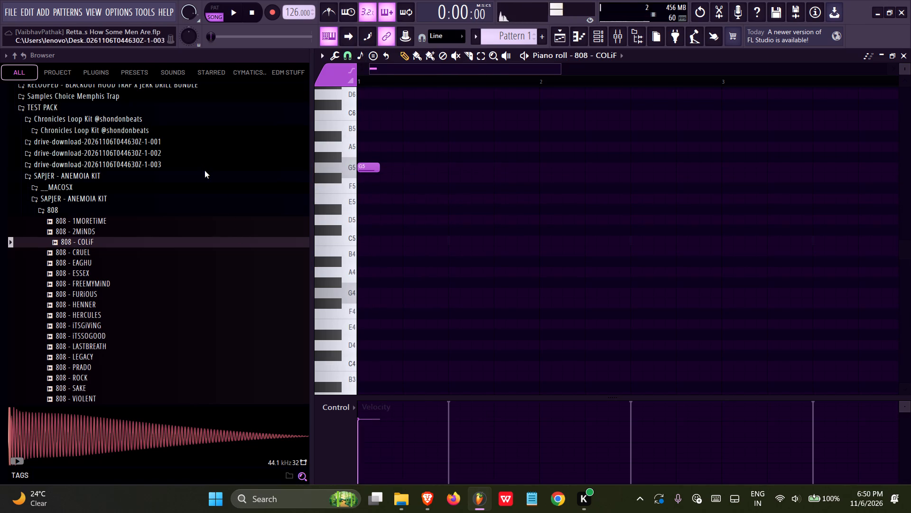
click(475, 307)
ctrl+scroll(440, 251, up, 10)
middle_drag(433, 238, 858, 311)
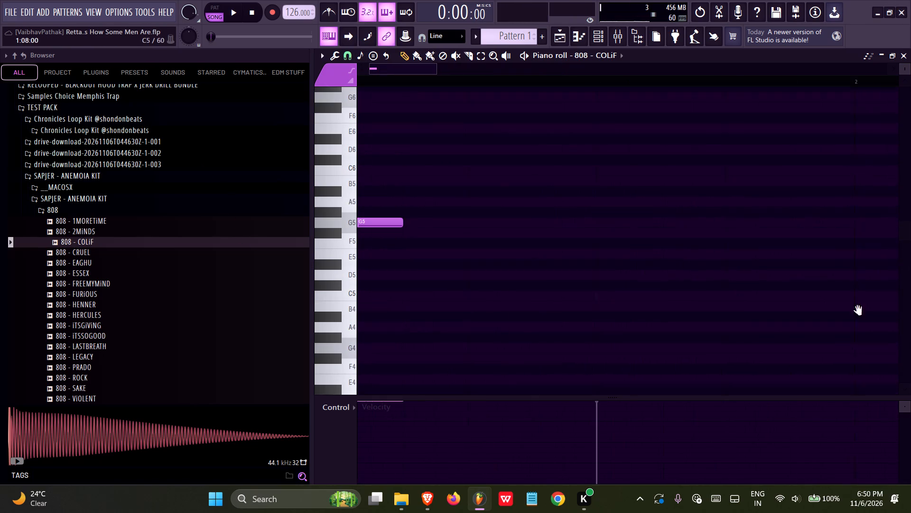
middle_drag(858, 311, 855, 304)
drag(419, 233, 544, 255)
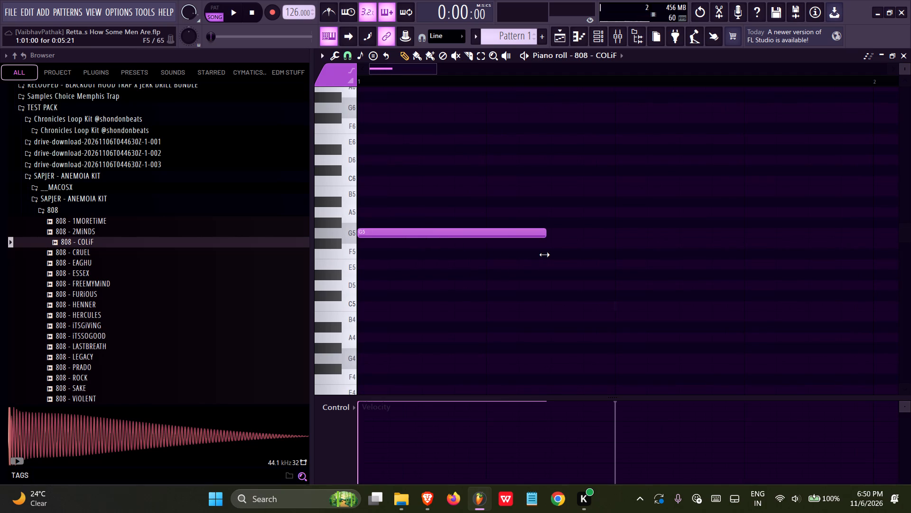
drag(544, 255, 548, 256)
ctrl+scroll(569, 257, up, 9)
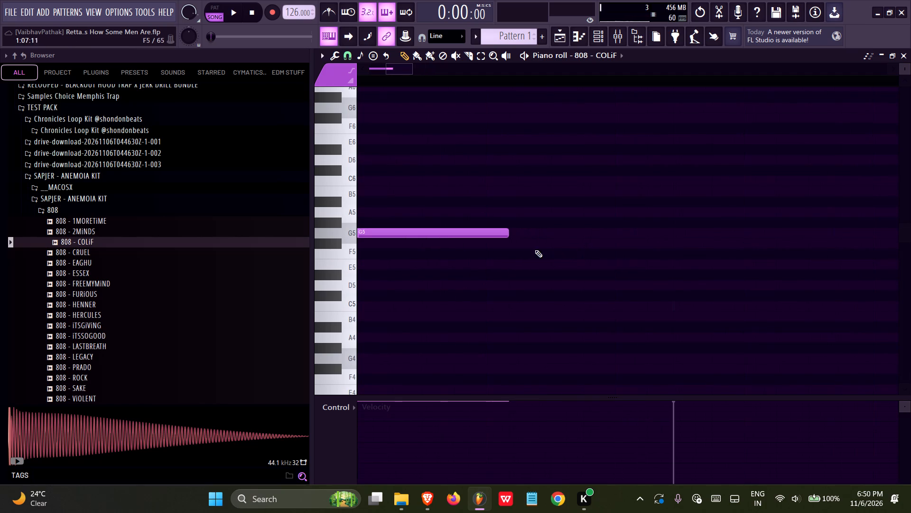
Duplicate the G5 note twice end to end and play the result in Pattern mode.
ctrl+click(498, 235)
ctrl+scroll(515, 288, down, 20)
key(ctrl+b)
key(ctrl+b)
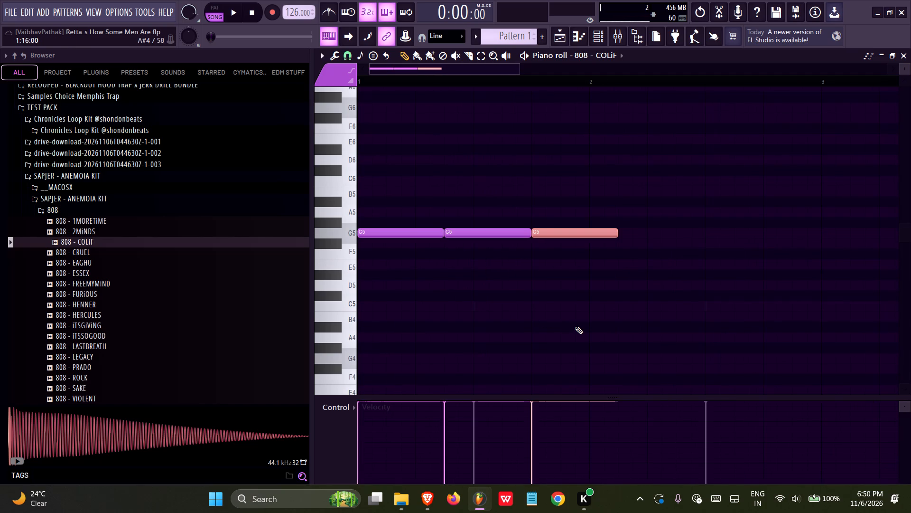
key(space)
click(217, 4)
ctrl+scroll(465, 264, up, 3)
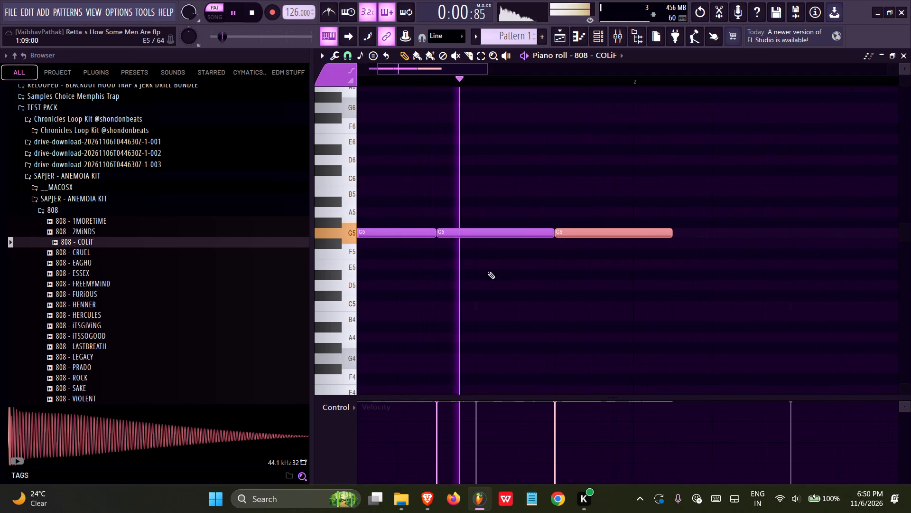
key(space)
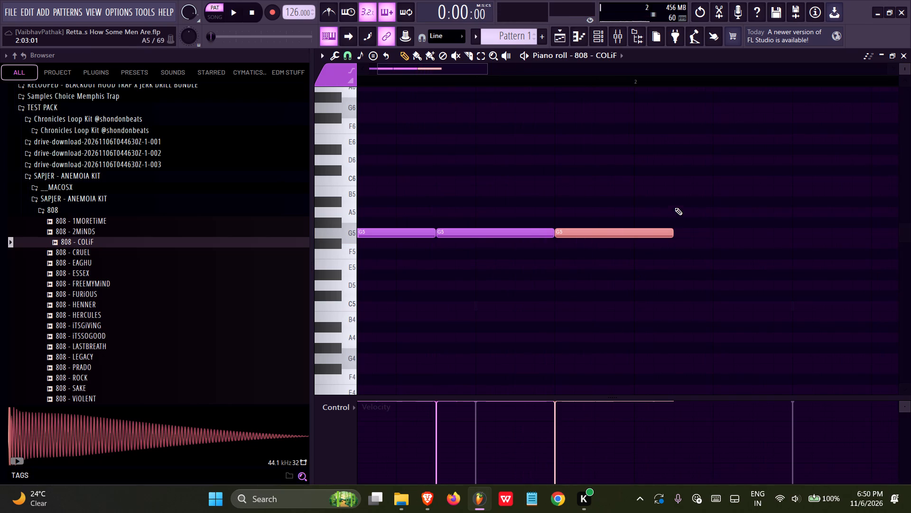
Place a B5 note of the same length directly after the third G5 note.
click(676, 190)
click(706, 191)
ctrl+scroll(700, 216, up, 4)
click(694, 192)
ctrl+scroll(602, 219, down, 5)
ctrl+click(679, 190)
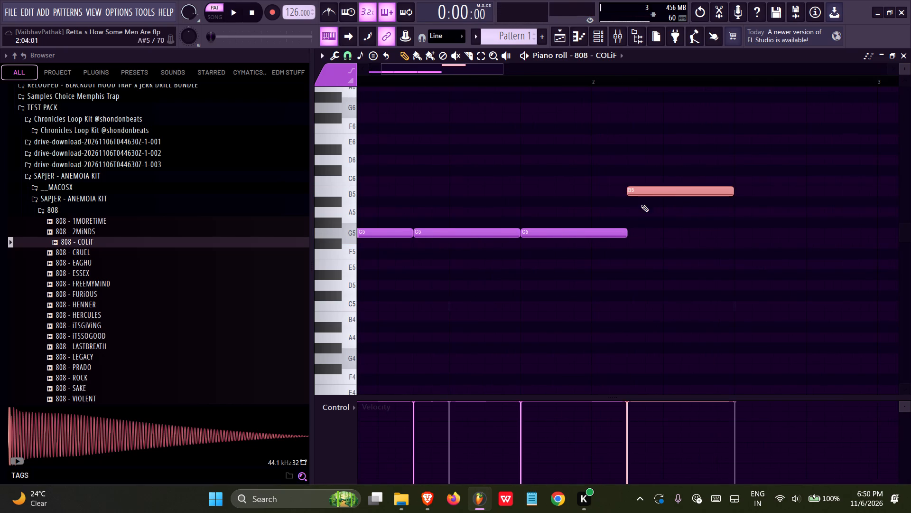
Duplicate the B5 note twice end to end and shorten the last copy to 2 steps.
ctrl+scroll(603, 226, down, 5)
key(ctrl+b)
key(ctrl+b)
drag(790, 188, 742, 190)
ctrl+scroll(747, 219, up, 14)
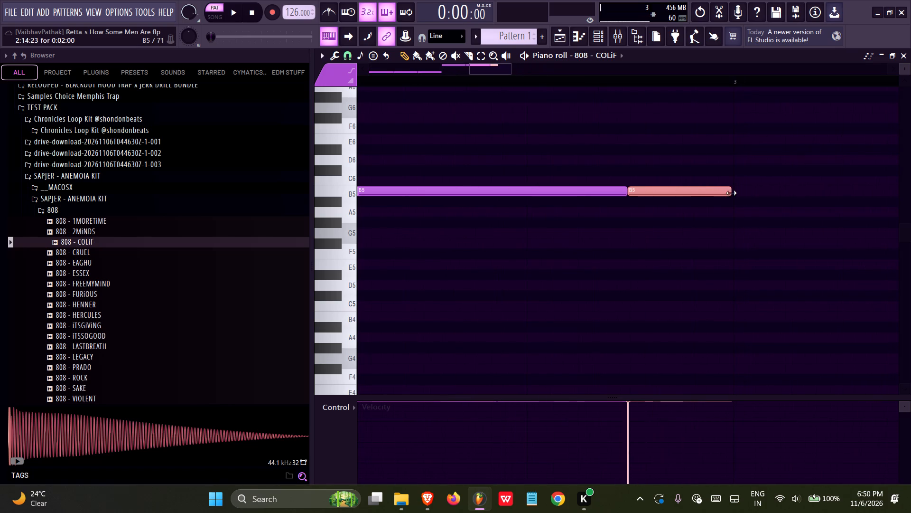
click(729, 191)
Play the pattern, duplicate the whole two-bar 808 phrase into bars 3 and 4, and save the project.
key(space)
ctrl+scroll(762, 268, down, 20)
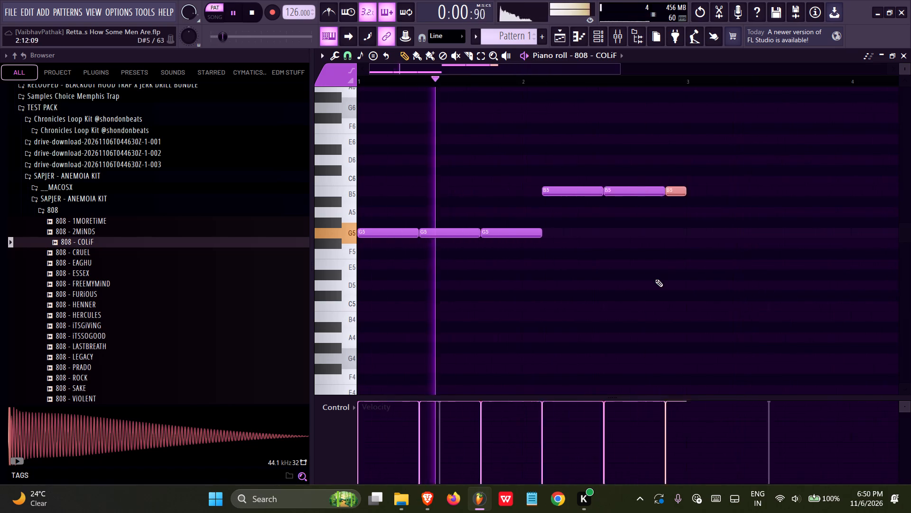
ctrl+scroll(655, 279, down, 1)
ctrl+drag(695, 170, 223, 288)
key(ctrl+b)
key(ctrl+s)
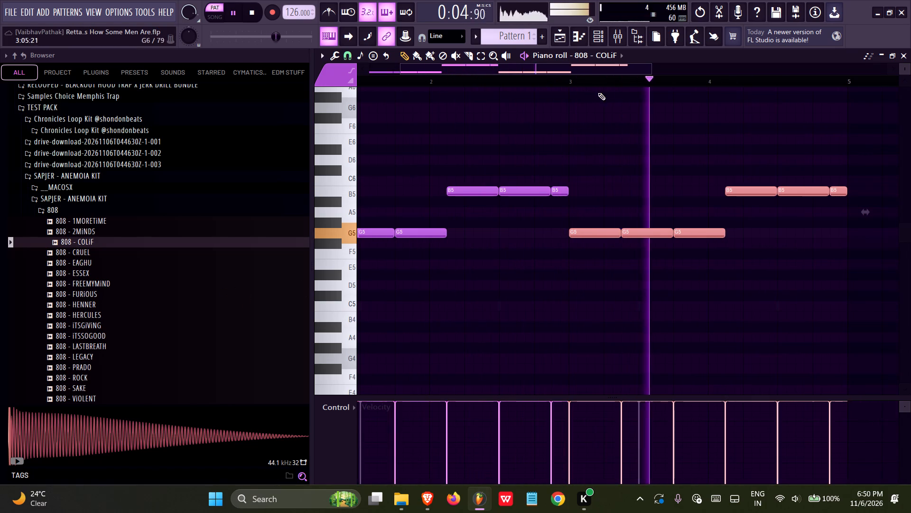
Return to the playlist, play the arrangement from bar 1 in Song mode and save the project.
click(559, 39)
ctrl+scroll(658, 159, down, 5)
key(space)
drag(517, 80, 288, 111)
key(space)
key(ctrl+s)
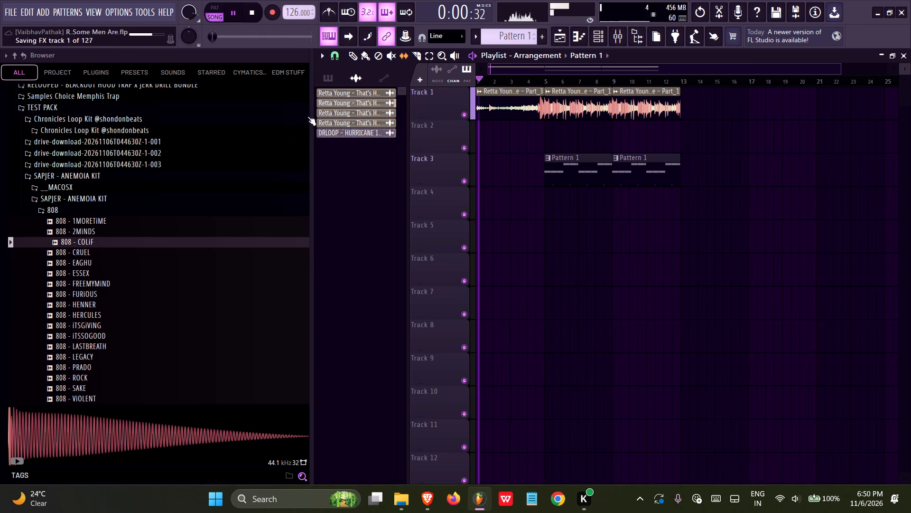
click(350, 54)
key(ctrl+s)
Collapse the inner SAPJER - ANEMOIA KIT folder in the Browser.
click(56, 201)
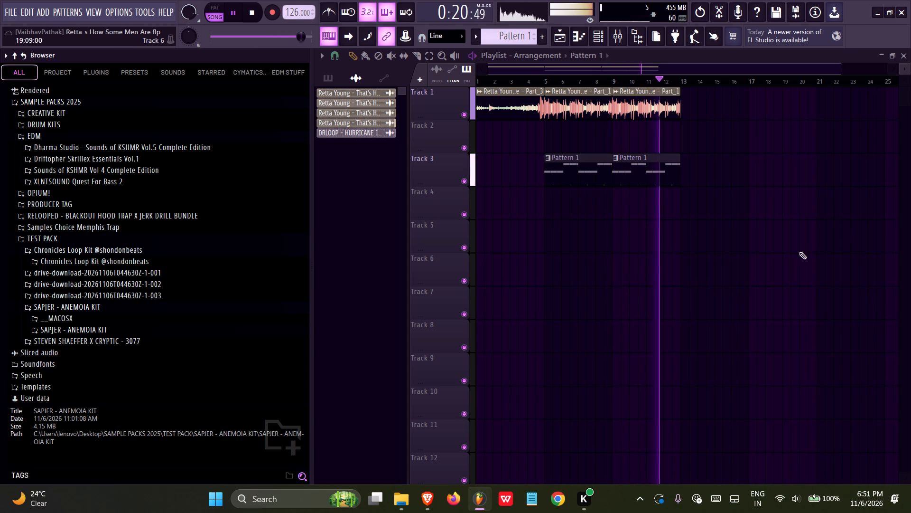
Duplicate the bar 5 to 12 clips on Tracks 1 and 3 six times in succession and save the project.
ctrl+drag(722, 108, 576, 160)
key(ctrl+b)
ctrl+scroll(529, 238, down, 9)
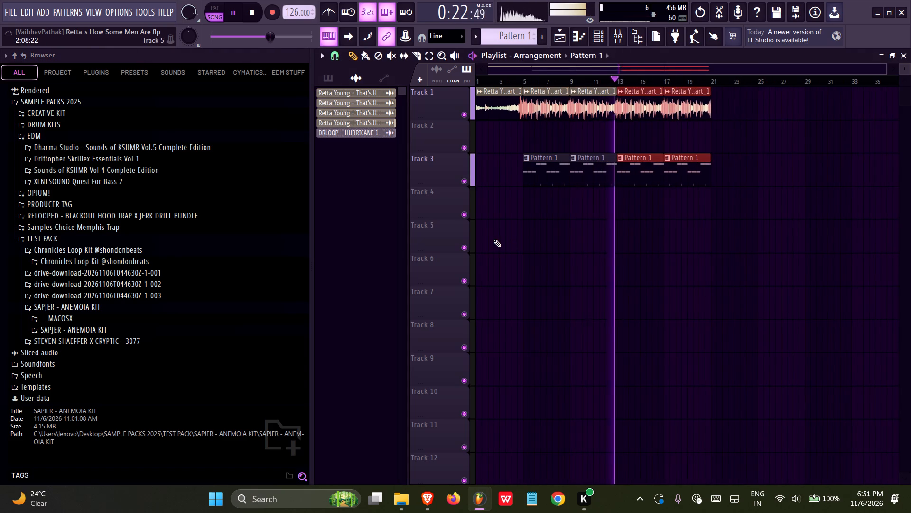
ctrl+scroll(493, 239, down, 2)
key(ctrl+b)
key(ctrl+b)
ctrl+scroll(491, 239, down, 6)
key(ctrl+b)
ctrl+scroll(548, 243, down, 5)
key(ctrl+b)
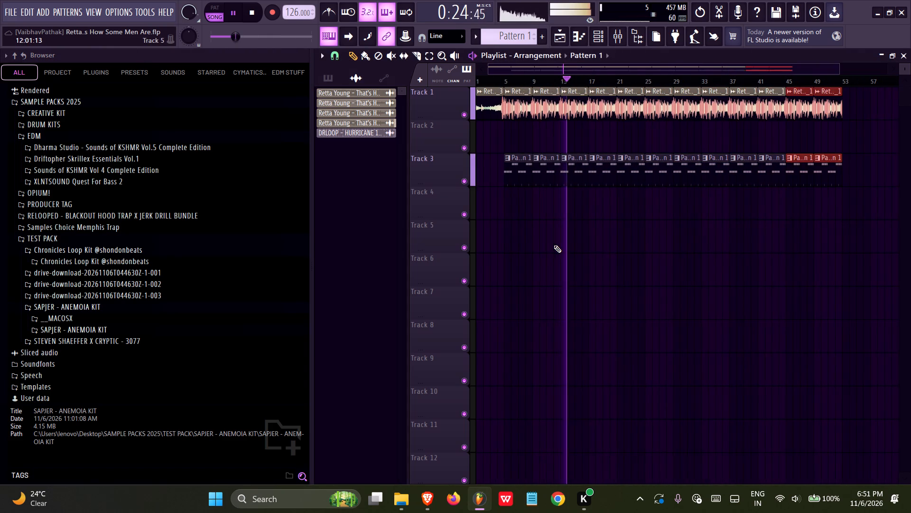
key(ctrl+b)
key(ctrl+s)
Pick Pattern 1 from its clip on Track 3, show the Channel rack and save the project.
click(515, 167)
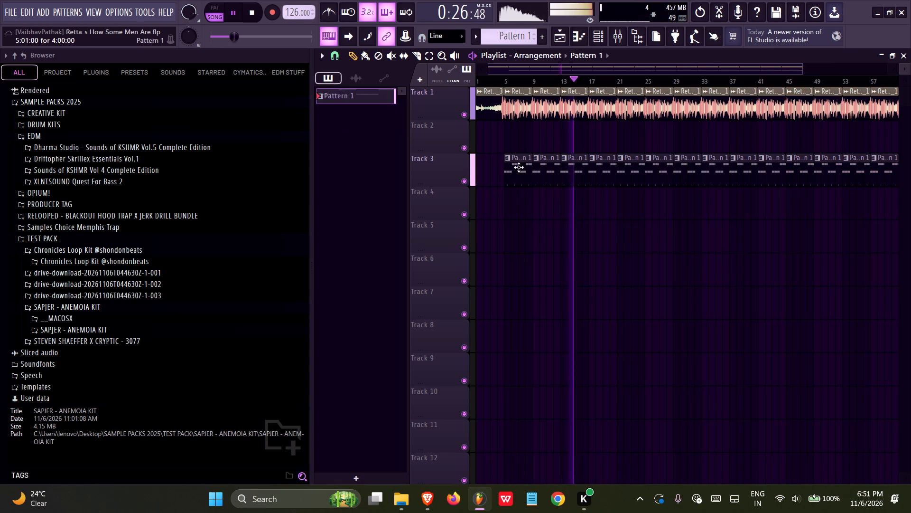
click(602, 35)
key(ctrl+s)
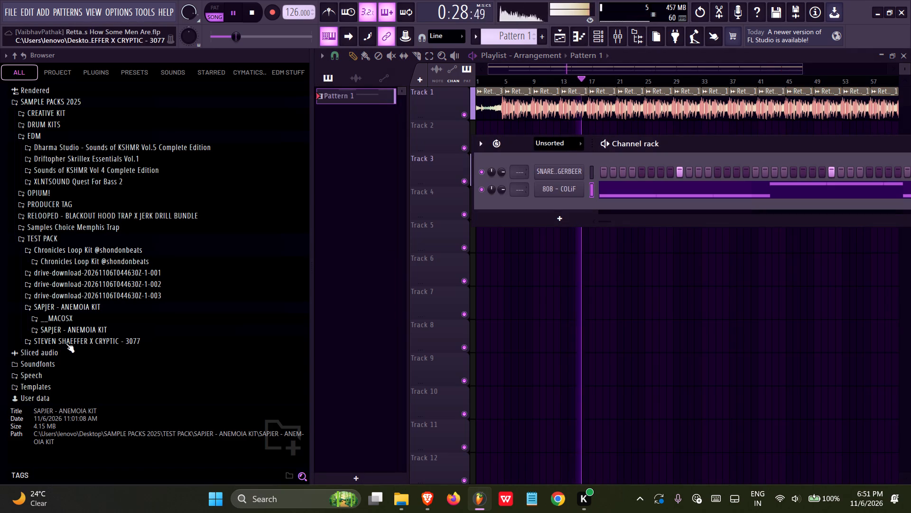
Expand the STEVEN SHAEFFER X CRYPTIC - 3077 folder and audition its 808, bass and clap samples with song playback stopped.
click(66, 344)
scroll(66, 343, down, 4)
click(62, 188)
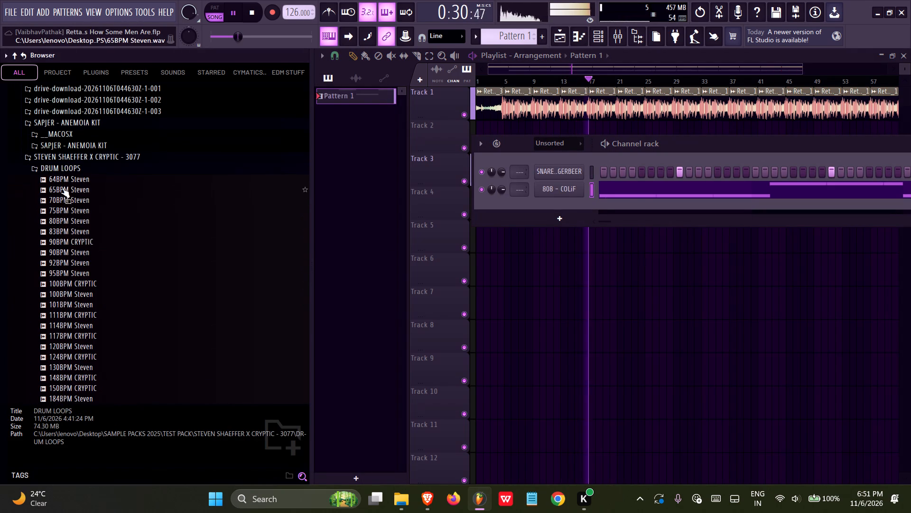
click(68, 170)
key(space)
click(59, 277)
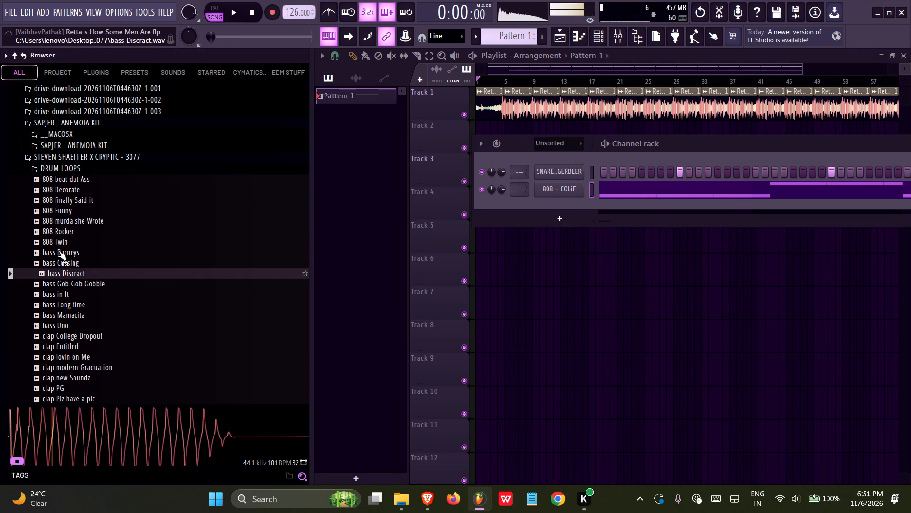
click(59, 199)
click(59, 188)
click(62, 176)
drag(71, 296, 71, 303)
click(74, 352)
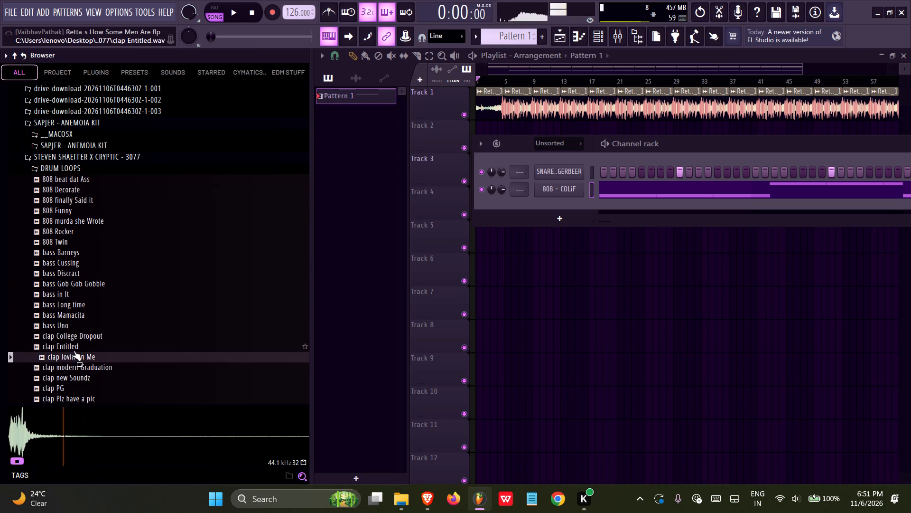
click(57, 299)
click(55, 294)
click(49, 331)
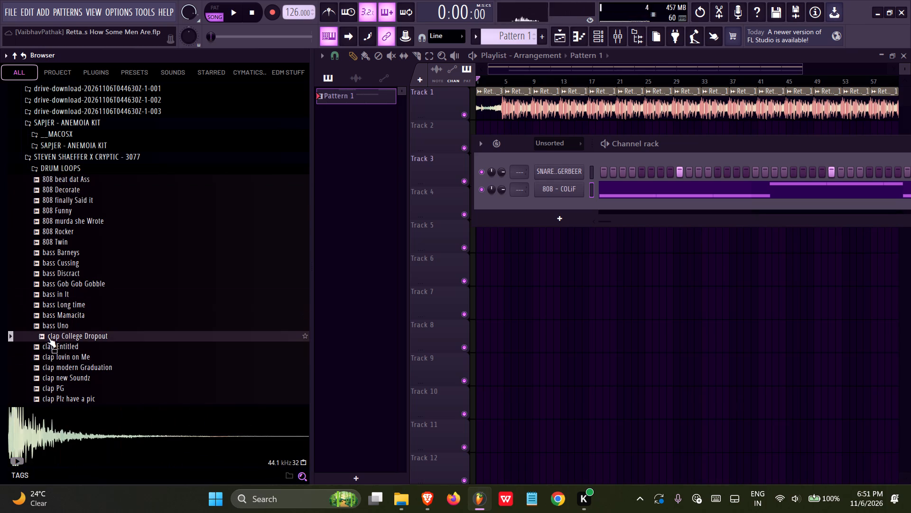
click(49, 342)
Add clap College Dropout as a new channel between the snare and 808 - COLiF channels.
click(62, 335)
drag(61, 335, 527, 187)
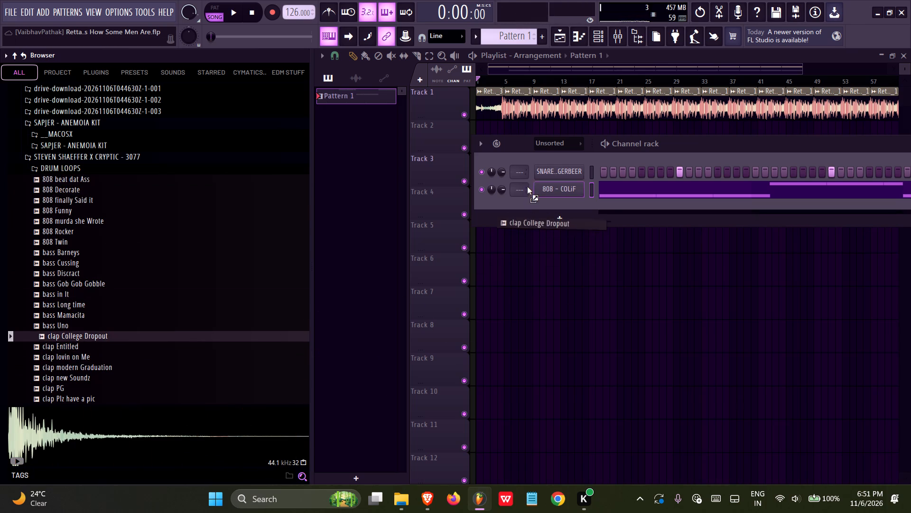
drag(527, 187, 533, 181)
Cut the snare channel's steps and paste them into the clap College Dropout channel.
right_click(543, 176)
click(701, 172)
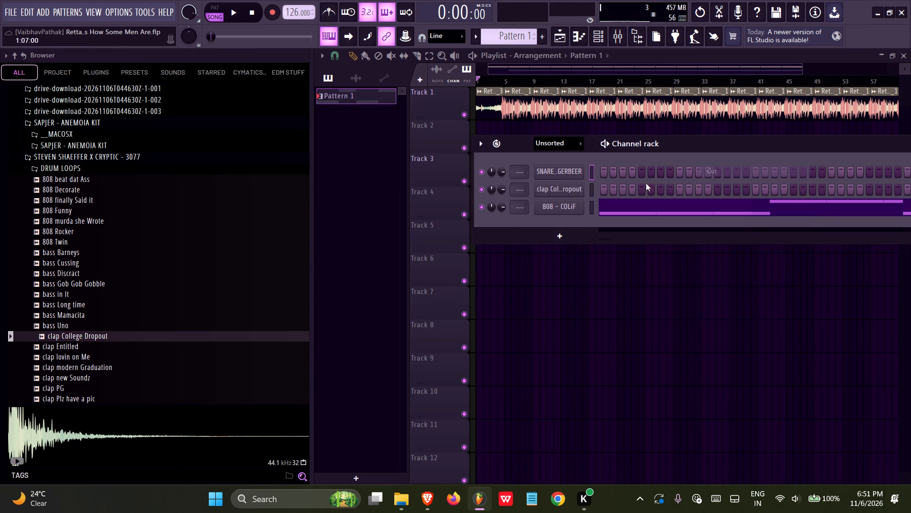
right_click(574, 188)
click(713, 211)
Switch playback to pattern mode, play Pattern 1 with the new clap and save the project.
click(213, 5)
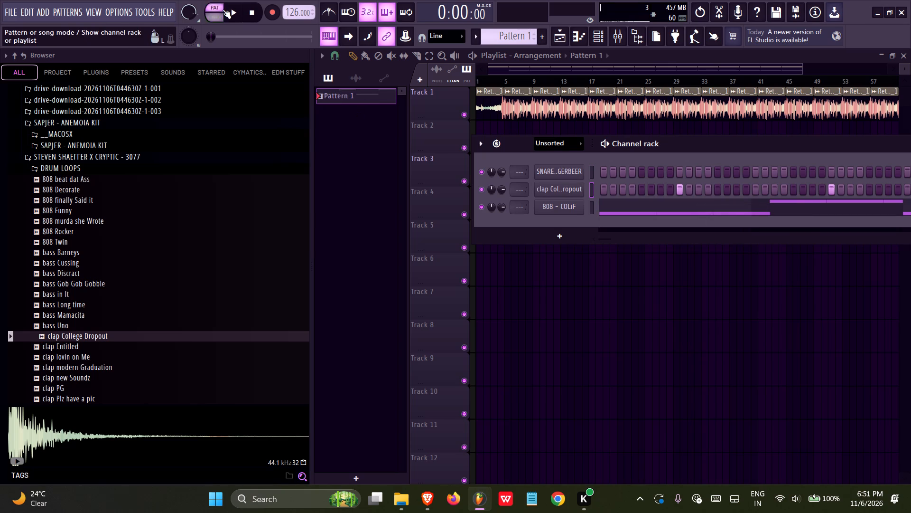
click(223, 9)
click(218, 9)
click(224, 11)
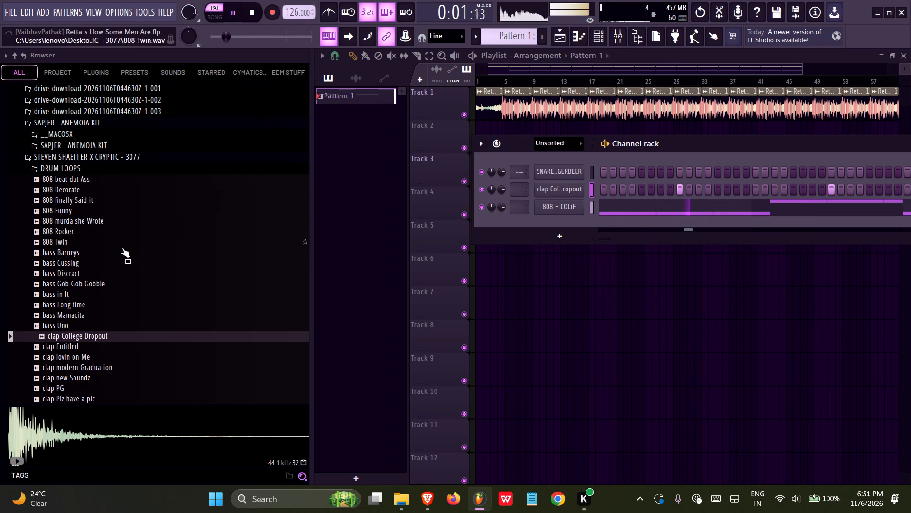
click(46, 165)
key(ctrl+s)
click(52, 166)
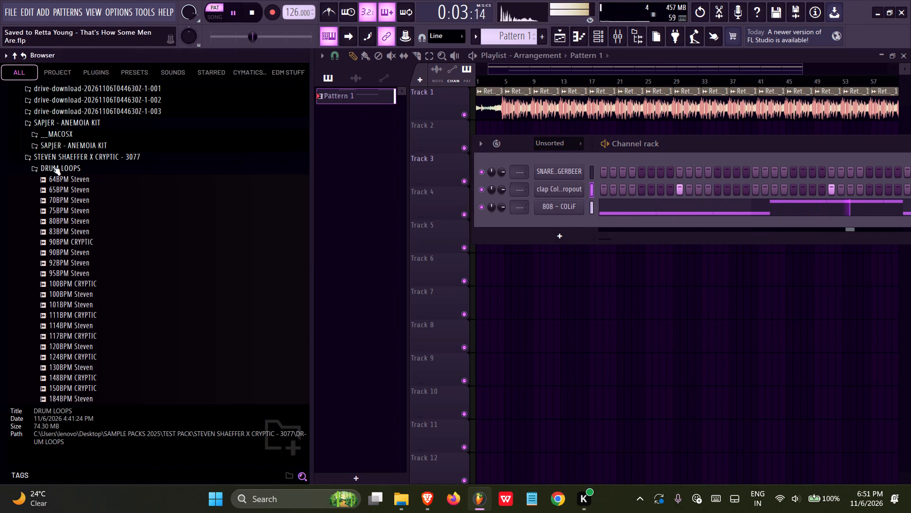
Stop playback and audition the STEVEN SHAEFFER X CRYPTIC - 3077 cowbell, hi-hat and kick samples.
scroll(68, 289, down, 3)
key(space)
click(63, 324)
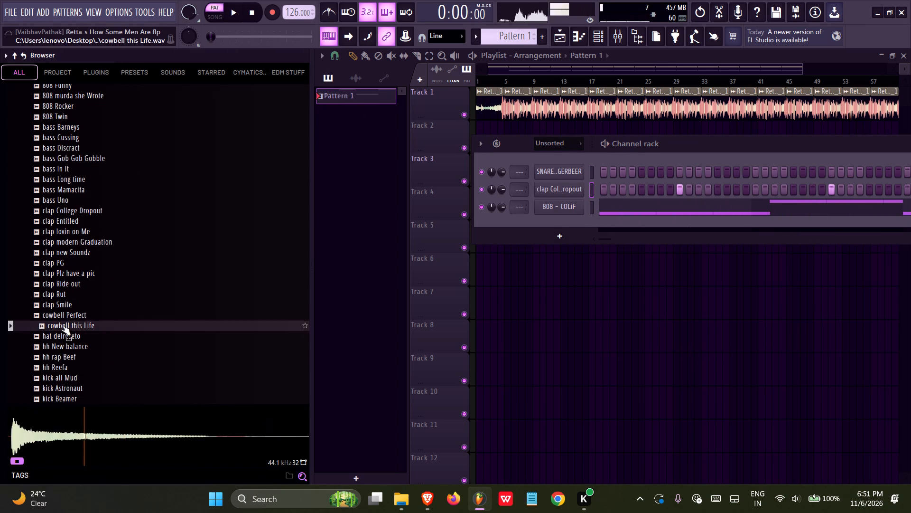
click(64, 350)
click(64, 332)
click(64, 324)
click(64, 318)
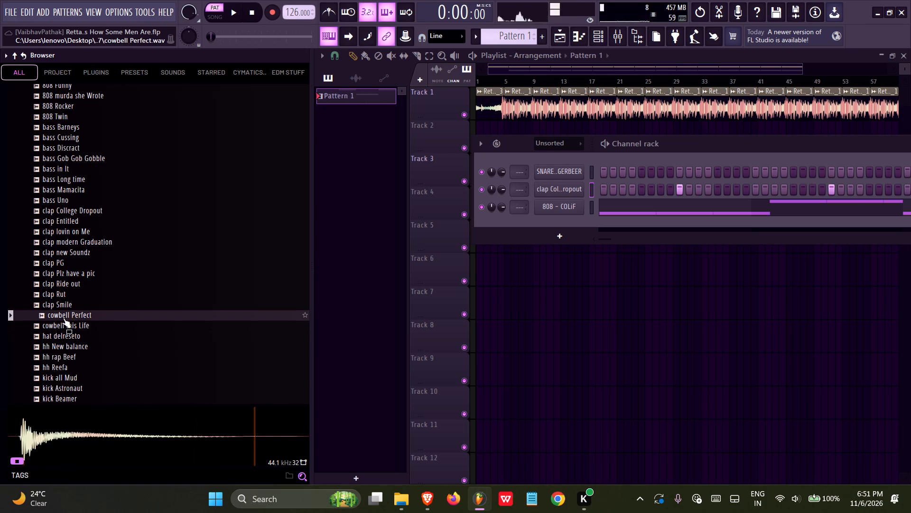
click(64, 380)
click(62, 378)
click(63, 383)
scroll(64, 380, down, 2)
click(60, 334)
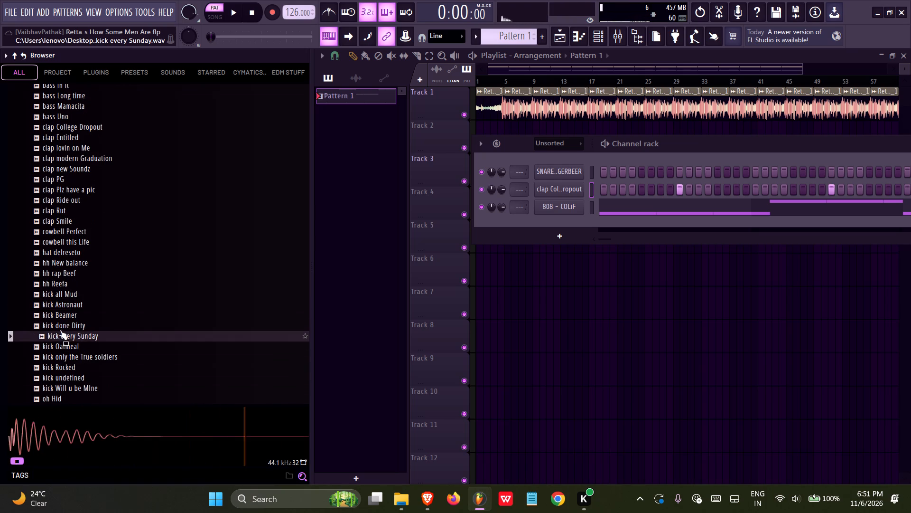
click(61, 316)
click(60, 353)
click(58, 368)
click(63, 347)
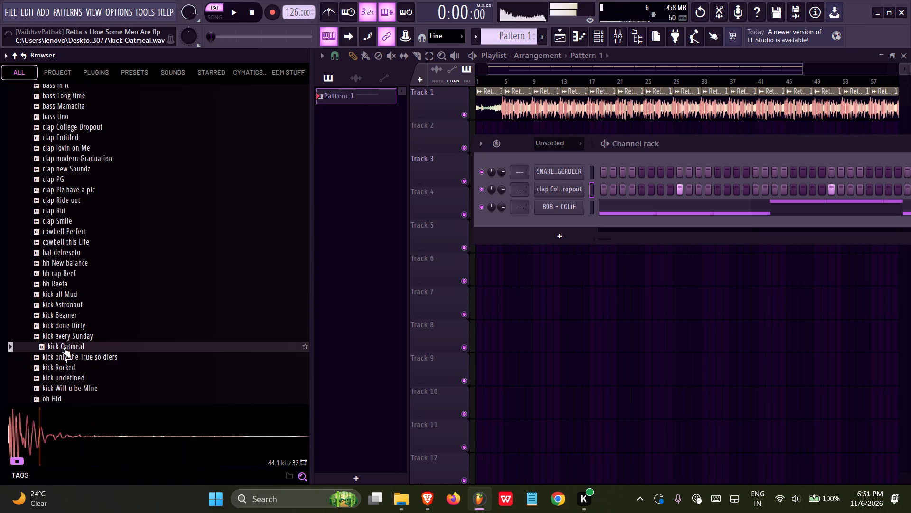
Replace the snare channel's sample with kick Oatmeal.
drag(63, 347, 542, 175)
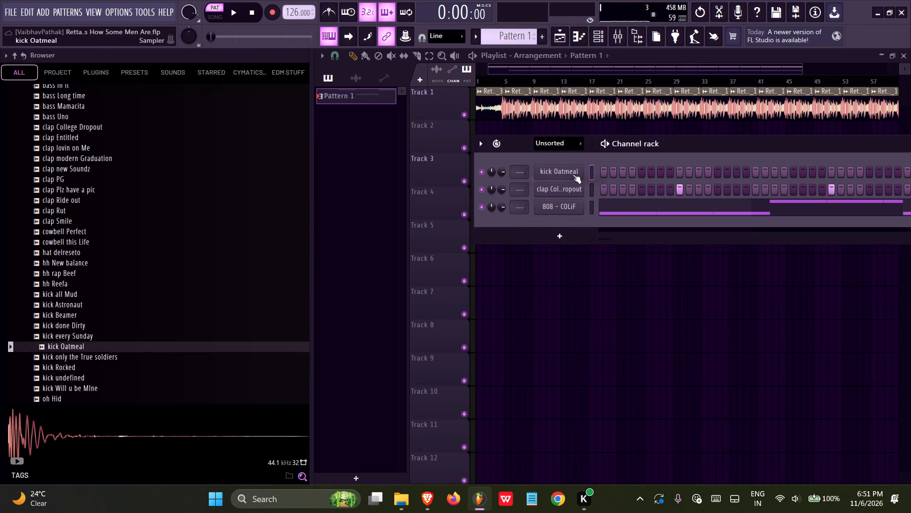
Place kick Oatmeal hits on steps 1, 5, 8, 11 and 15, playing the pattern to check the rhythm.
click(602, 171)
click(641, 171)
click(667, 173)
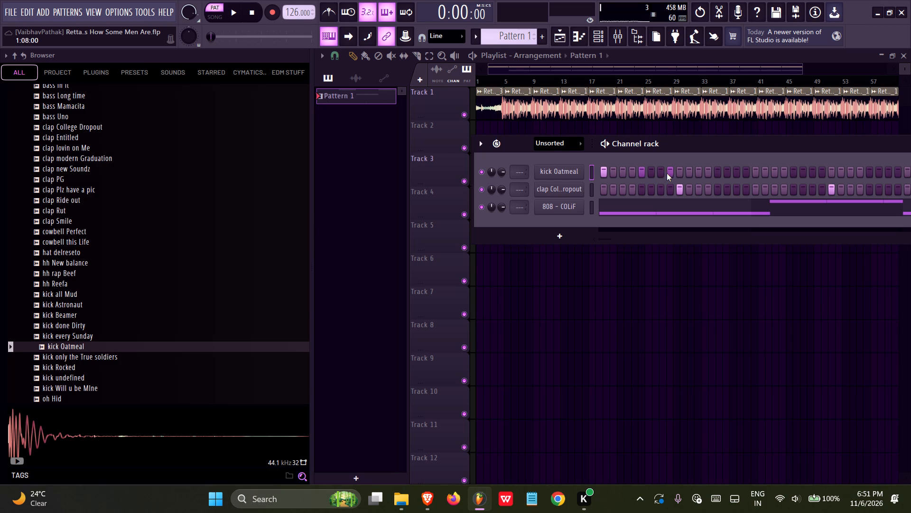
click(233, 8)
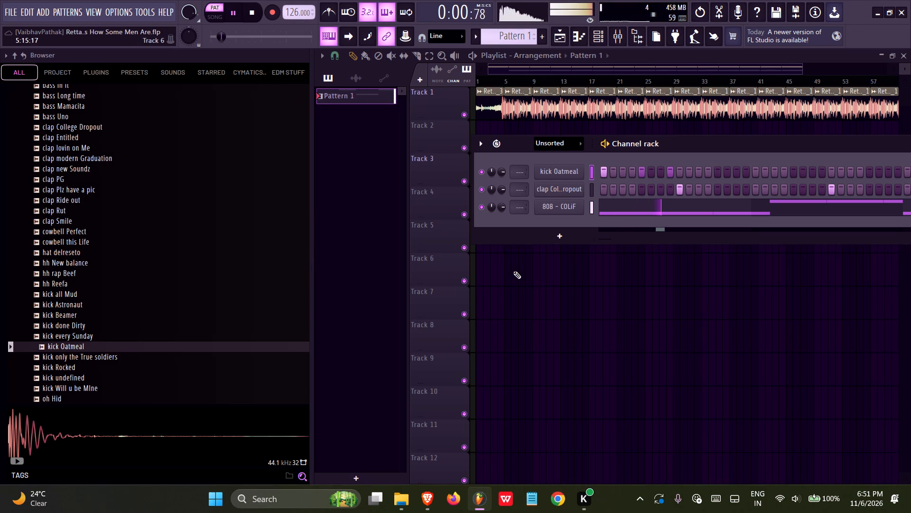
key(space)
click(703, 171)
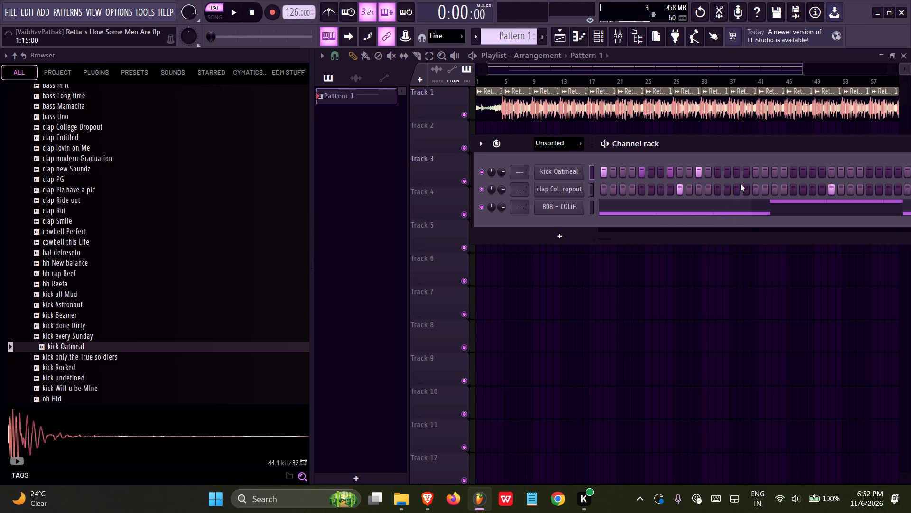
click(737, 175)
key(space)
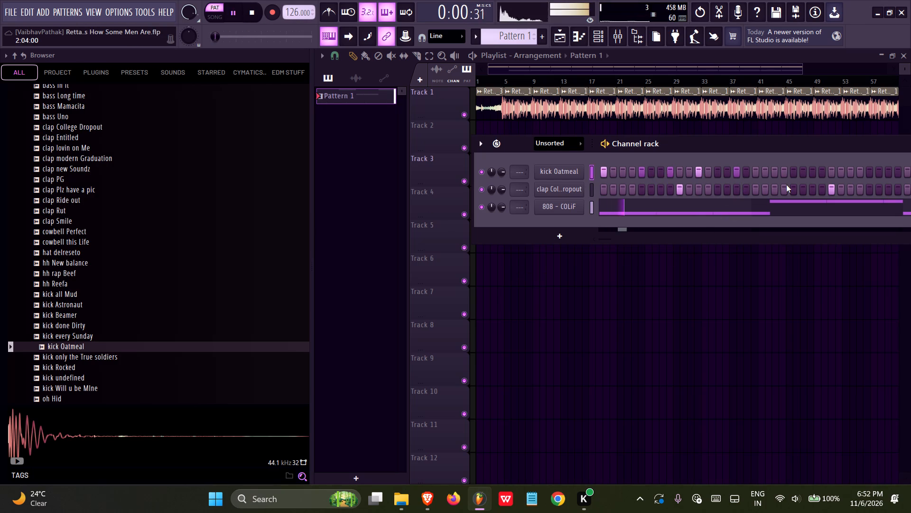
key(space)
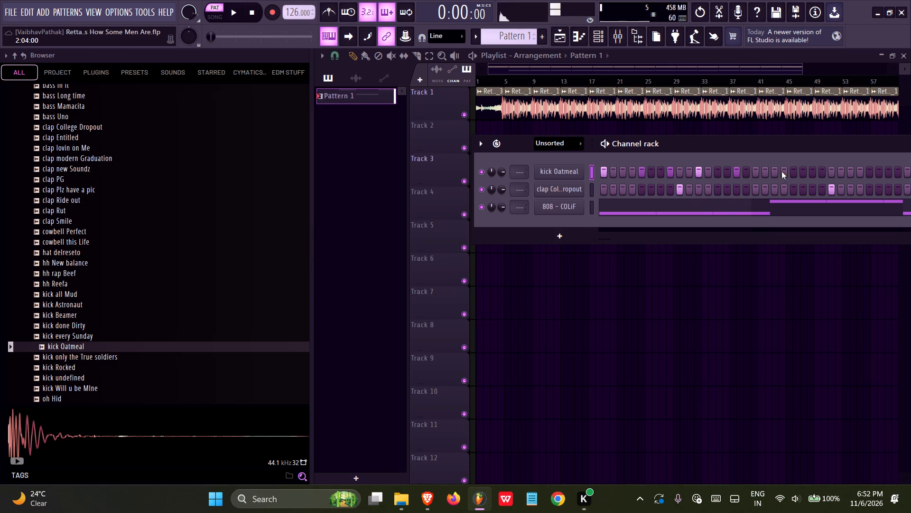
Add kick Oatmeal hits on steps 21, 23 and 24, moving the trial hit off step 20, and play the pattern.
click(782, 169)
click(816, 175)
click(820, 175)
key(space)
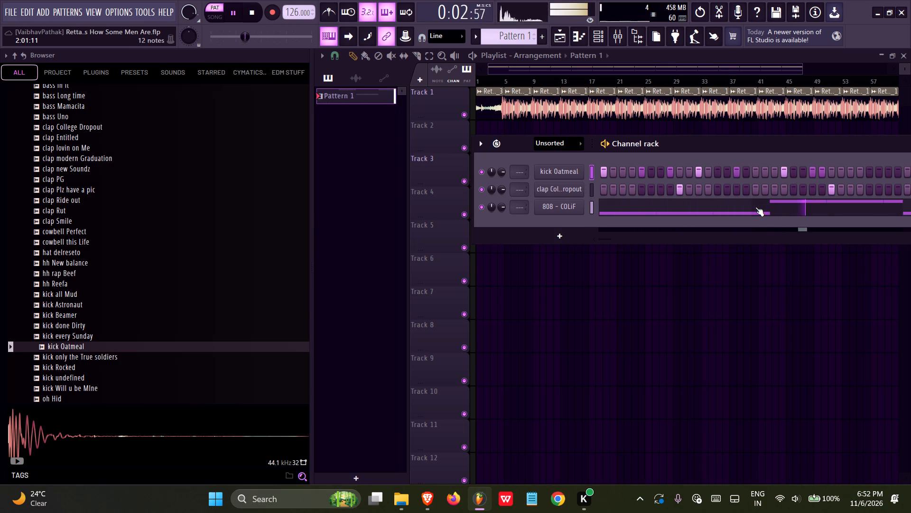
right_click(783, 170)
key(space)
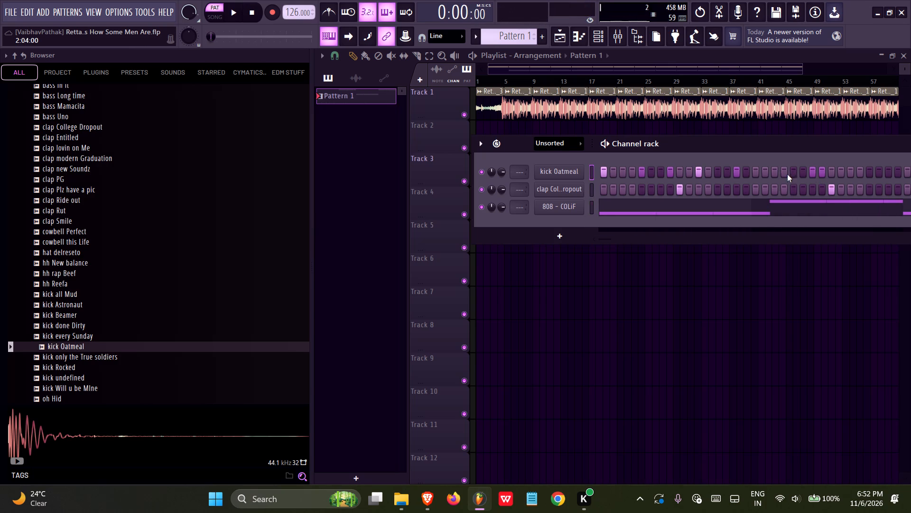
click(791, 174)
key(space)
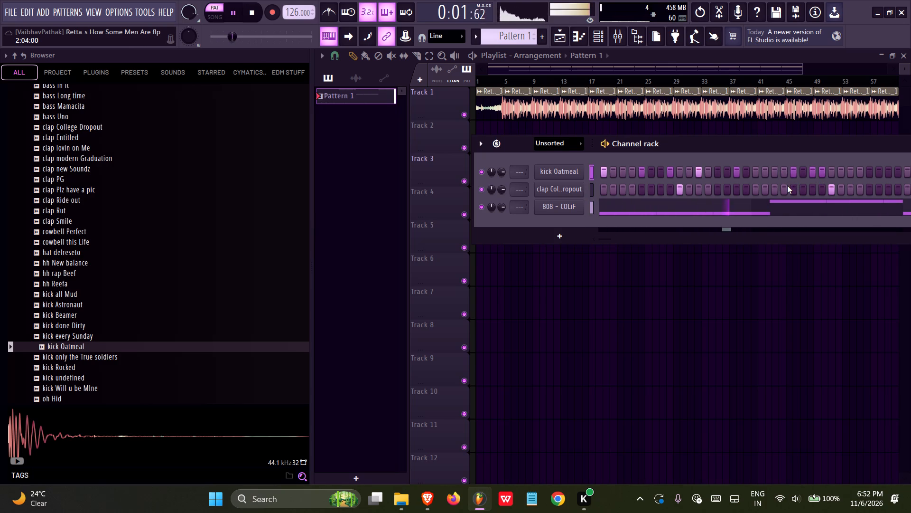
key(space)
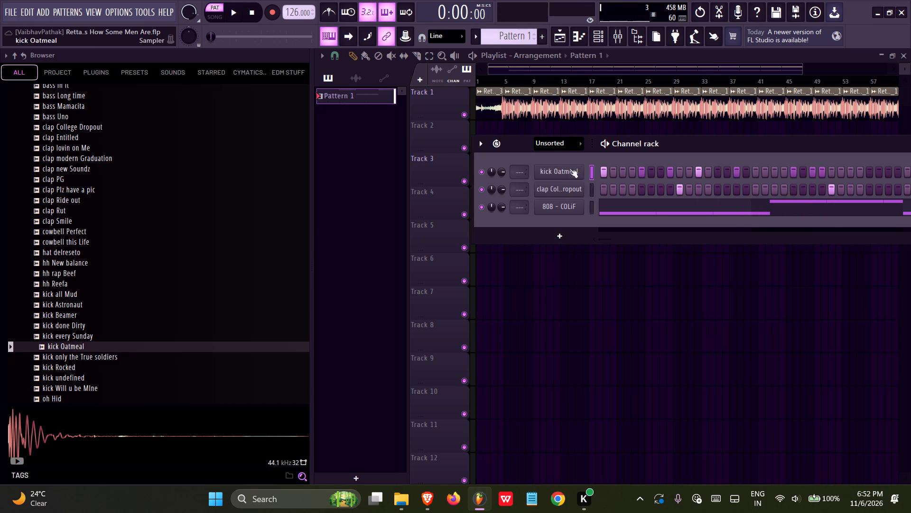
Scale all kick Oatmeal notes in the Piano roll to full velocity with level scaling.
right_drag(569, 169, 579, 172)
click(590, 174)
ctrl+scroll(430, 228, down, 4)
key(ctrl+a)
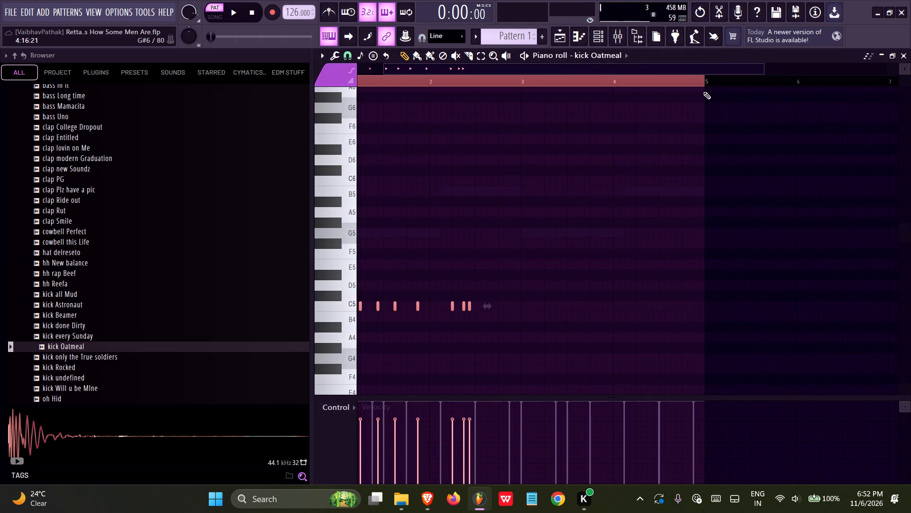
right_drag(702, 82, 521, 94)
key(space)
key(alt+x)
click(493, 301)
ctrl+scroll(457, 255, up, 2)
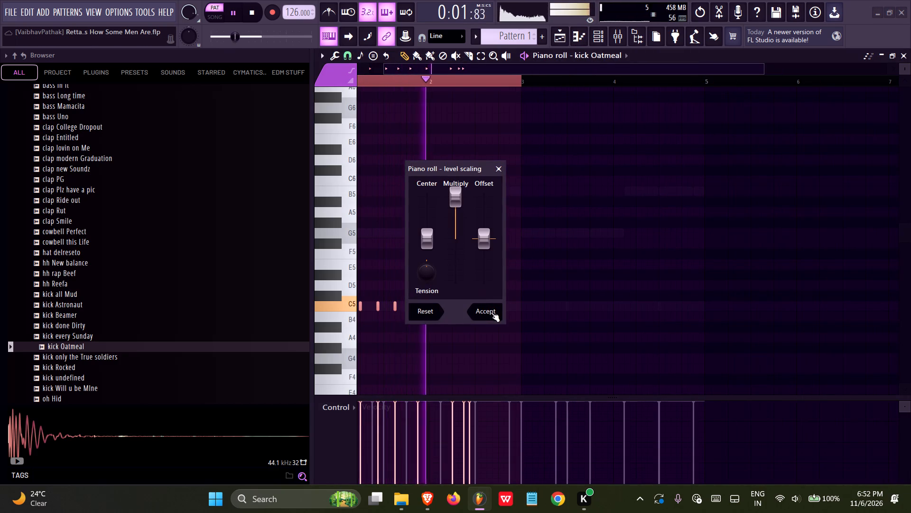
click(491, 313)
Show the Channel rack over the Piano roll, add a kick Oatmeal hit on step 27 and play the pattern.
ctrl+scroll(497, 301, up, 5)
key(space)
click(450, 305)
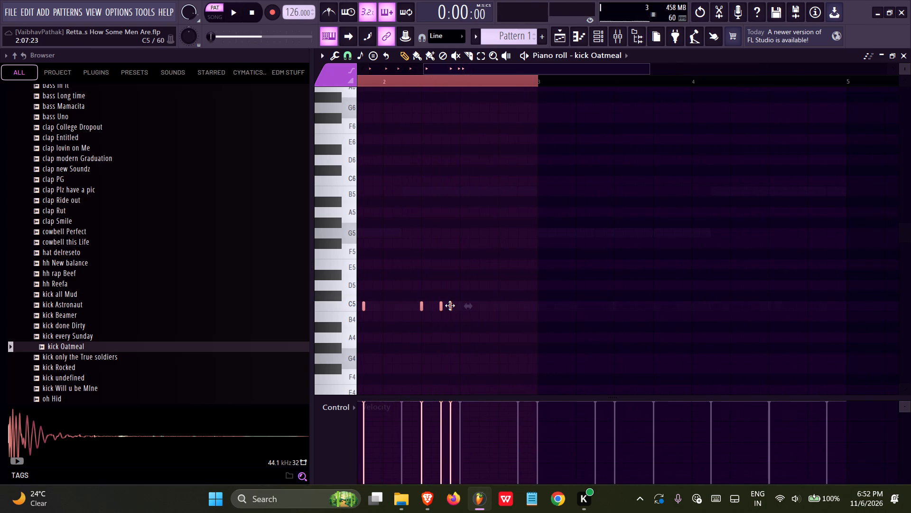
ctrl+scroll(465, 316, up, 6)
click(592, 30)
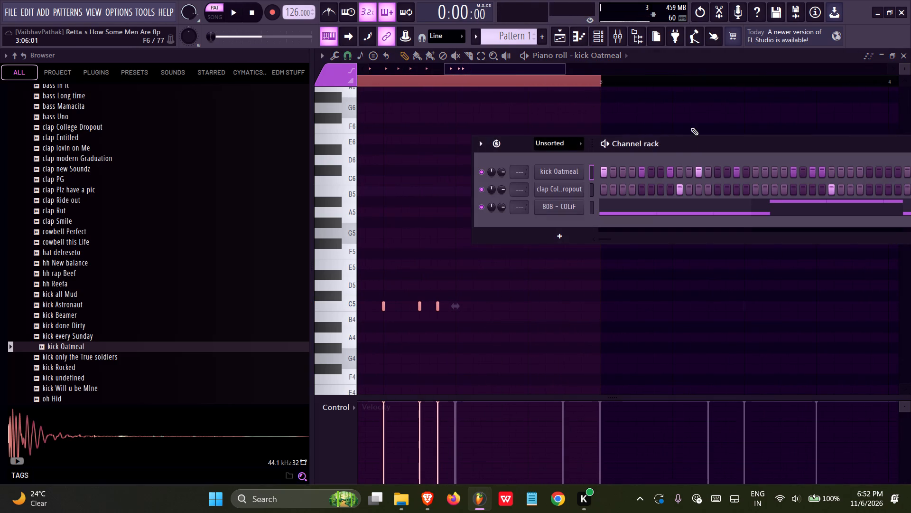
drag(684, 146, 418, 142)
key(space)
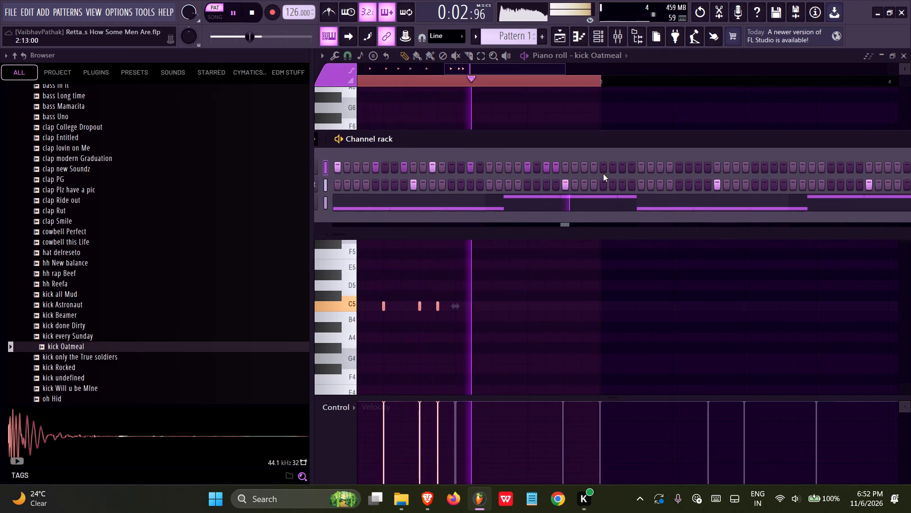
key(space)
click(584, 168)
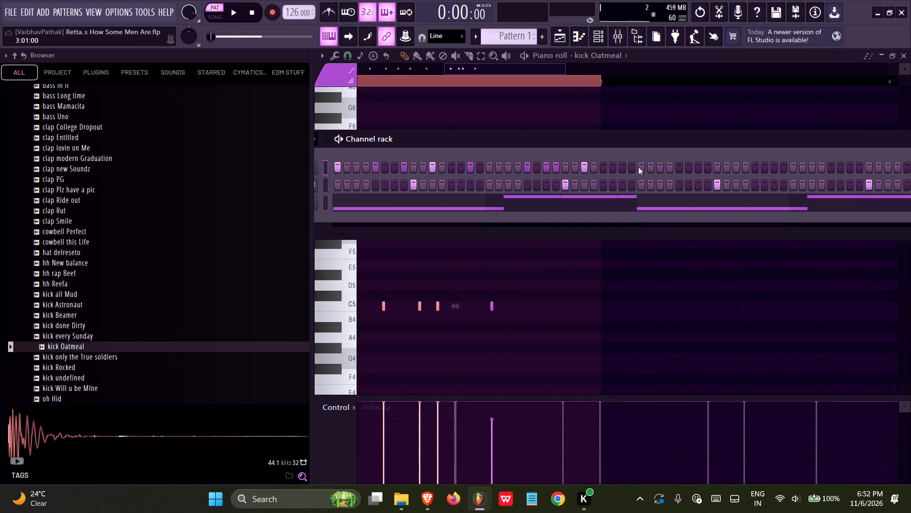
key(space)
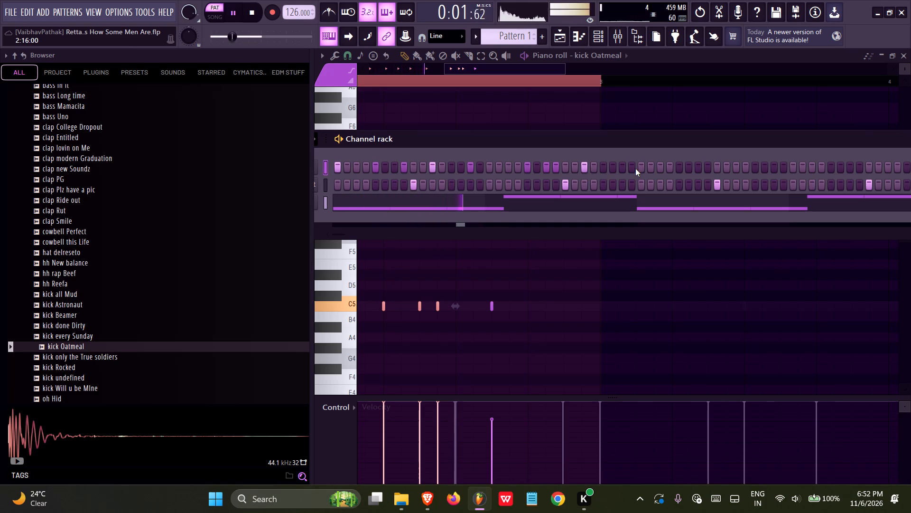
key(space)
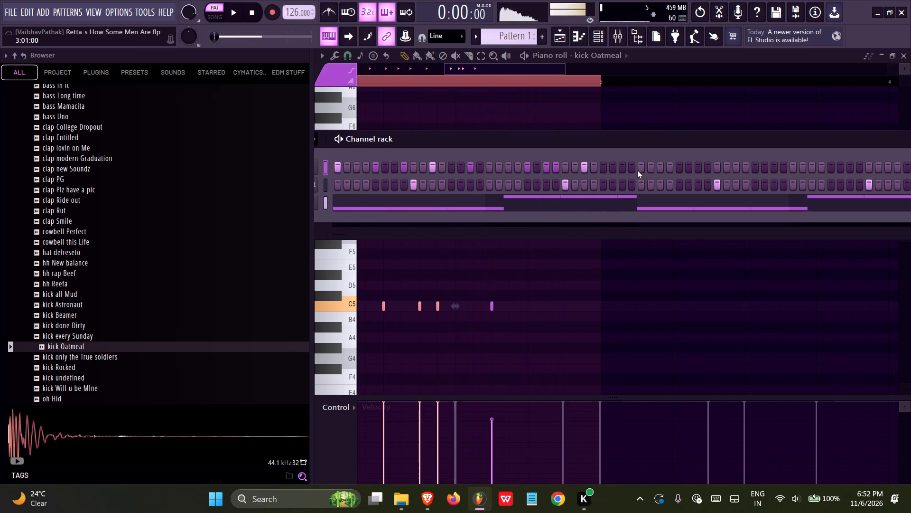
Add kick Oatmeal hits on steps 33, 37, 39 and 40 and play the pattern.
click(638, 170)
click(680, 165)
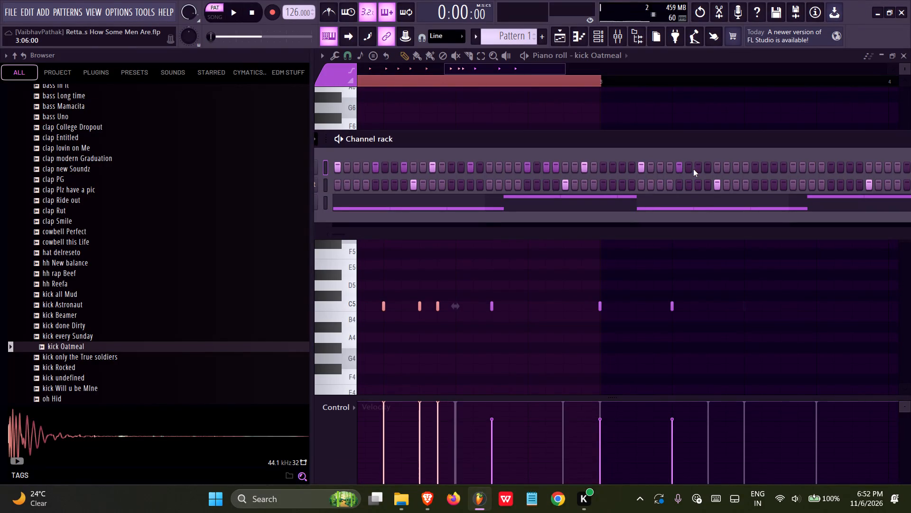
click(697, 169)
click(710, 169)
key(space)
Reopen the kick Oatmeal Piano roll and apply level scaling to bring its notes to full velocity.
drag(500, 135, 544, 152)
right_click(354, 180)
click(385, 183)
right_click(349, 183)
click(392, 183)
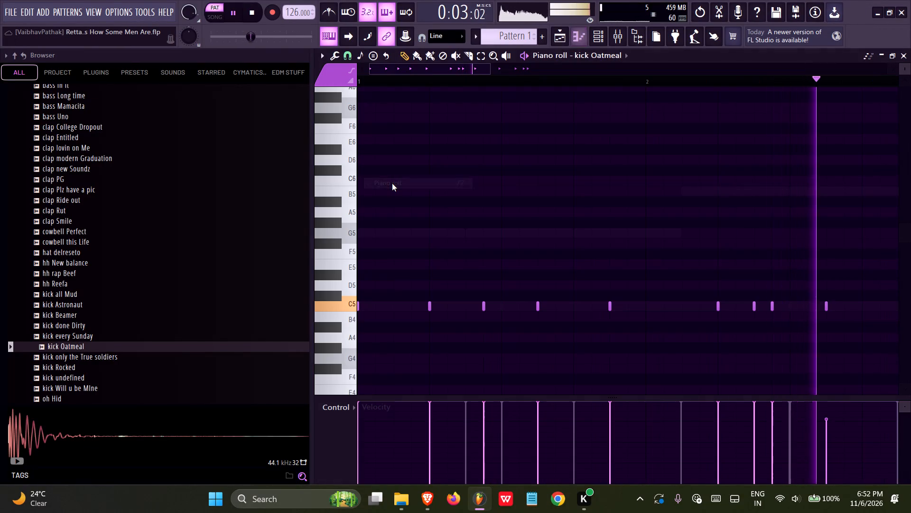
key(alt+x)
click(485, 311)
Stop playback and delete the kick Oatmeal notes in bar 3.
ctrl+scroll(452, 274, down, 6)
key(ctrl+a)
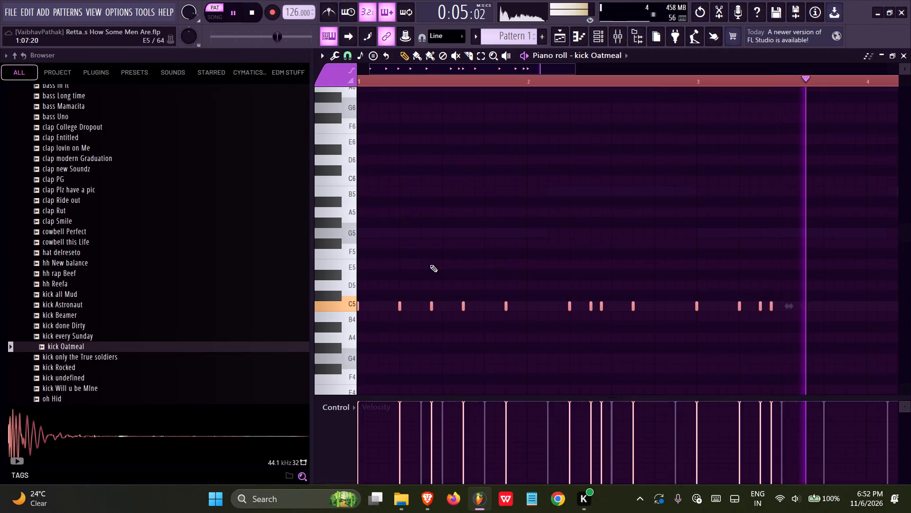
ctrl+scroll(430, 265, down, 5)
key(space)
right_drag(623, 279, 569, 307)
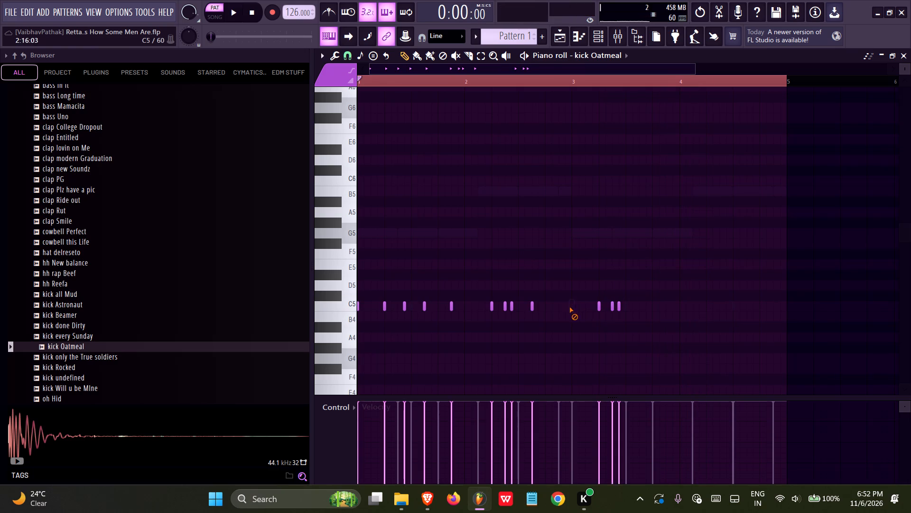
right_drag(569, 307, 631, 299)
Select the first two bars of the kick Oatmeal pattern and duplicate them into bars 3 and 4.
right_drag(784, 74, 658, 102)
right_drag(638, 78, 498, 88)
ctrl+scroll(492, 90, up, 20)
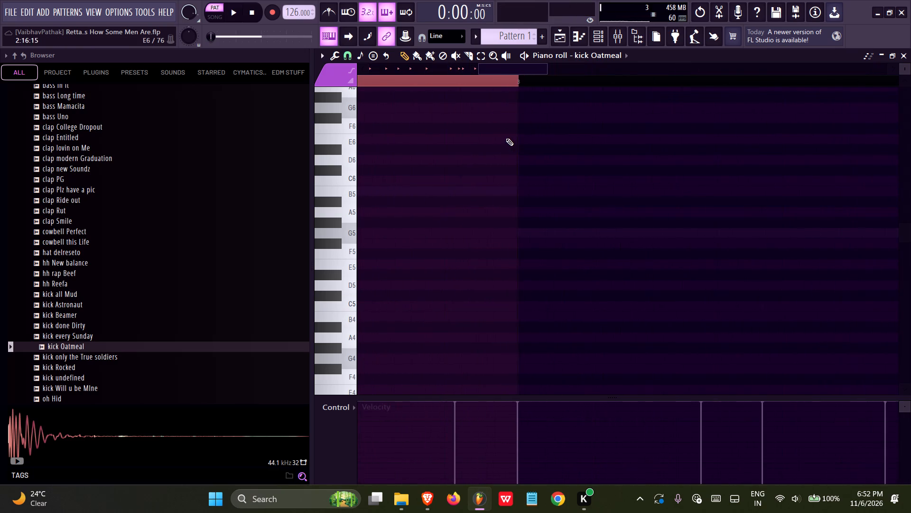
ctrl+scroll(506, 138, up, 12)
right_click(538, 85)
ctrl+scroll(551, 130, down, 4)
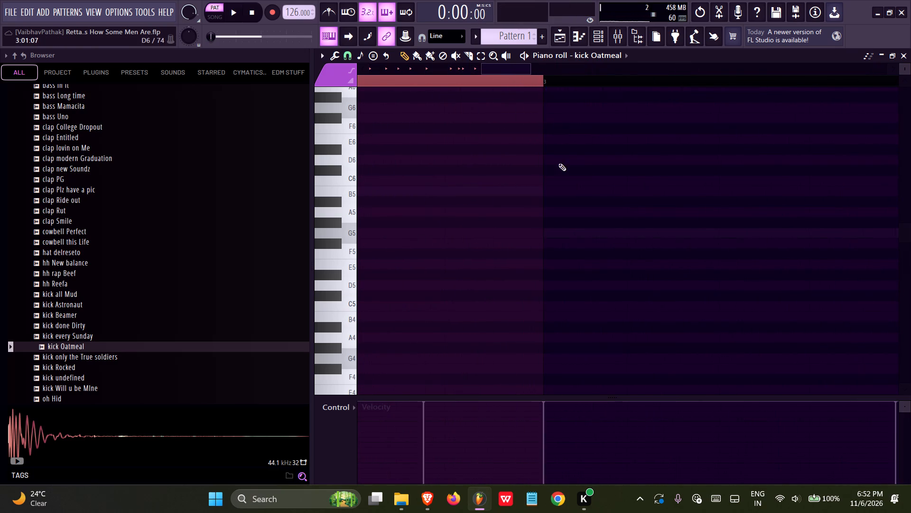
ctrl+scroll(558, 163, down, 20)
ctrl+scroll(558, 163, down, 12)
key(ctrl+b)
key(ctrl+a)
right_drag(626, 74, 362, 78)
right_drag(616, 82, 354, 82)
Return to the Playlist, play the song from the start and save the project.
click(561, 38)
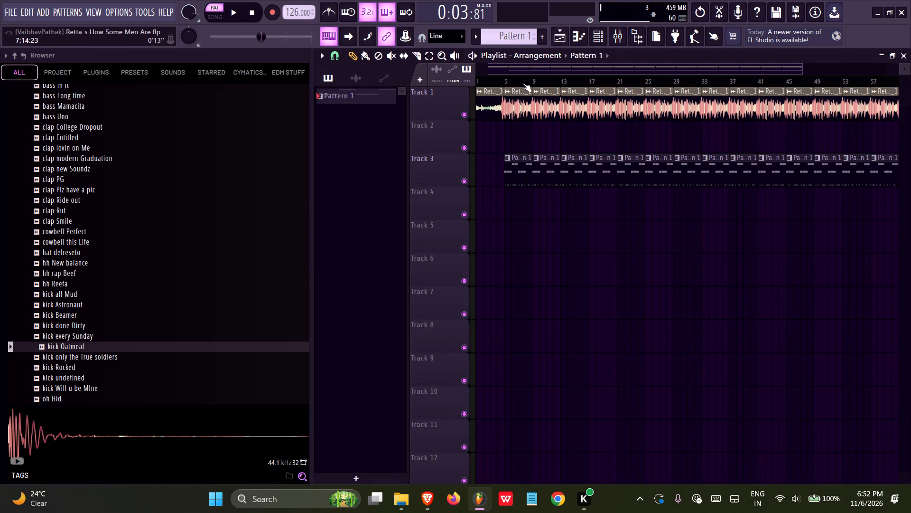
drag(516, 79, 255, 90)
key(space)
key(ctrl+s)
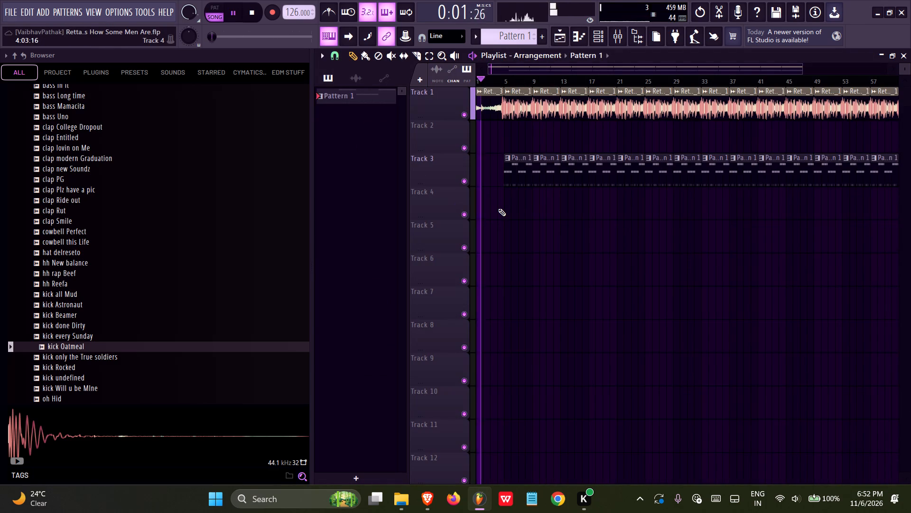
key(ctrl+s)
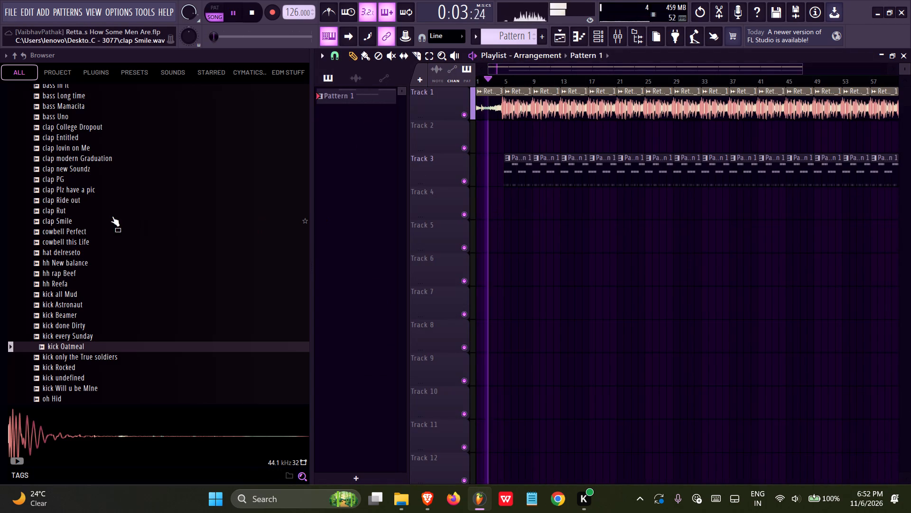
Stop playback and audition the kit's snare samples, including snare best friends Only, snare Im sorry, snare not Real and snare roll Dirtiest.
scroll(104, 216, up, 4)
scroll(104, 216, down, 7)
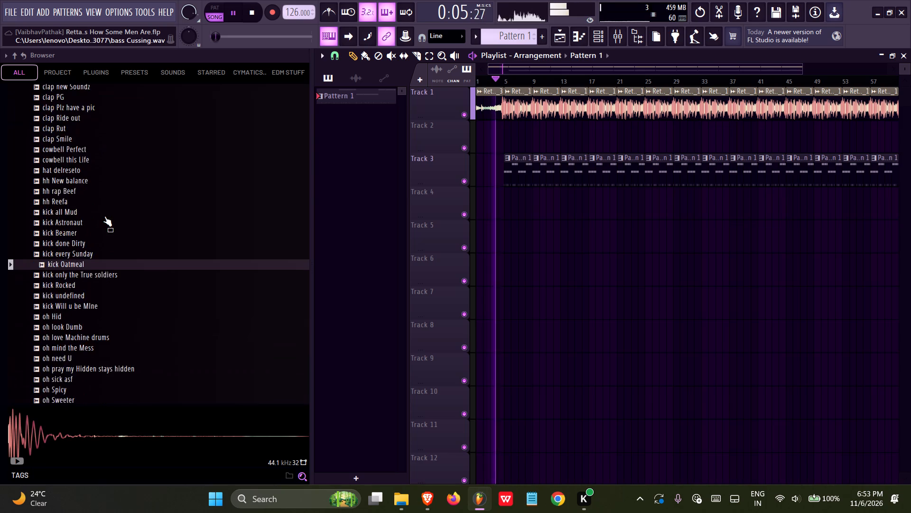
scroll(104, 216, down, 4)
key(space)
click(76, 324)
click(76, 311)
double_click(77, 310)
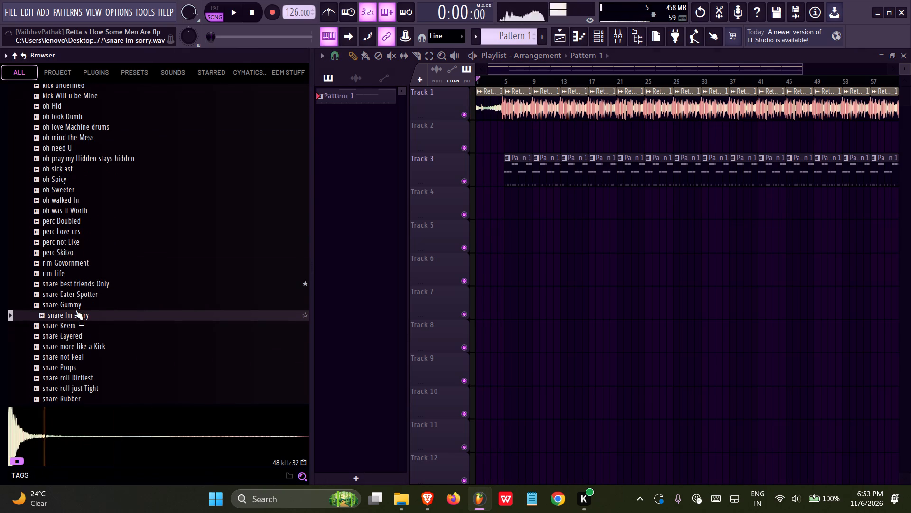
click(75, 292)
click(75, 279)
scroll(72, 287, down, 1)
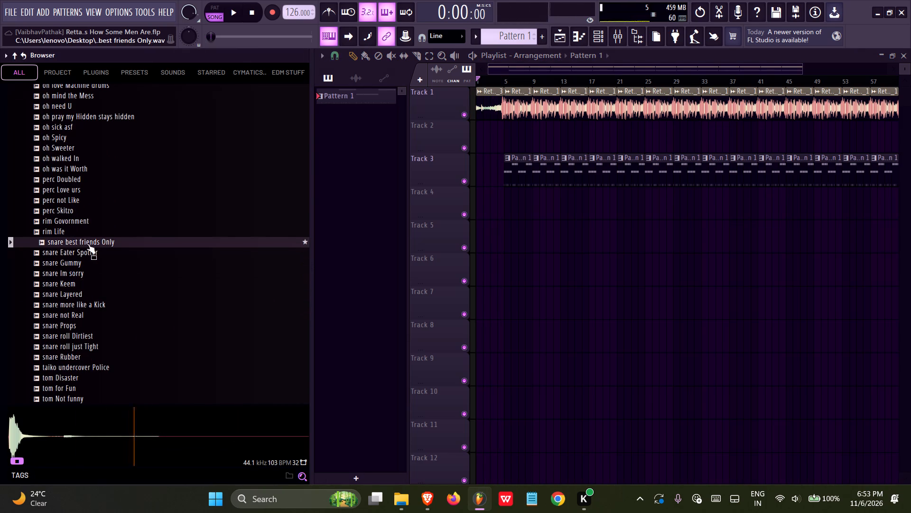
click(93, 241)
click(93, 241)
click(69, 304)
click(70, 331)
click(70, 336)
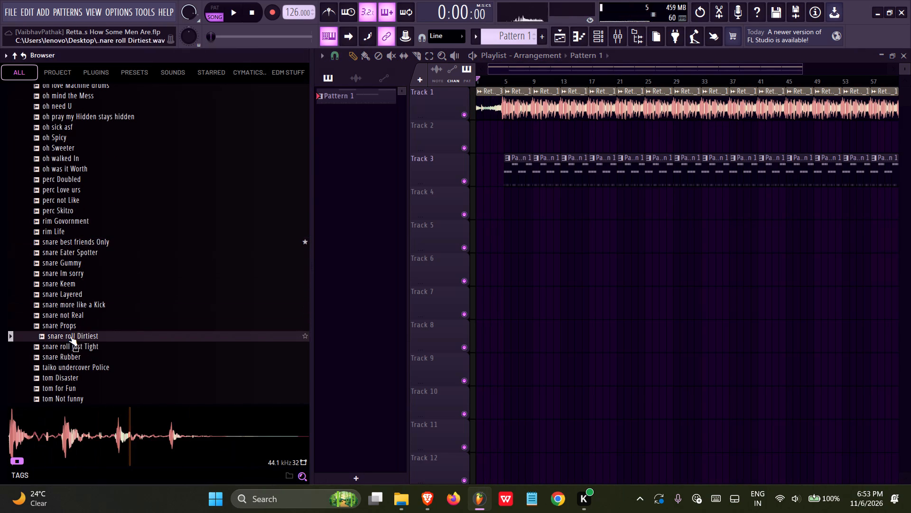
click(70, 329)
click(71, 306)
click(68, 319)
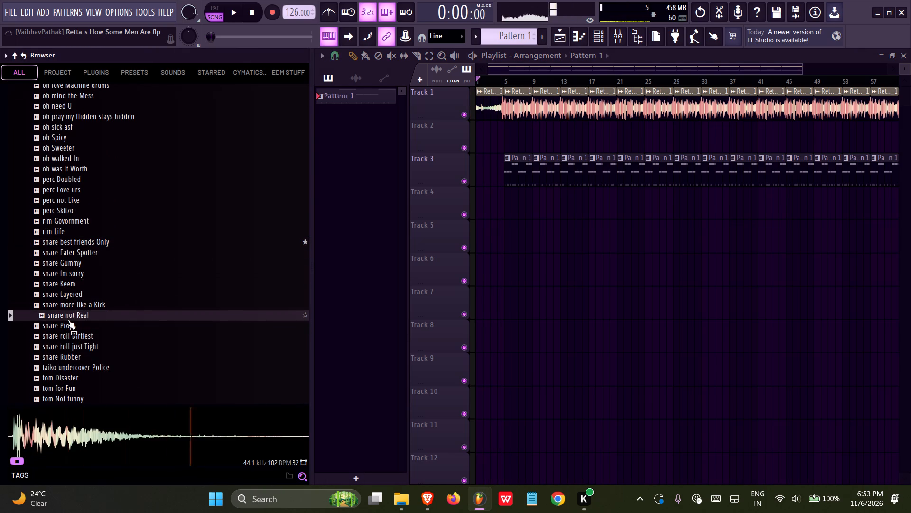
click(68, 323)
click(68, 323)
Audition the kit's tom samples such as tom for Fun and tom Pool House, plus snare Eater Spotter.
click(73, 385)
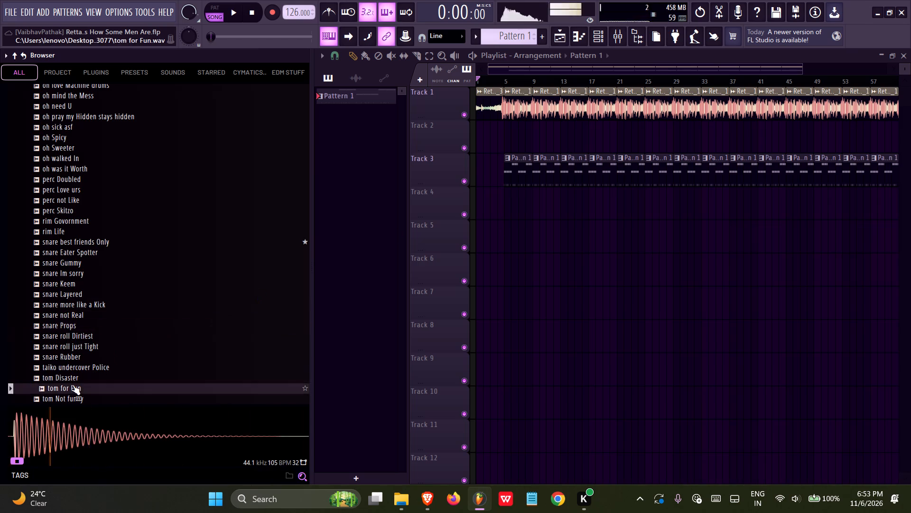
scroll(74, 348, down, 3)
click(74, 327)
click(74, 327)
click(83, 321)
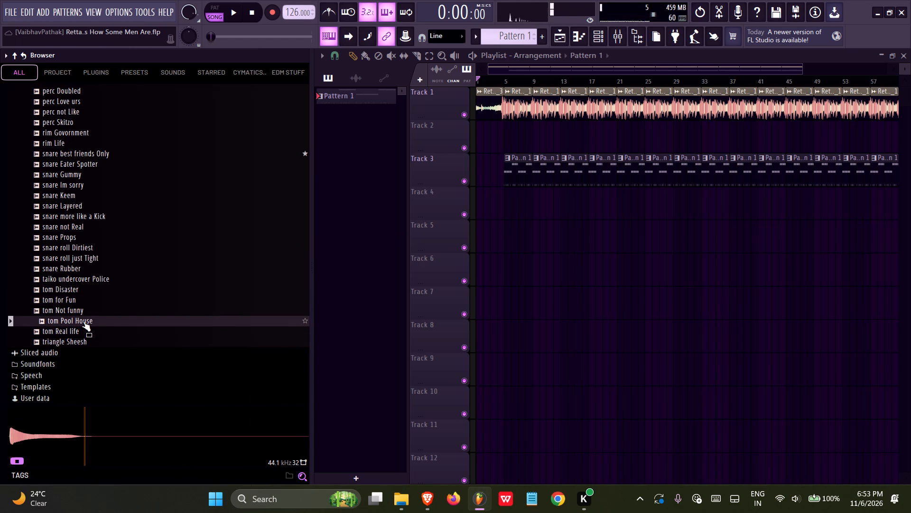
click(83, 321)
click(53, 247)
click(54, 287)
scroll(54, 288, up, 3)
click(55, 285)
scroll(55, 285, up, 4)
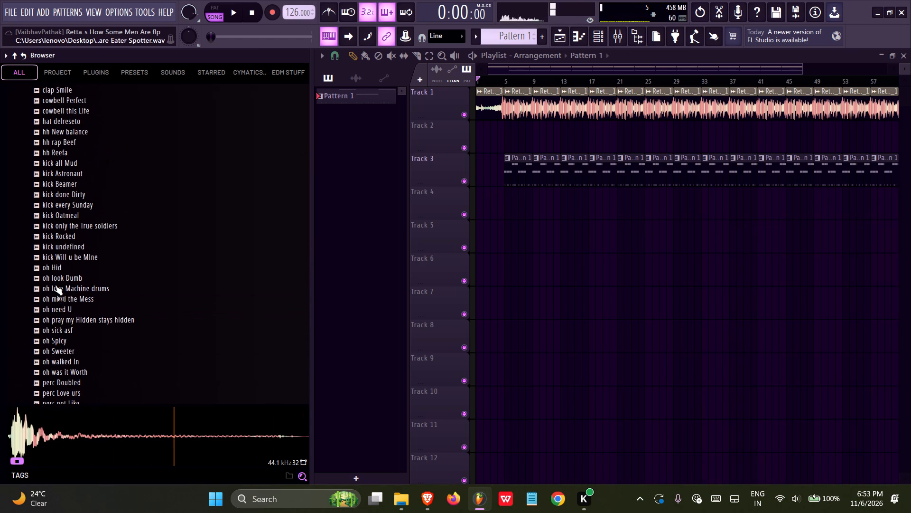
Audition the kit's open-hat samples, including oh need U and oh mind the Mess.
click(59, 323)
click(68, 314)
click(67, 309)
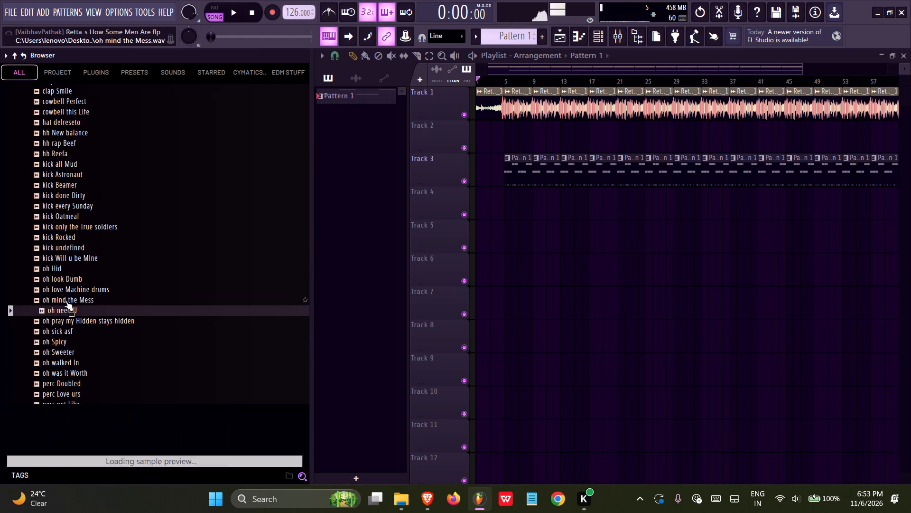
click(65, 301)
click(65, 285)
scroll(74, 298, up, 5)
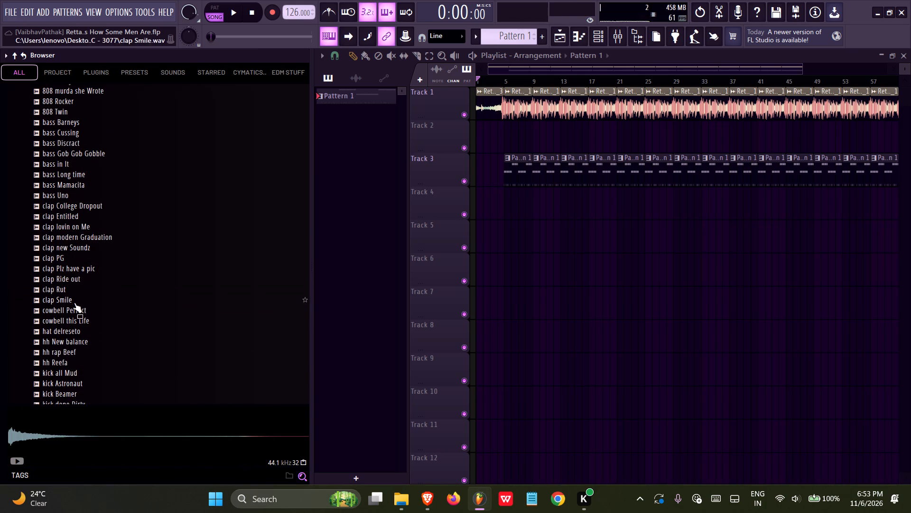
Audition the closed-hat samples hat delreseto, hh New balance, hh rap Beef and hh Reefa, along with nearby kicks.
click(59, 366)
click(59, 354)
click(59, 366)
click(61, 378)
click(62, 385)
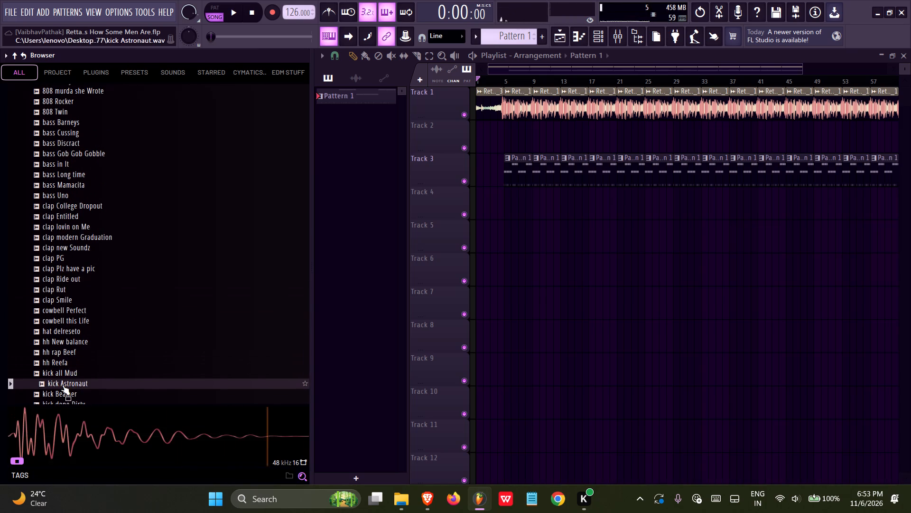
click(64, 351)
click(63, 340)
double_click(63, 331)
click(61, 342)
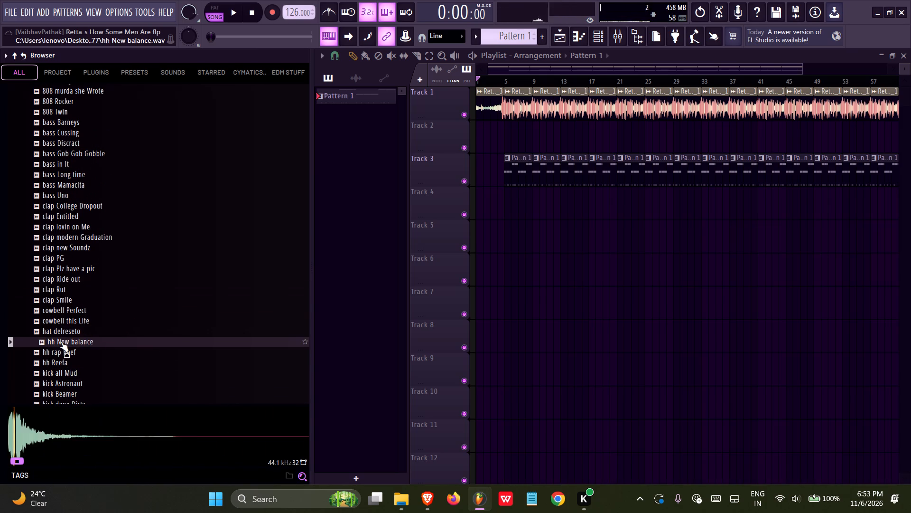
double_click(61, 349)
click(62, 353)
double_click(60, 359)
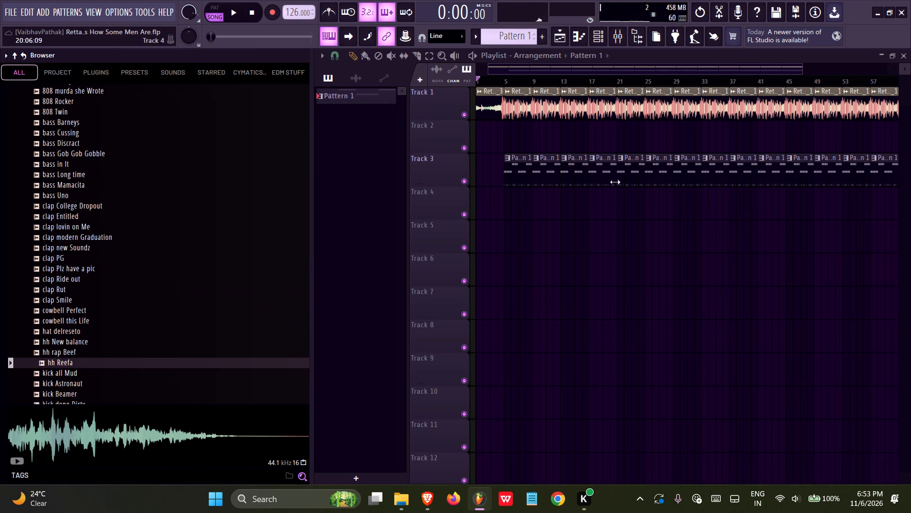
Add the hh Reefa sample as a new channel below 808 - COLiF and fill its steps at regular intervals.
click(589, 41)
drag(72, 364, 372, 233)
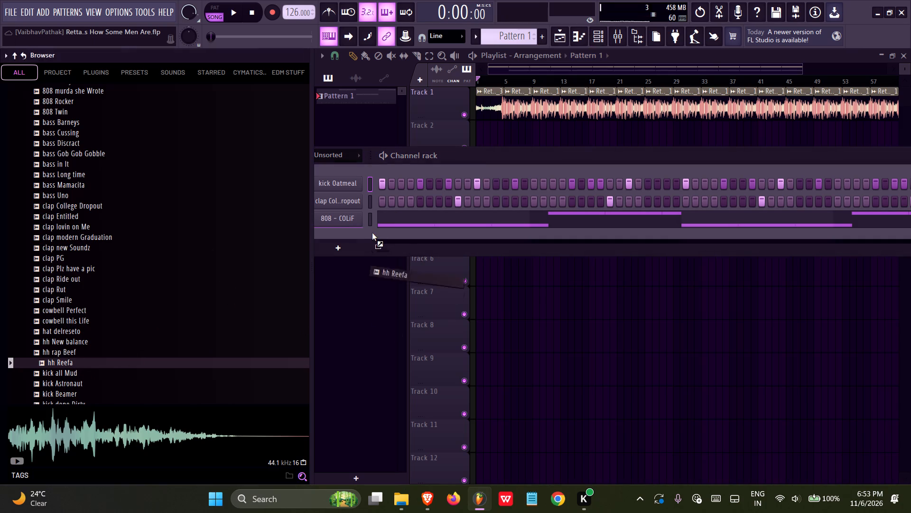
drag(372, 233, 364, 231)
right_click(345, 233)
click(538, 275)
right_click(595, 314)
Play the song from the start and save the project.
key(space)
ctrl+scroll(608, 308, down, 2)
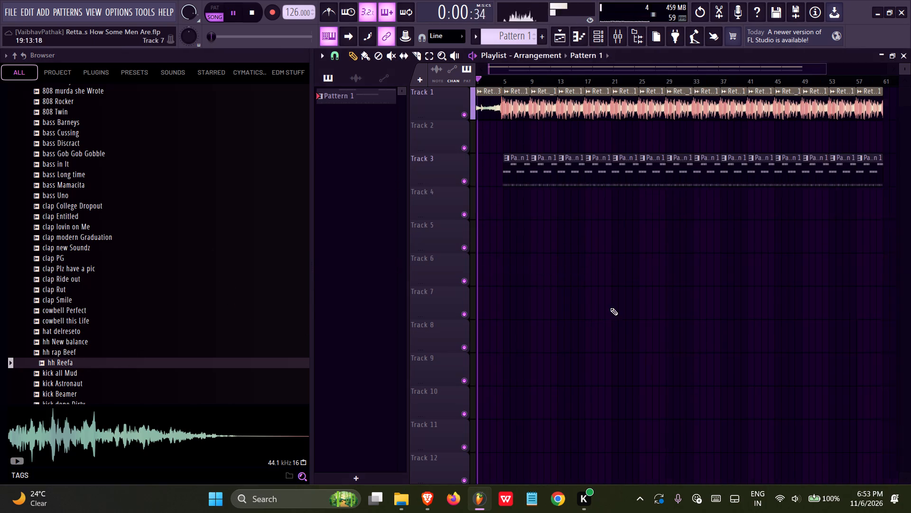
ctrl+scroll(610, 308, down, 8)
key(ctrl+s)
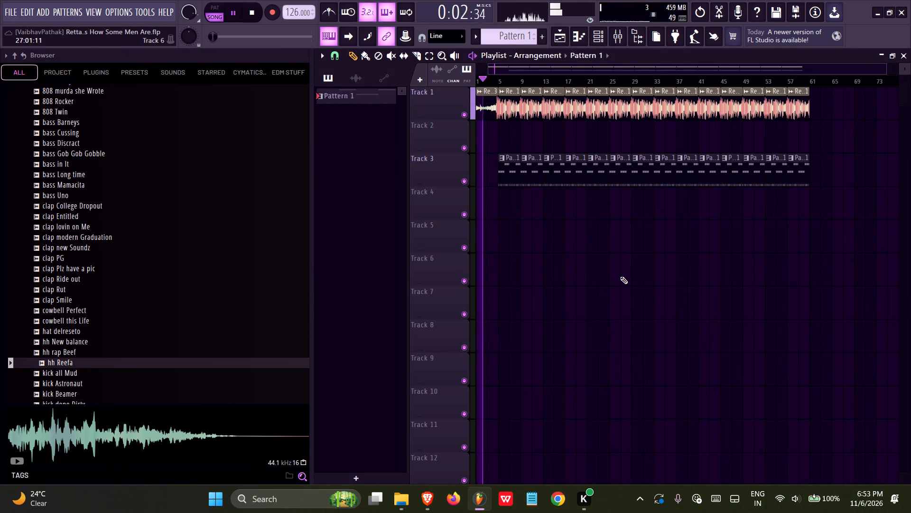
Hide the Browser so the Playlist fills the window, and listen to the arrangement.
click(638, 46)
click(639, 41)
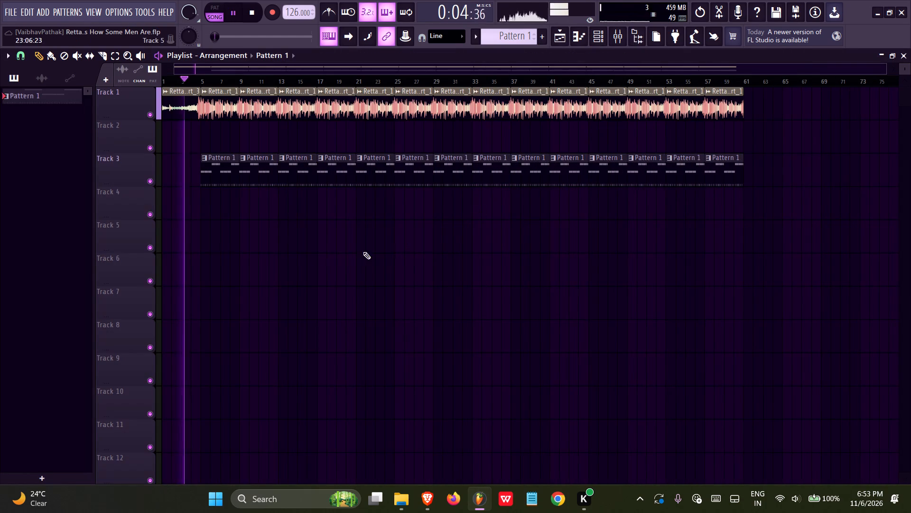
scroll(248, 253, up, 4)
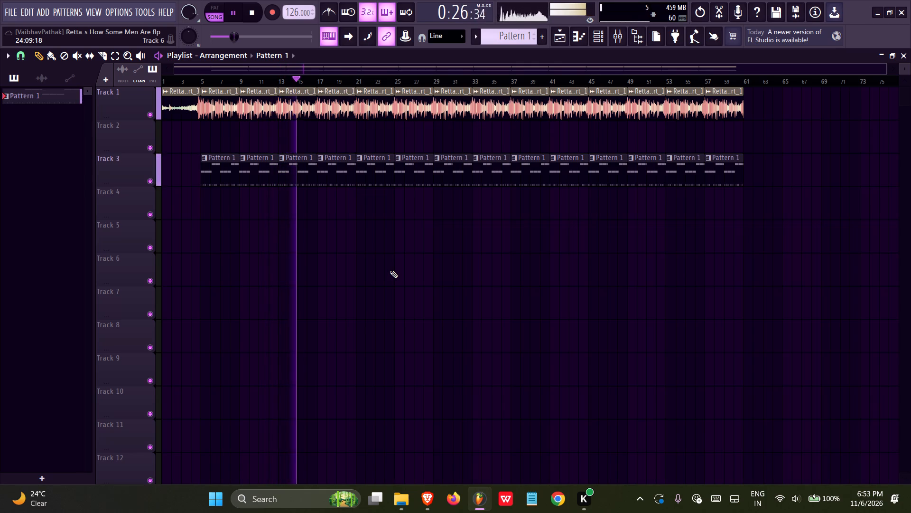
Restart song playback from the beginning and save the project.
key(space)
key(space)
key(ctrl+s)
Switch to Brave, close the Song Key and BPM Finder page, and return to FL Studio.
click(421, 486)
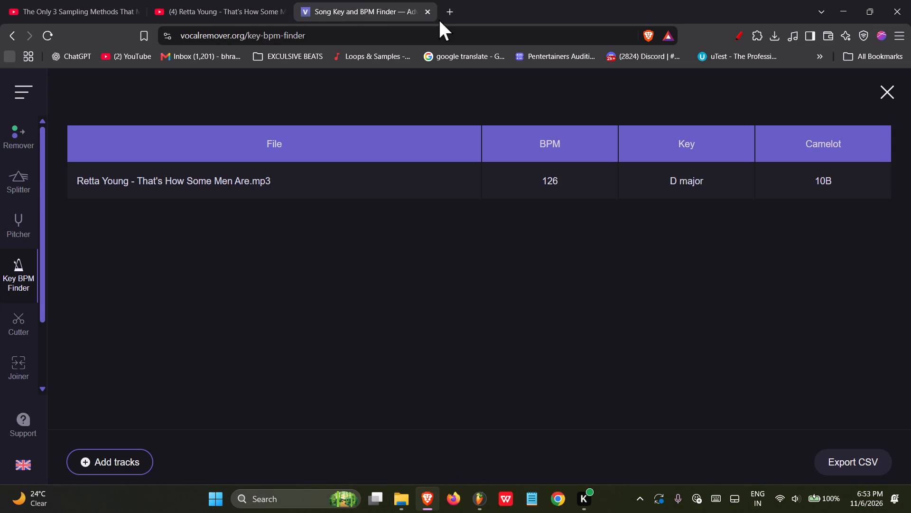
click(428, 13)
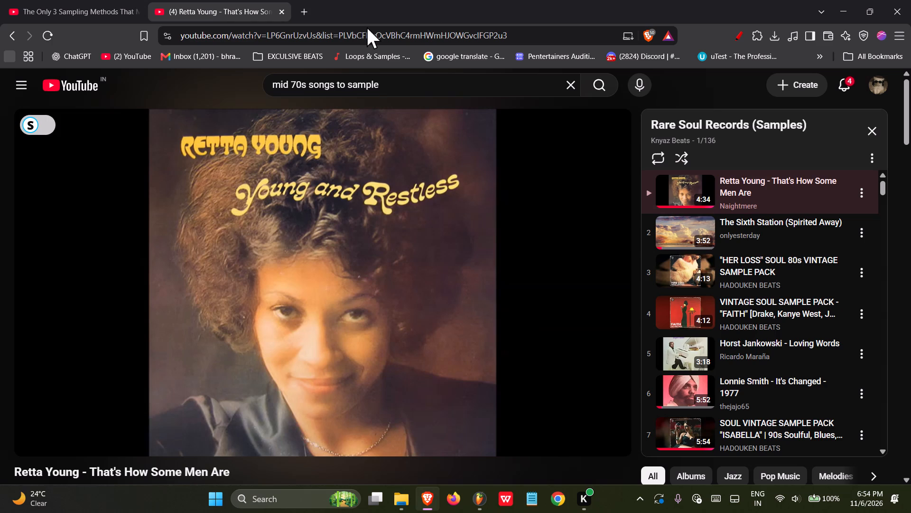
click(471, 491)
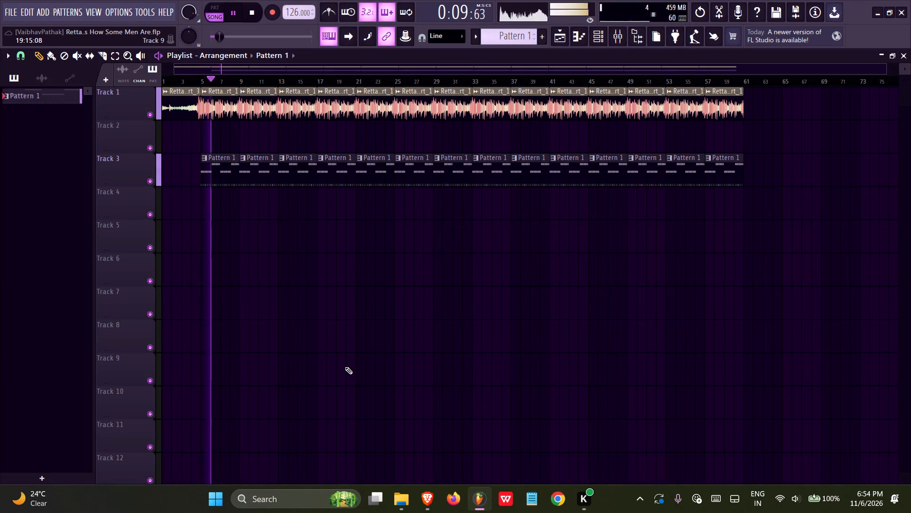
Launch Simplenote from the Windows search.
click(292, 495)
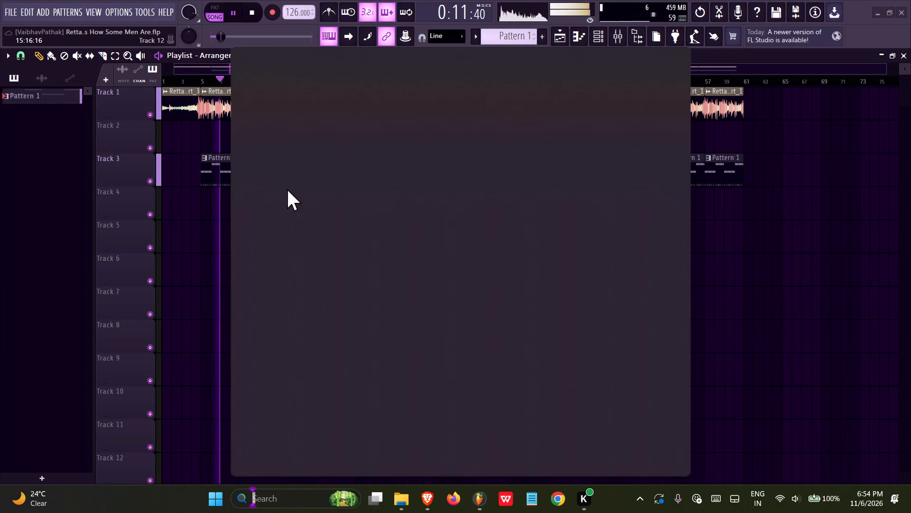
click(281, 126)
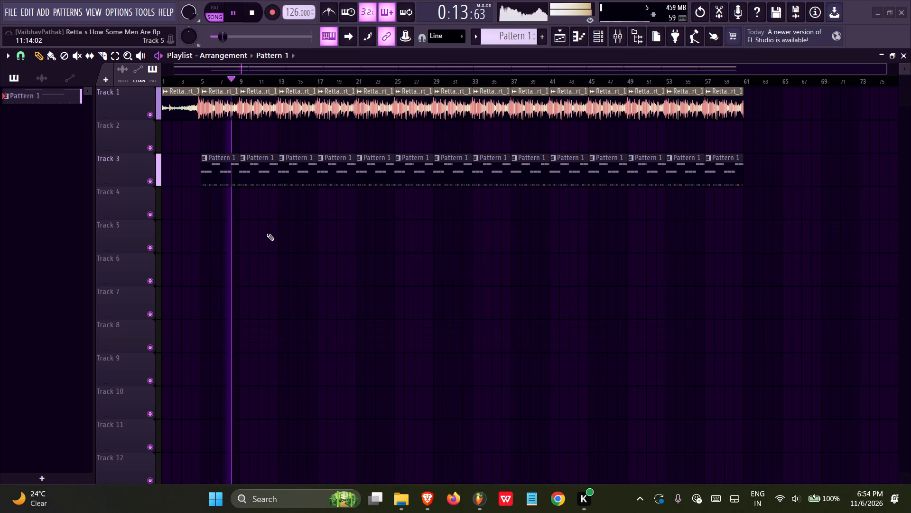
Move the Playlist playhead back to the start of the song.
key(space)
right_click(267, 233)
drag(242, 78, 243, 78)
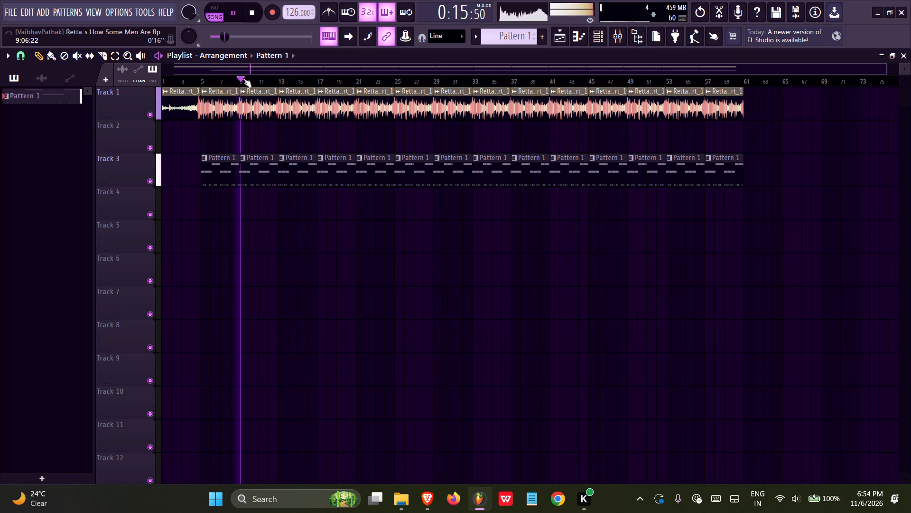
drag(243, 78, 115, 91)
Place the Simplenote taskbar icon directly after FL Studio's and bring its window forward.
drag(583, 495, 505, 498)
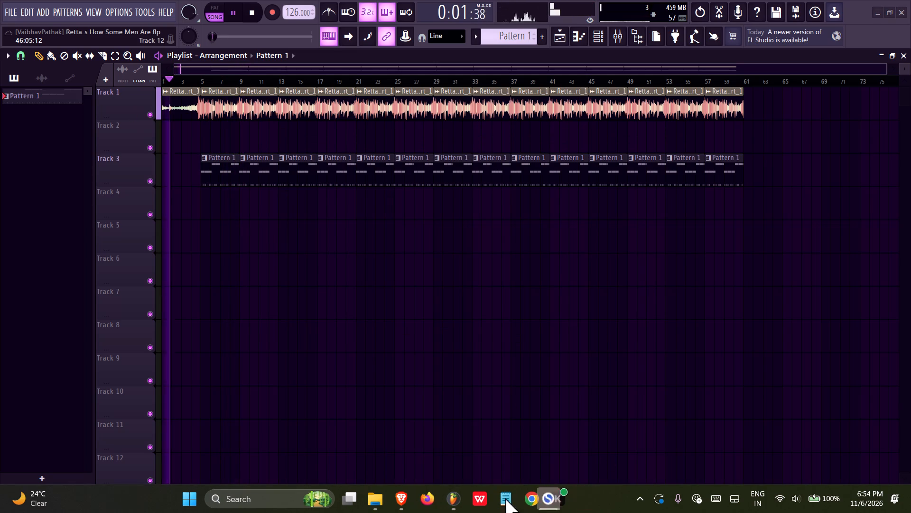
drag(505, 498, 476, 500)
click(476, 499)
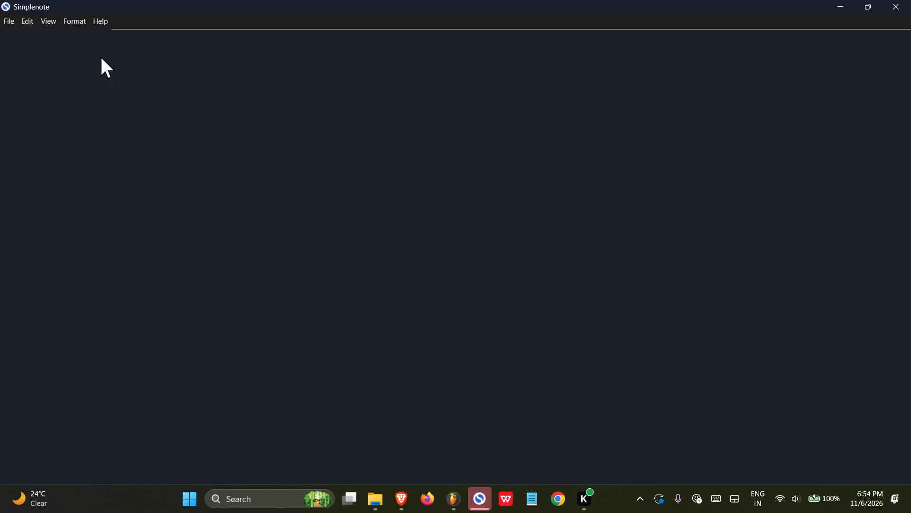
Create a new blank note in Simplenote, hide the notes list and place the cursor in the note.
click(205, 43)
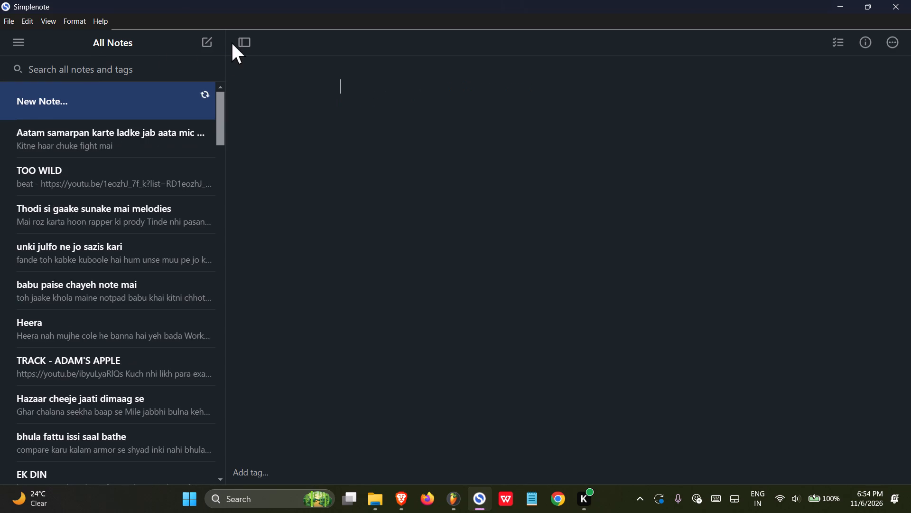
click(243, 41)
click(385, 98)
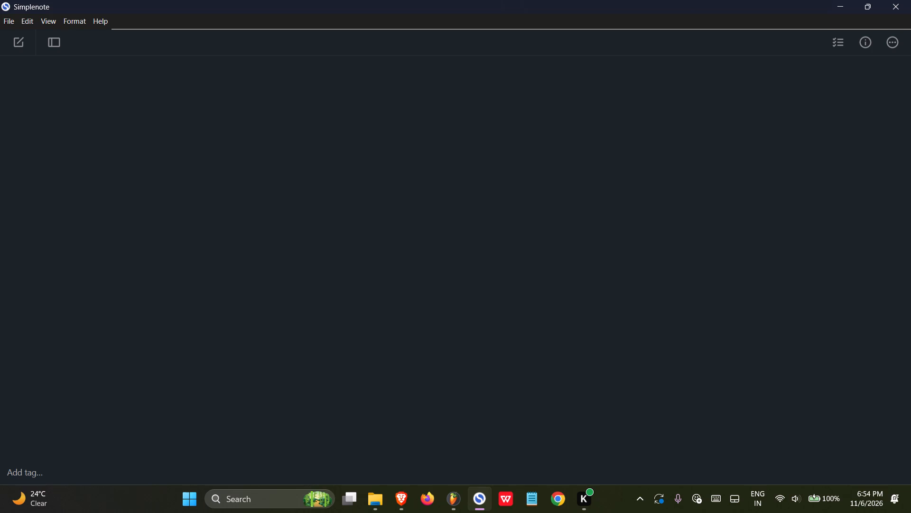
Return to FL Studio, save the project and stop the song playback.
click(441, 494)
key(ctrl+s)
scroll(330, 302, up, 4)
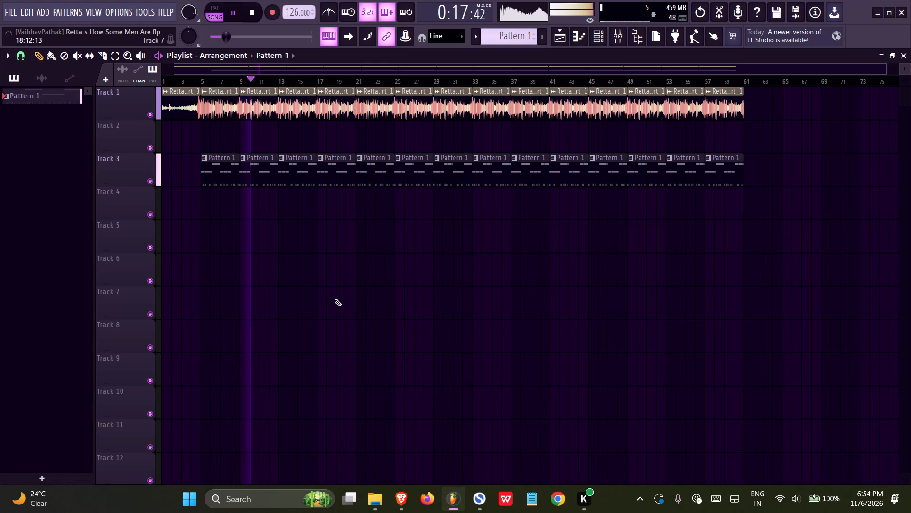
ctrl+scroll(489, 331, down, 4)
key(ctrl+s)
key(space)
In Brave, try to open The Sixth Station (Spirited Away) from the Rare Soul Records playlist and look over the page.
click(405, 500)
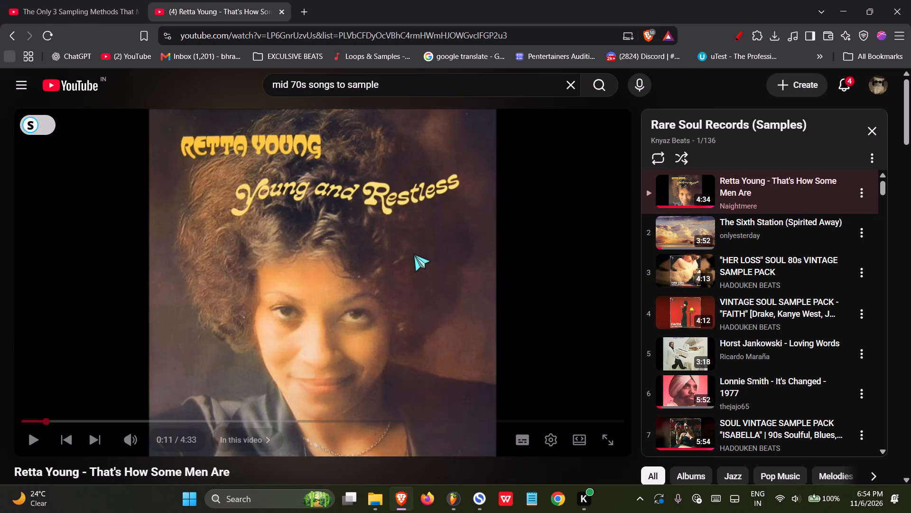
click(679, 232)
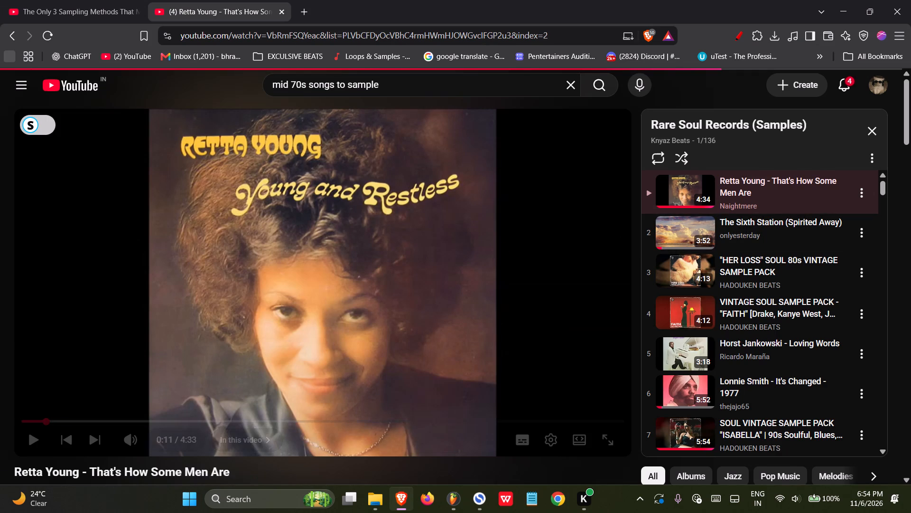
scroll(419, 285, down, 10)
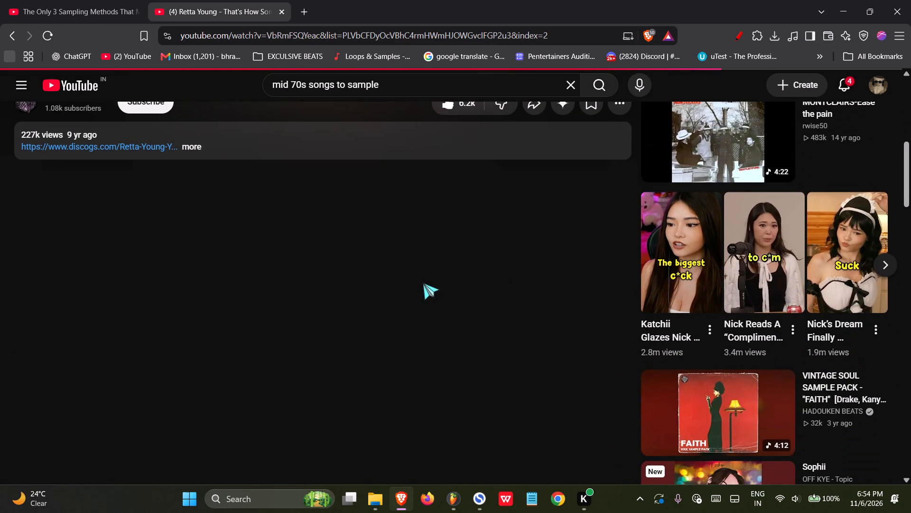
scroll(422, 282, up, 9)
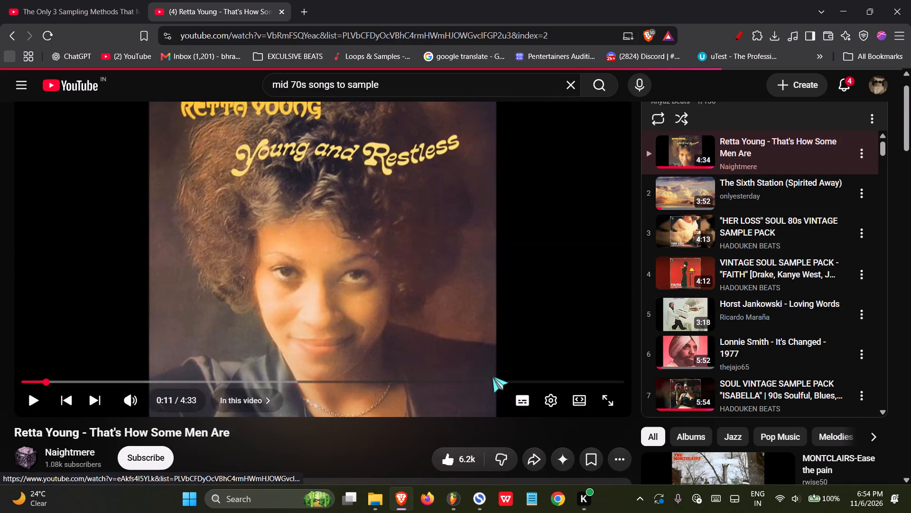
Return to FL Studio, move the Playlist playhead to the beginning and play the song.
click(476, 488)
click(460, 493)
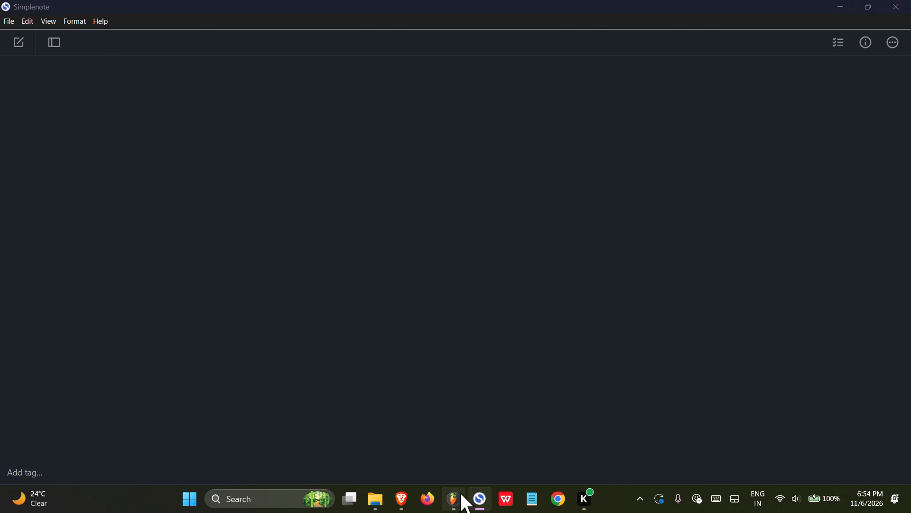
drag(181, 82, 121, 90)
key(space)
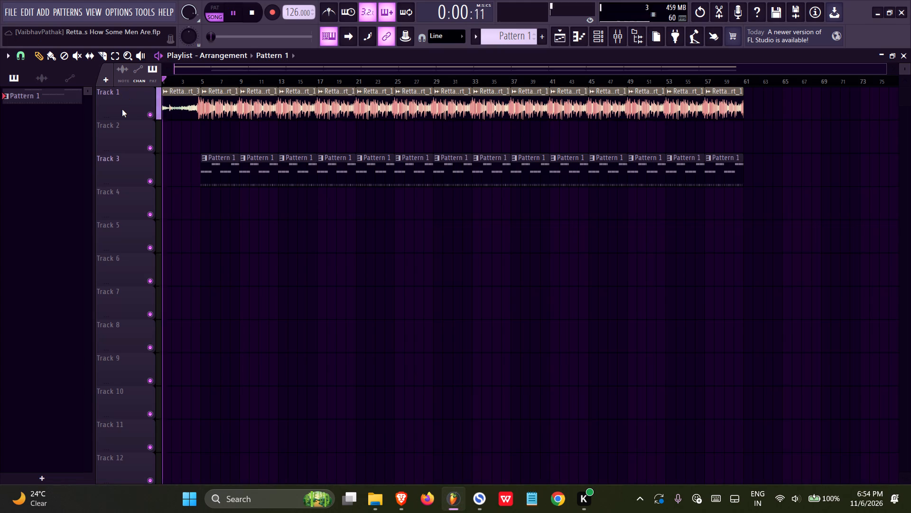
Save the project while reviewing the opening bars of the song arrangement in the Playlist during playback.
key(ctrl+s)
ctrl+scroll(230, 143, up, 12)
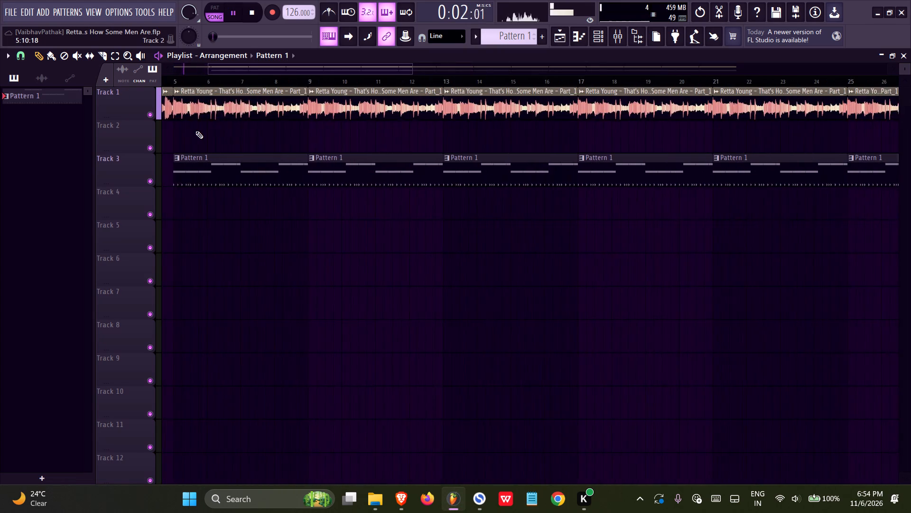
middle_drag(217, 131, 353, 131)
key(ctrl+s)
ctrl+scroll(324, 133, up, 6)
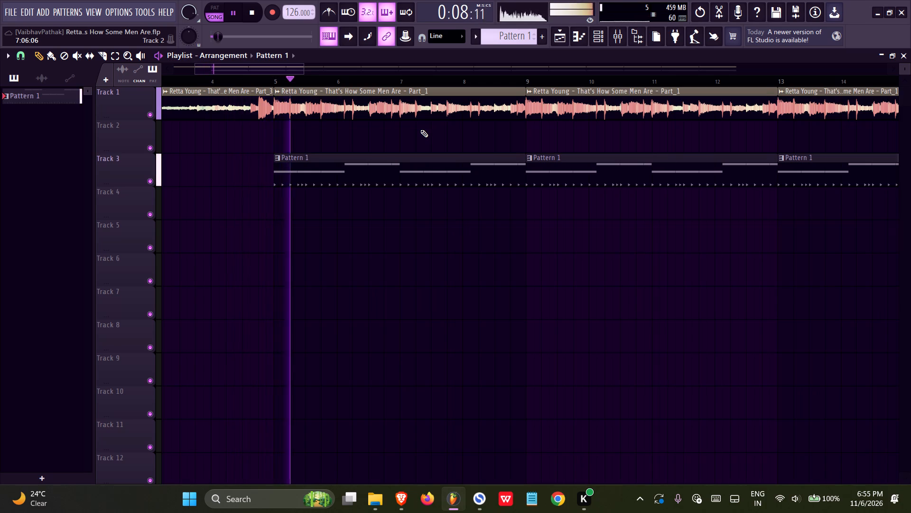
ctrl+scroll(300, 173, down, 6)
key(ctrl+s)
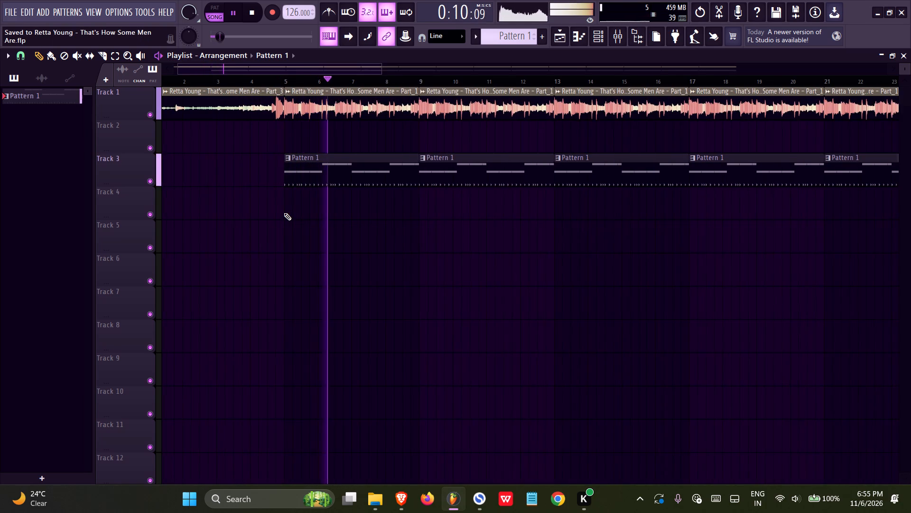
key(ctrl+s)
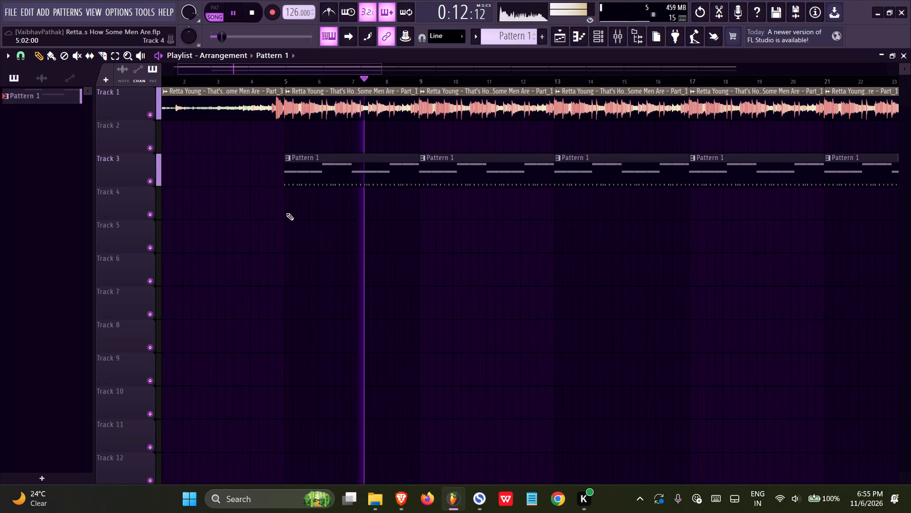
Open Pattern 1 in the Piano roll and view the notes of the clap College Dropout channel.
double_click(318, 171)
middle_drag(318, 171, 382, 179)
click(288, 57)
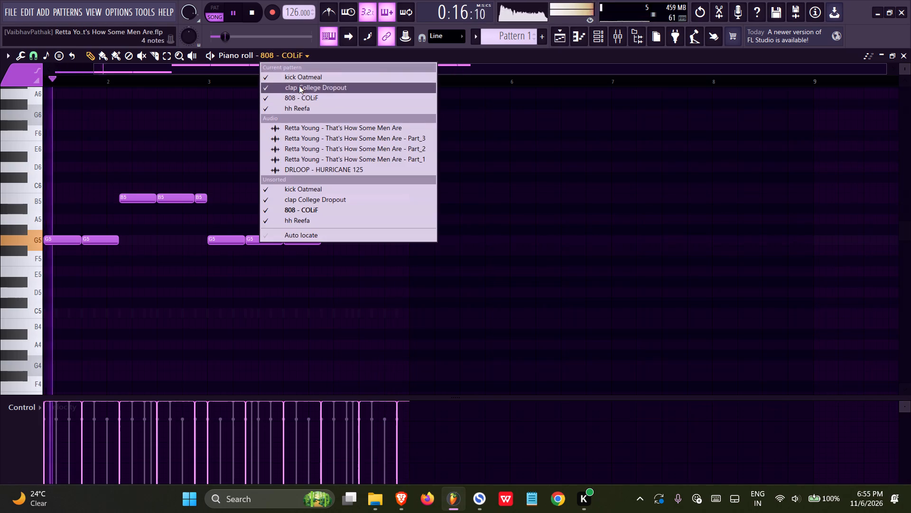
click(299, 86)
ctrl+scroll(398, 158, down, 4)
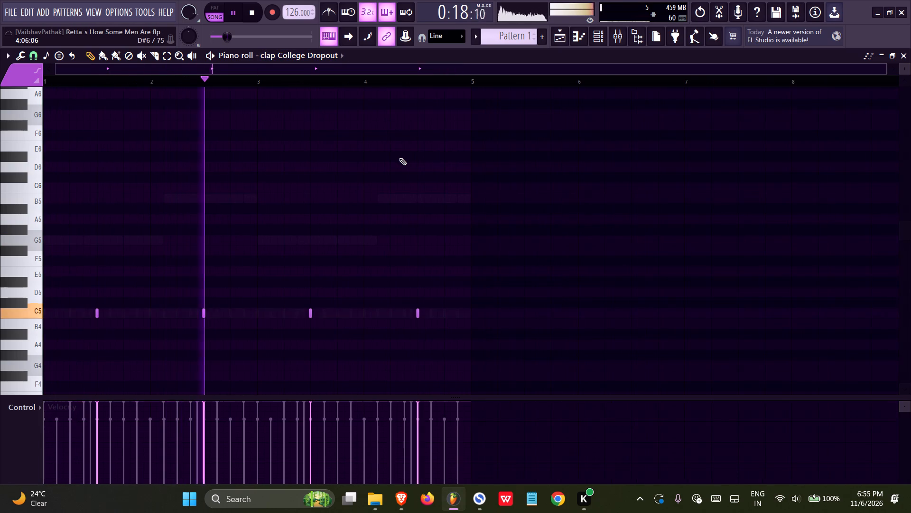
Return to the Playlist, look over the full arrangement and save the project.
click(561, 37)
ctrl+scroll(347, 135, down, 9)
key(ctrl+s)
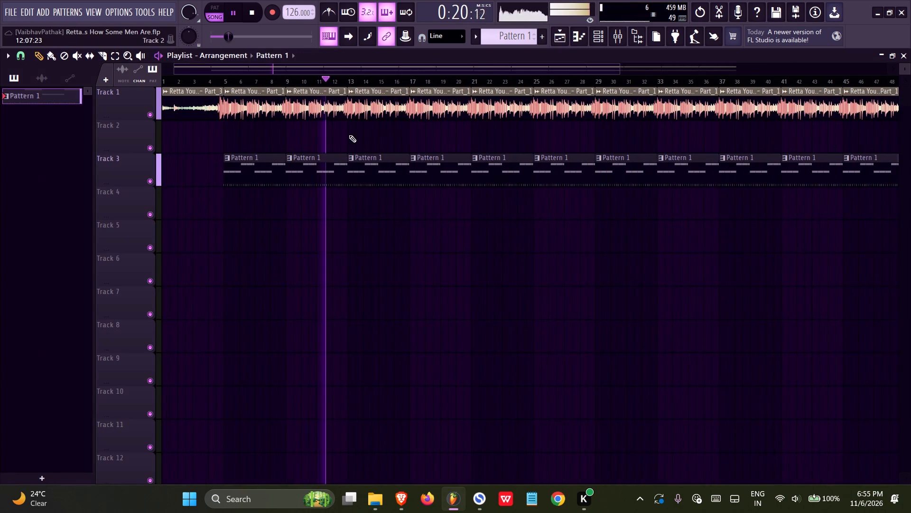
ctrl+scroll(366, 128, down, 3)
ctrl+scroll(297, 149, up, 6)
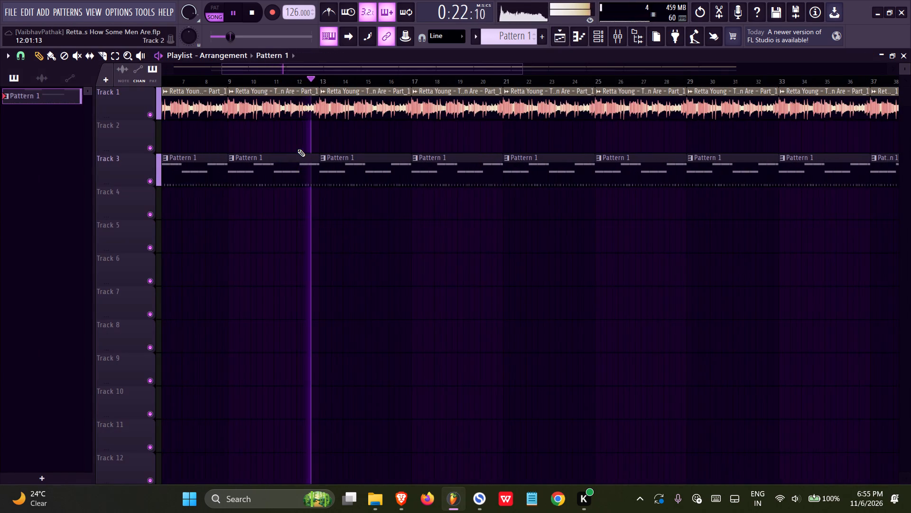
key(ctrl+s)
Check the loading video page in Brave, and return to FL Studio to stop the song playback.
click(472, 488)
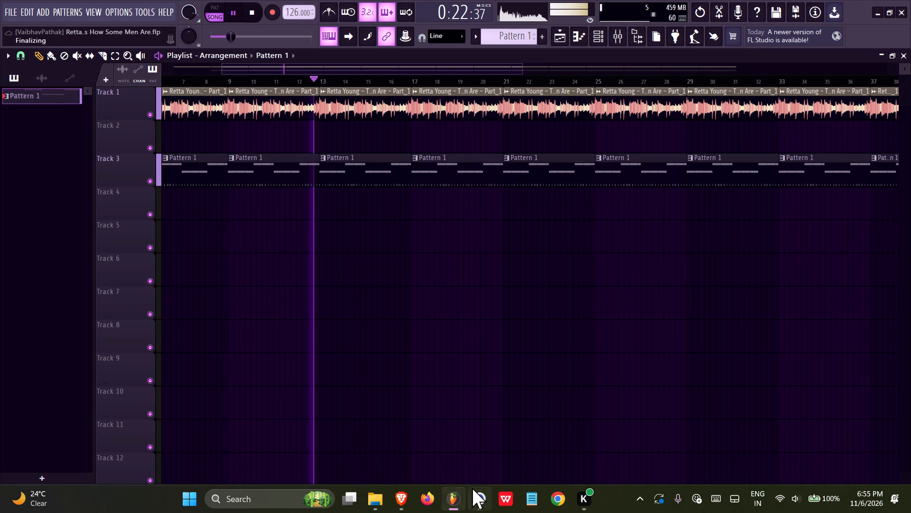
click(398, 486)
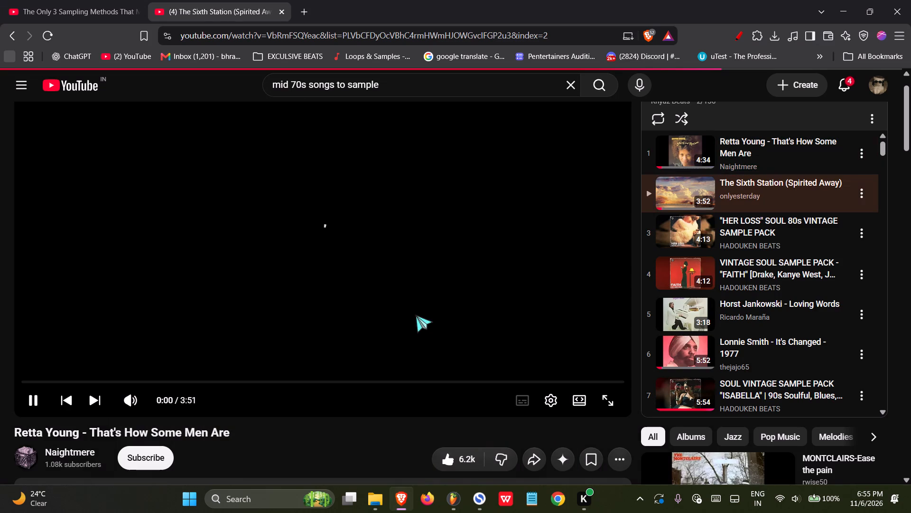
click(454, 501)
key(space)
In Brave, look over The Sixth Station (Spirited Away) video page, its comments and the Rare Soul Records playlist.
click(408, 494)
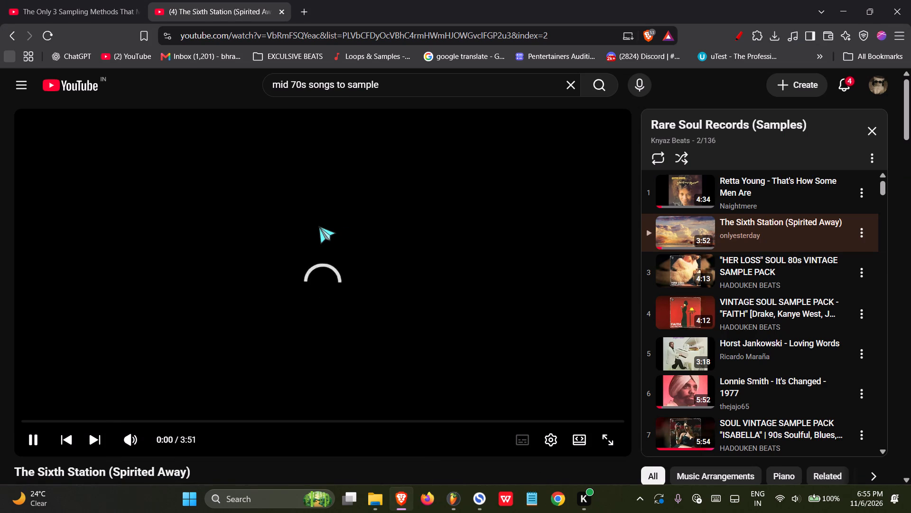
scroll(318, 226, down, 11)
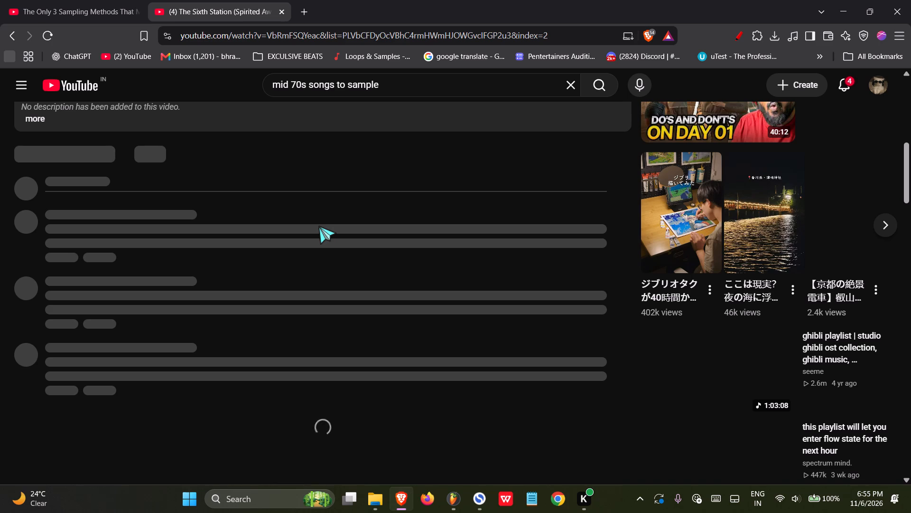
scroll(318, 226, down, 4)
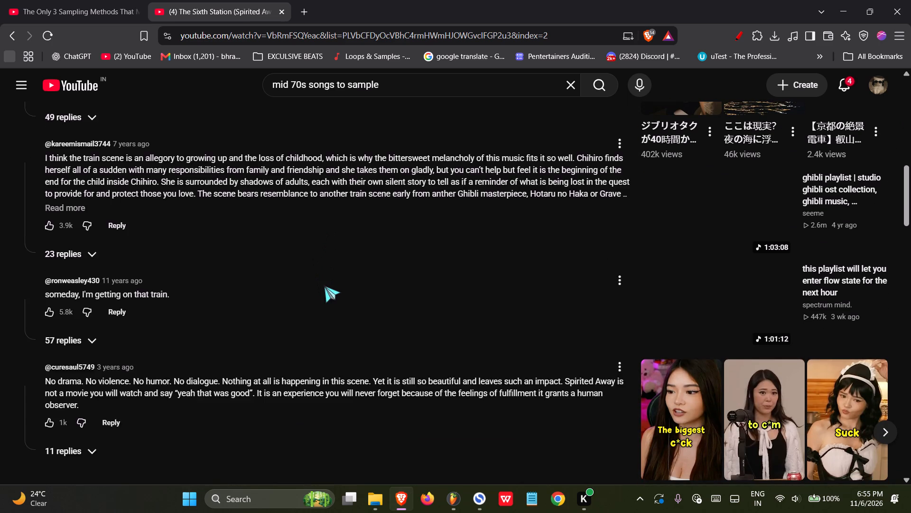
scroll(324, 285, up, 2)
scroll(324, 285, down, 2)
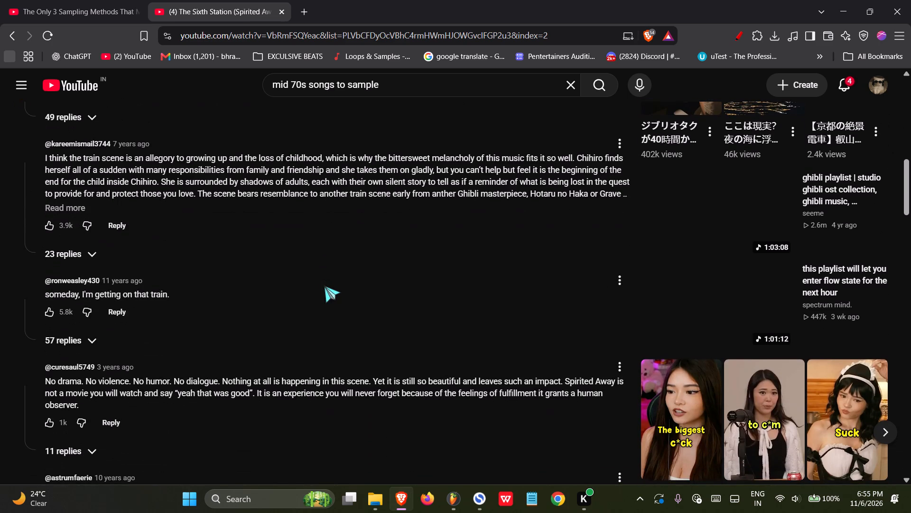
scroll(324, 285, up, 5)
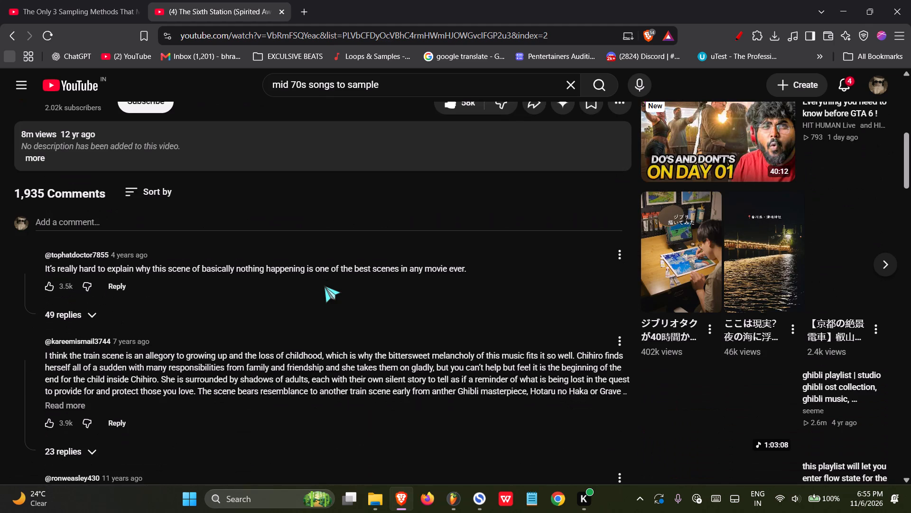
scroll(324, 285, up, 8)
scroll(319, 275, down, 6)
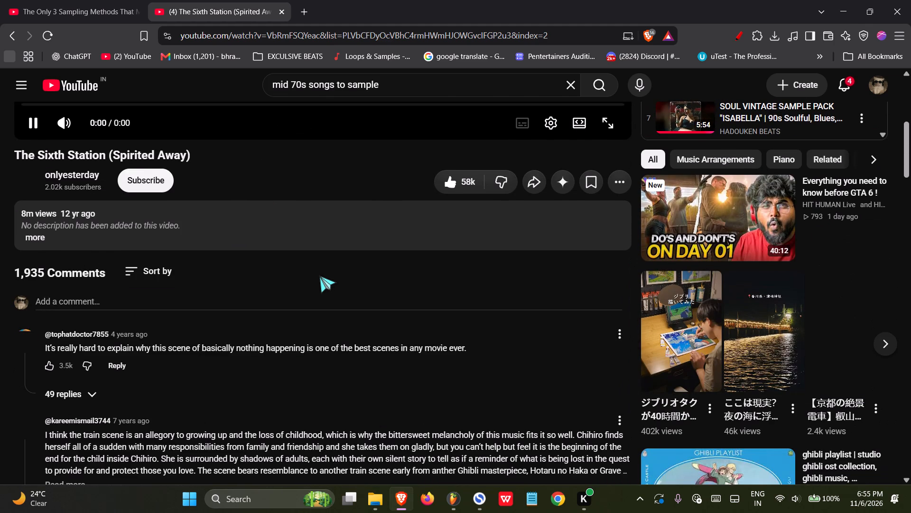
scroll(319, 275, up, 9)
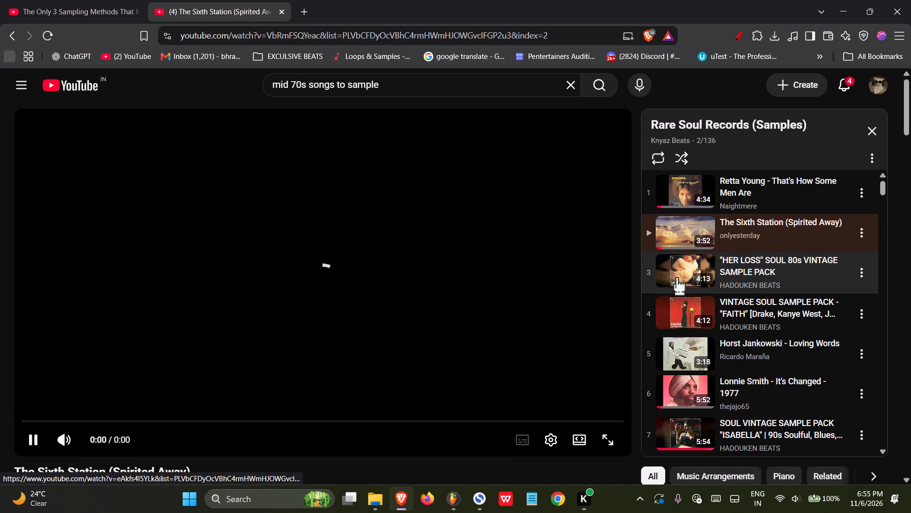
Try to open Horst Jankowski - Loving Words from the Rare Soul Records playlist.
click(679, 354)
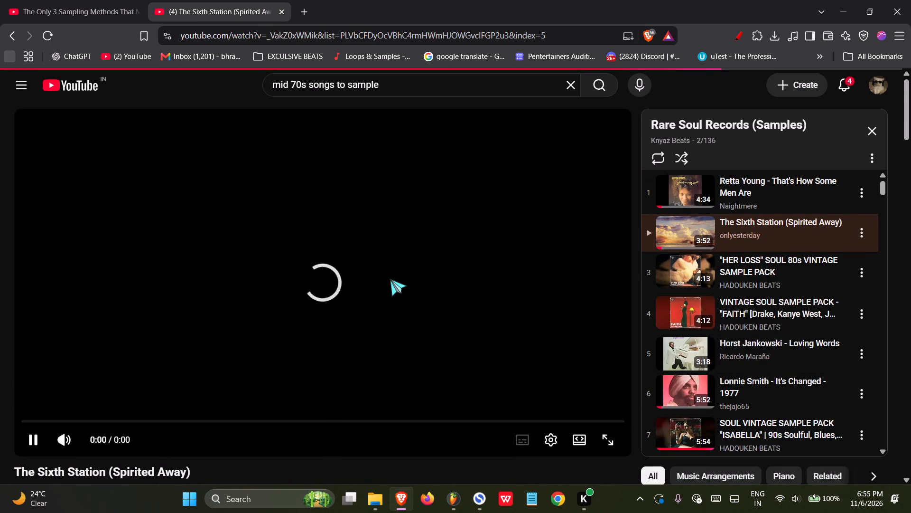
Load the YouTube home page in the sampling methods tab and move the playlist video's tab ahead of it.
click(42, 0)
click(132, 62)
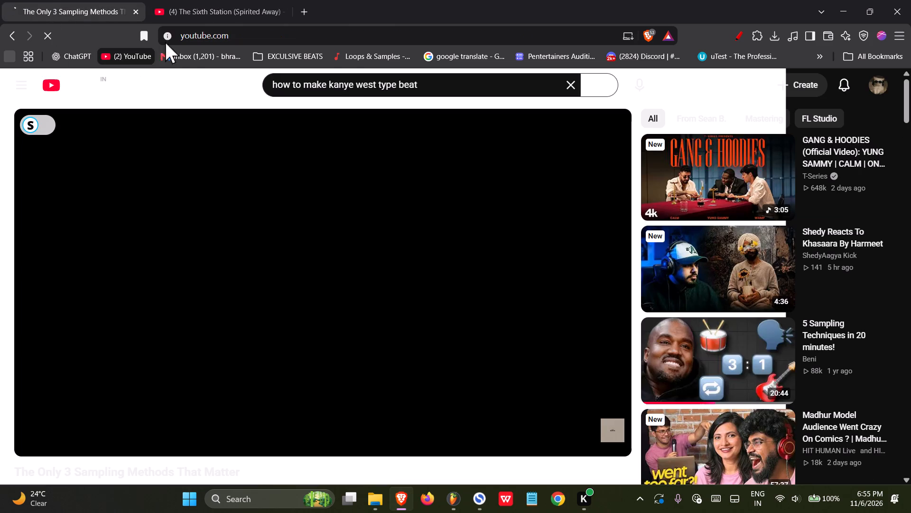
drag(243, 0, 69, 0)
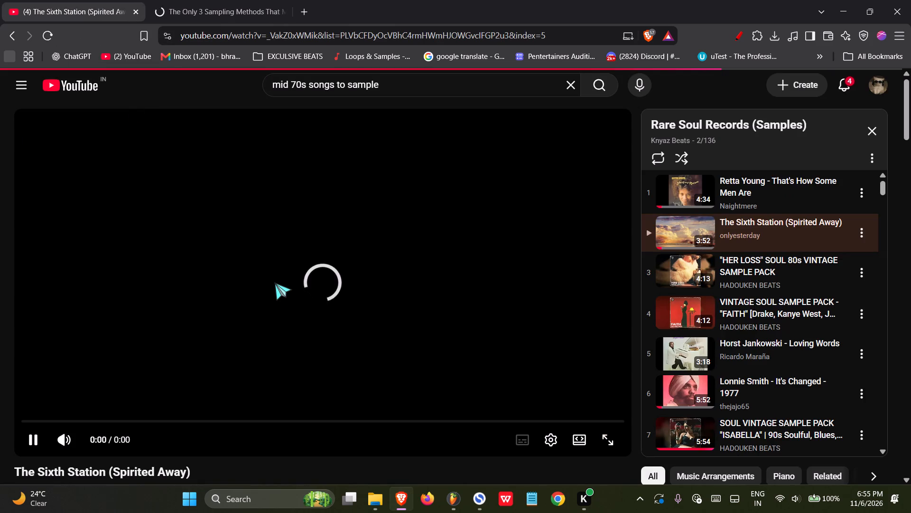
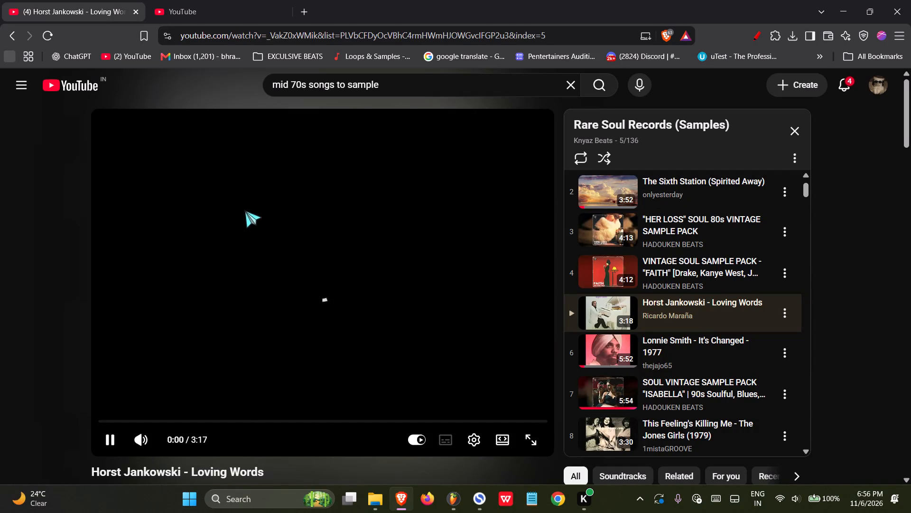
Check the loading Horst Jankowski - Loving Words page and look at the YouTube notifications.
scroll(375, 190, down, 14)
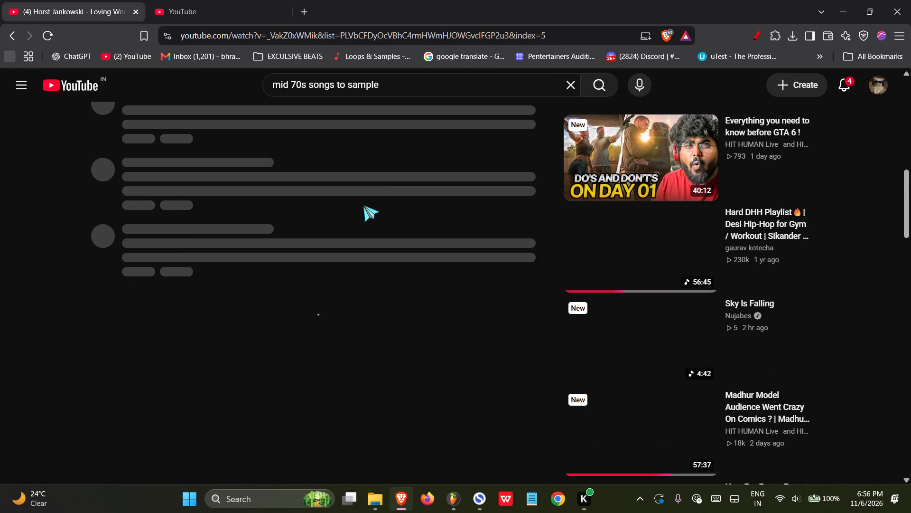
scroll(363, 205, up, 15)
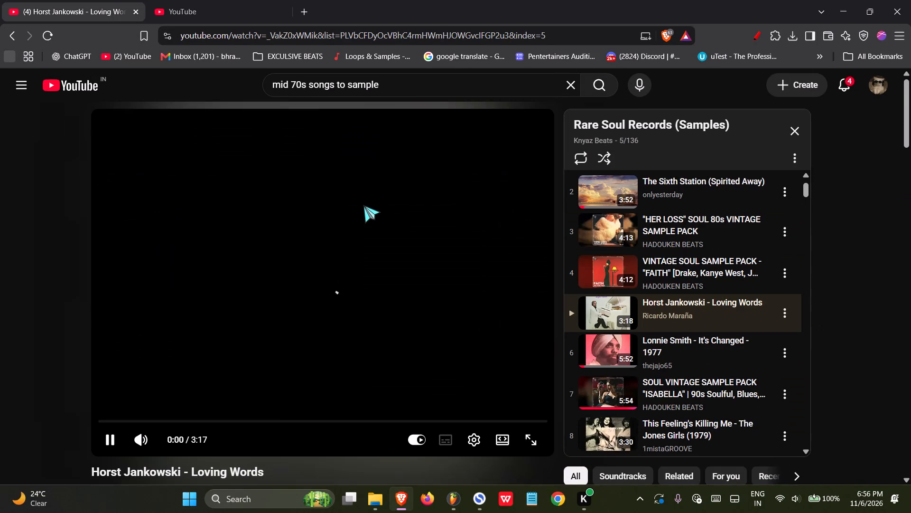
scroll(363, 205, down, 10)
scroll(363, 205, up, 15)
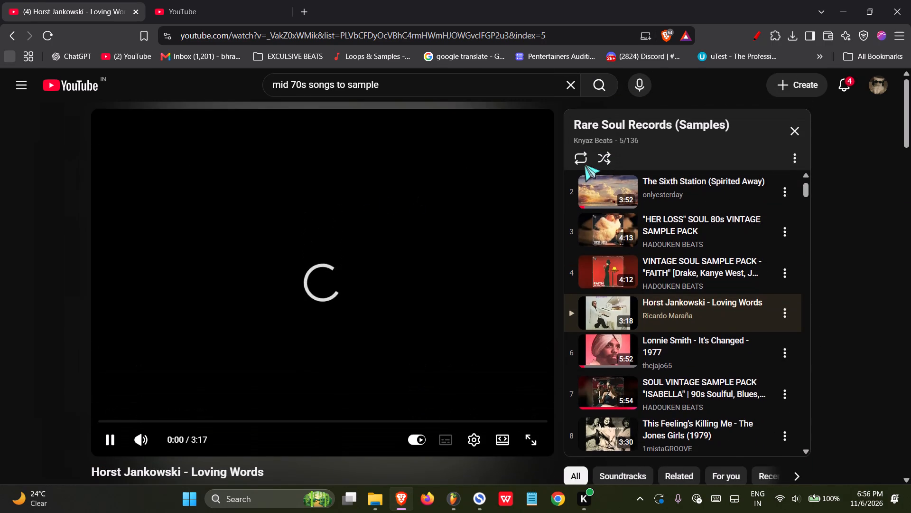
click(838, 86)
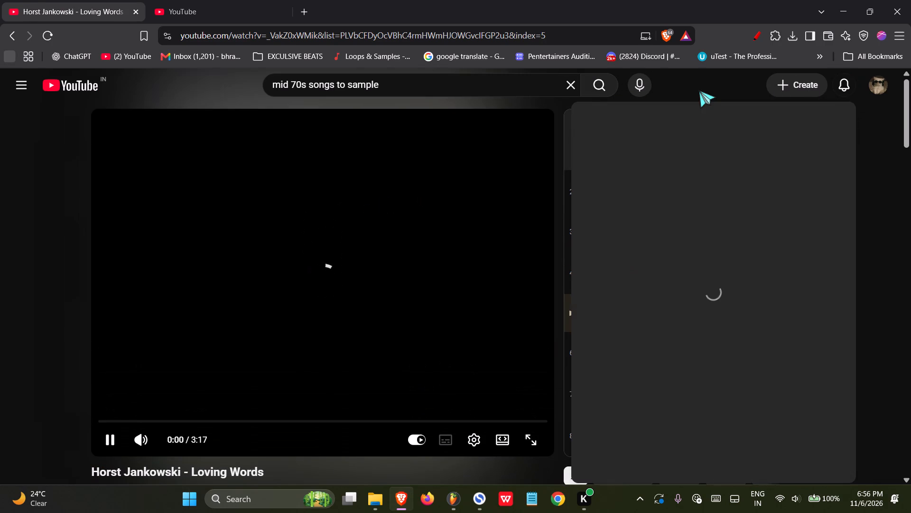
click(698, 90)
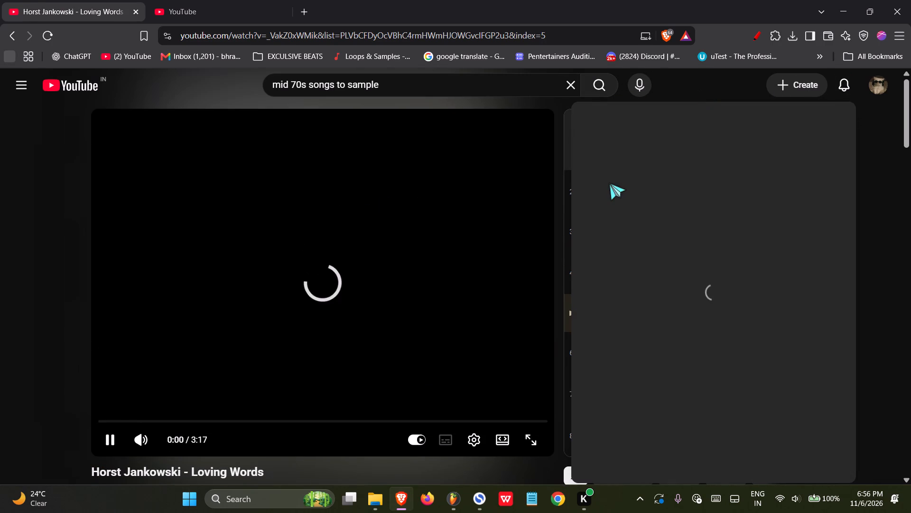
Return to FL Studio, start playing the Retta Young arrangement, and save the project.
click(448, 496)
key(space)
ctrl+scroll(439, 306, down, 9)
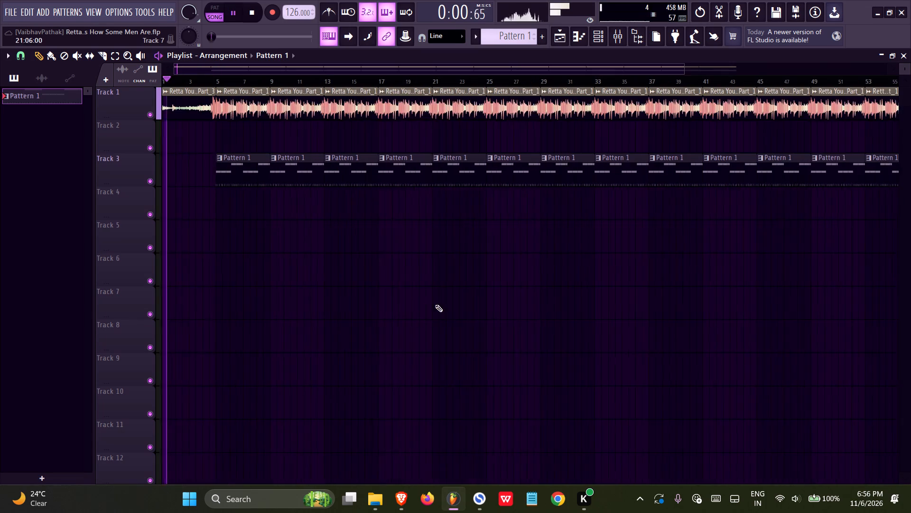
ctrl+scroll(435, 304, down, 3)
key(ctrl+s)
Stop playback and load the Retta Young Part_1 clip's sample into a new Fruity Slicer channel on Pattern 5.
ctrl+scroll(202, 224, up, 15)
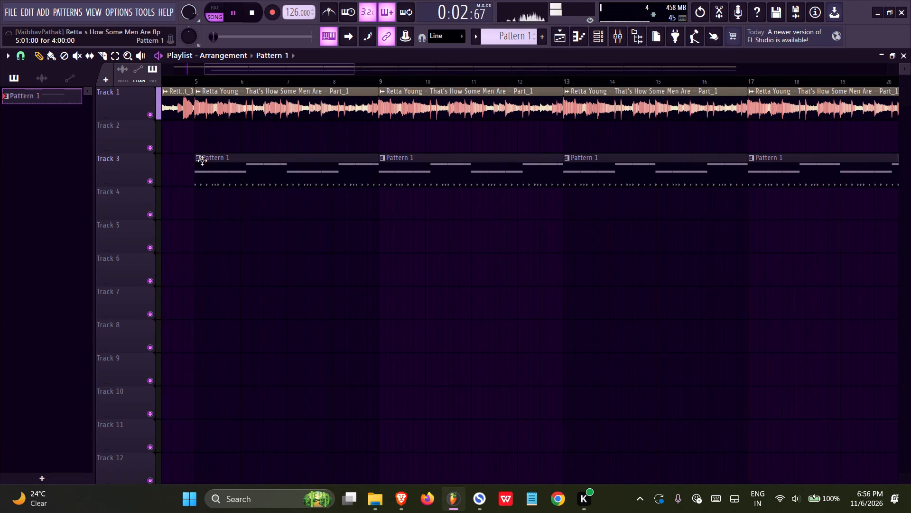
click(200, 157)
right_click(206, 145)
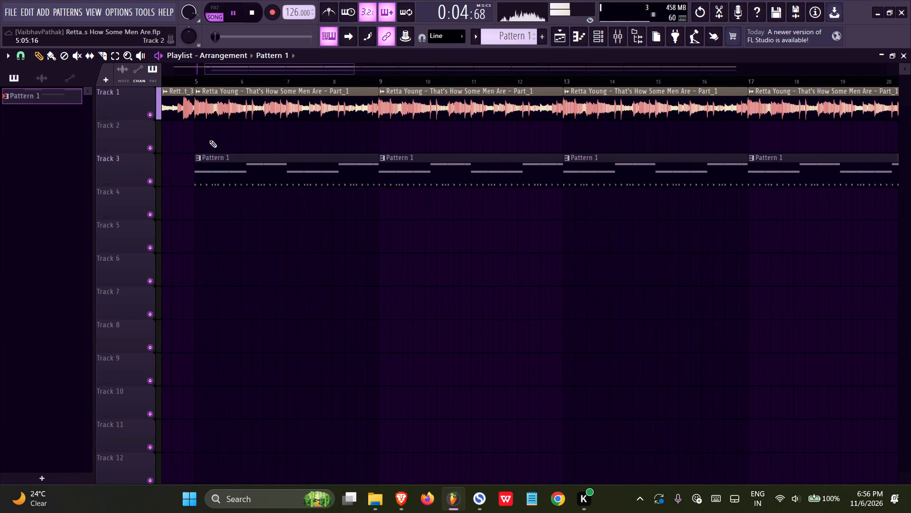
double_click(219, 114)
key(space)
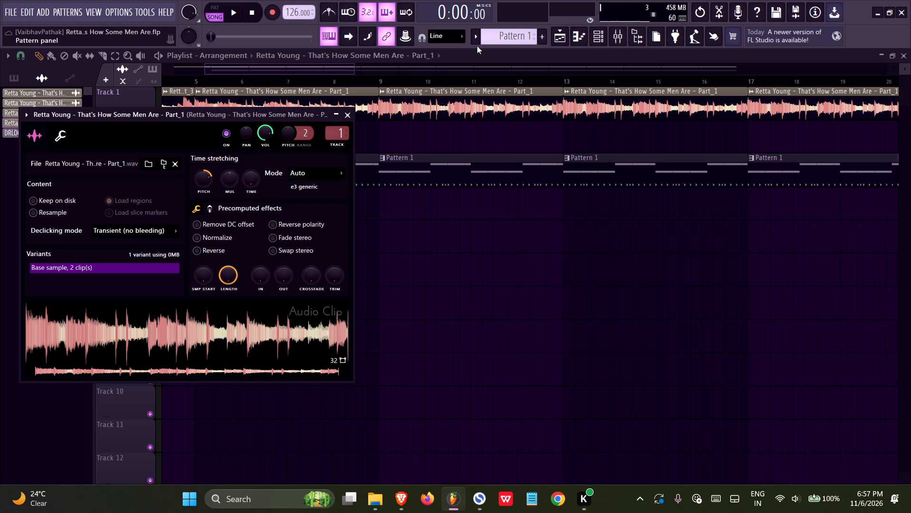
scroll(491, 39, up, 4)
right_click(230, 316)
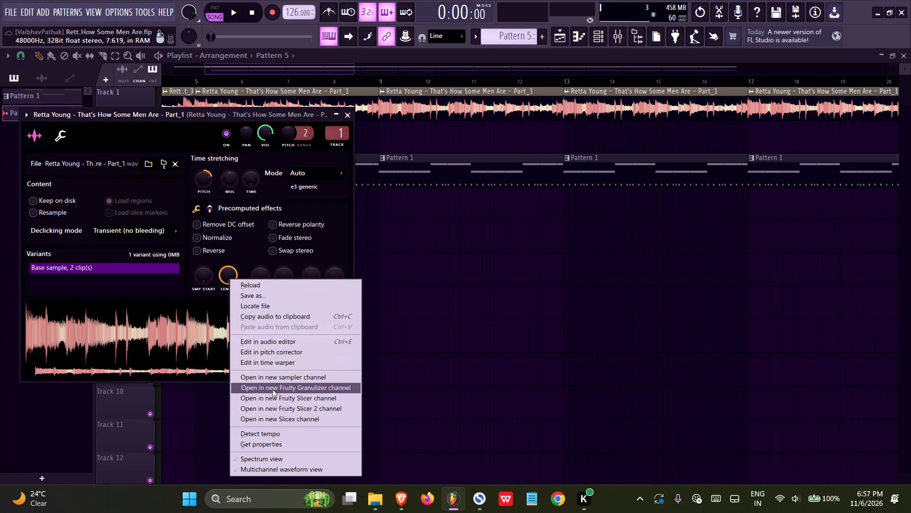
click(270, 396)
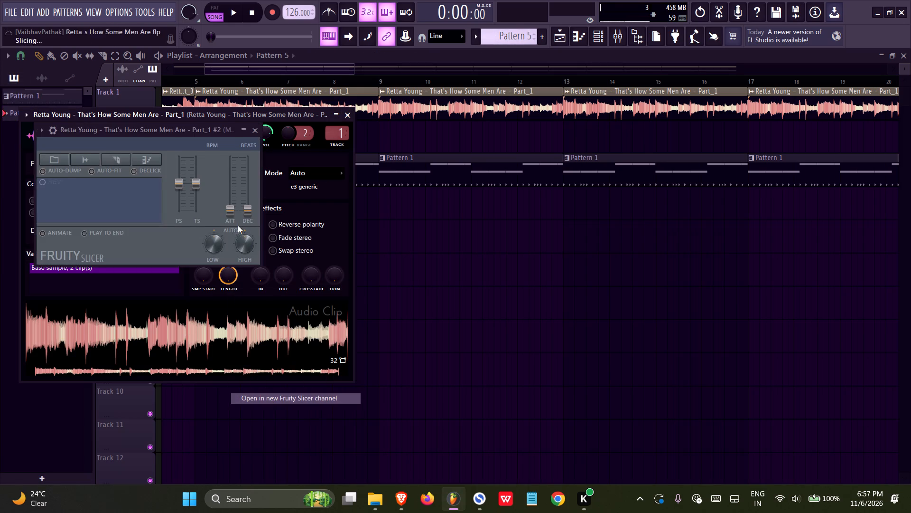
Raise the pitch shift of the Retta Young sample in Fruity Slicer.
drag(177, 183, 182, 116)
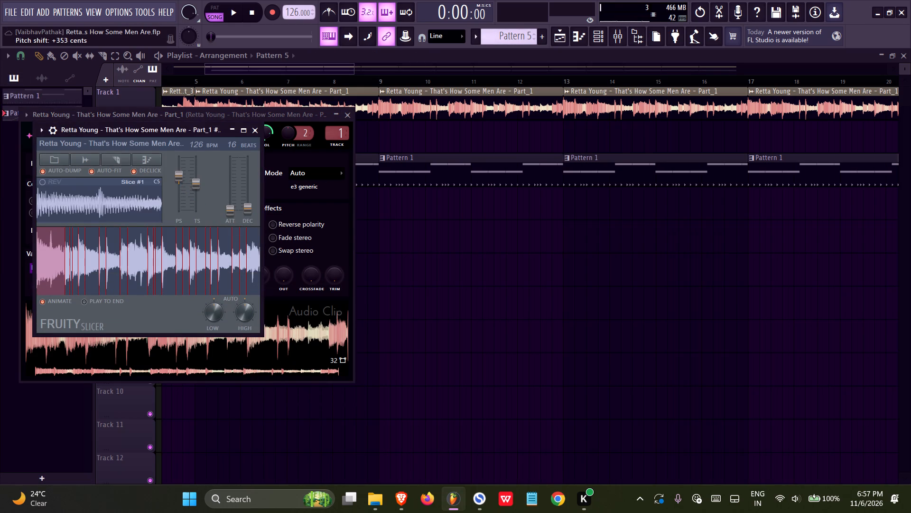
drag(182, 116, 197, 77)
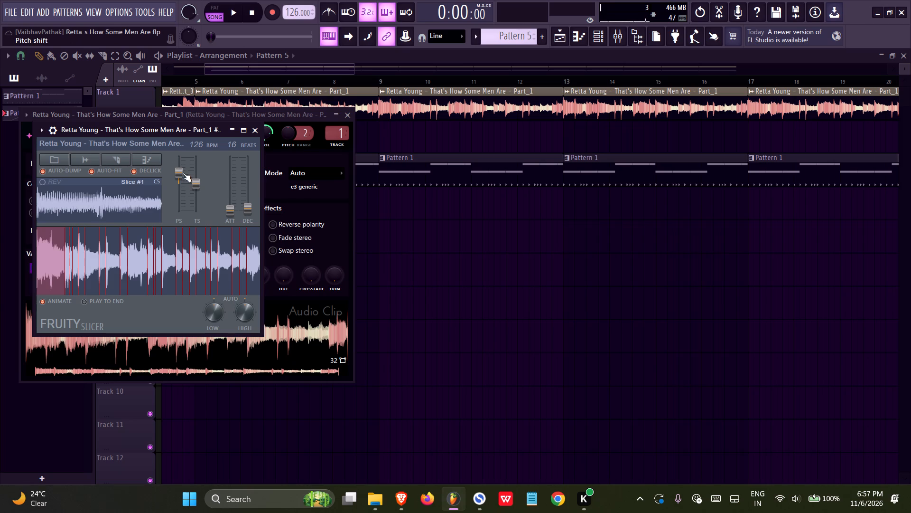
drag(184, 173, 184, 177)
drag(181, 170, 177, 175)
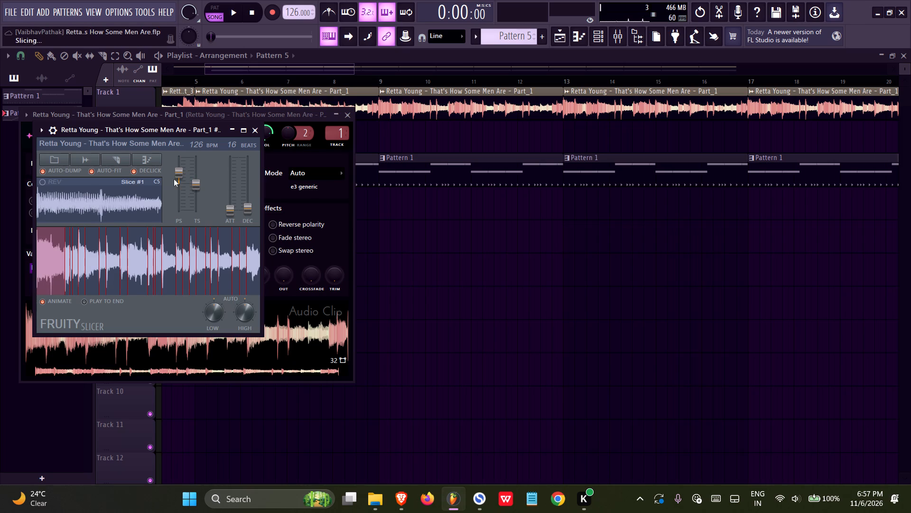
Reslice the Retta Young sample in Fruity Slicer by whole beat.
click(129, 156)
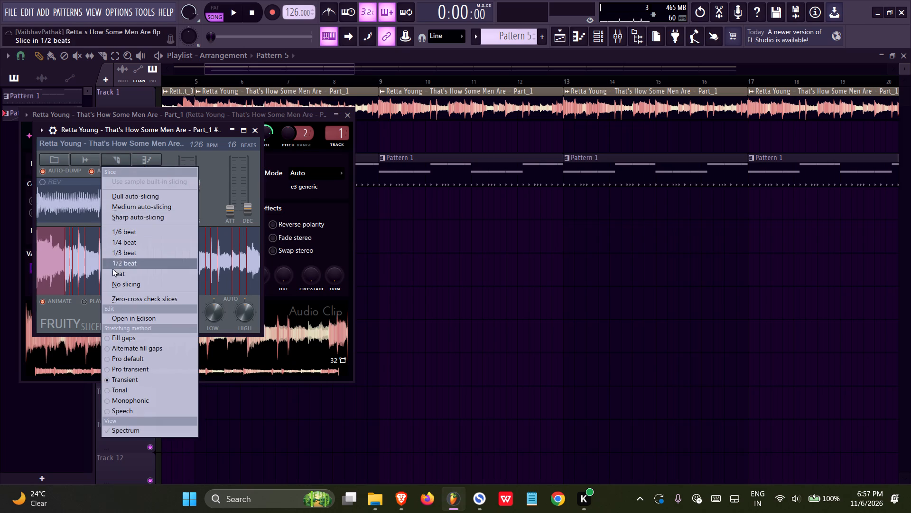
click(112, 272)
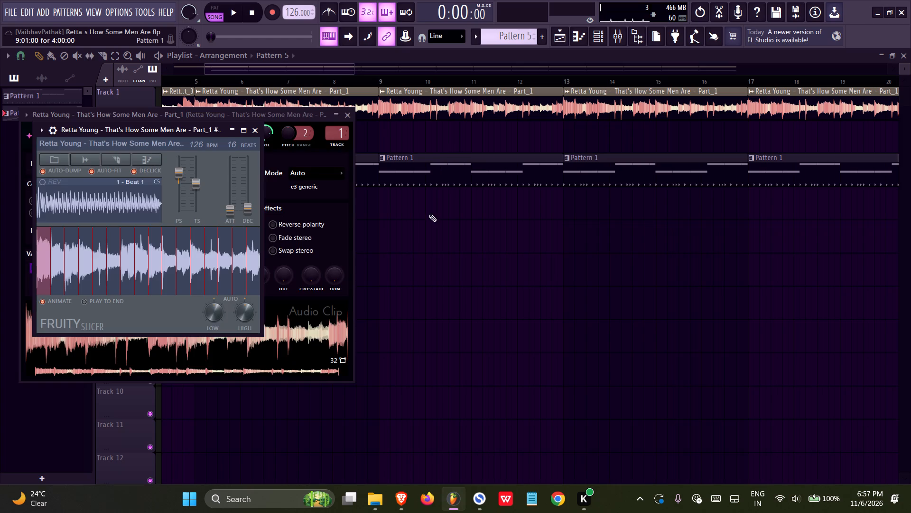
Place a Pattern 5 clip in the playlist on Track 4 near bar 5, under the first Pattern 1 clip.
click(406, 256)
drag(427, 261, 219, 167)
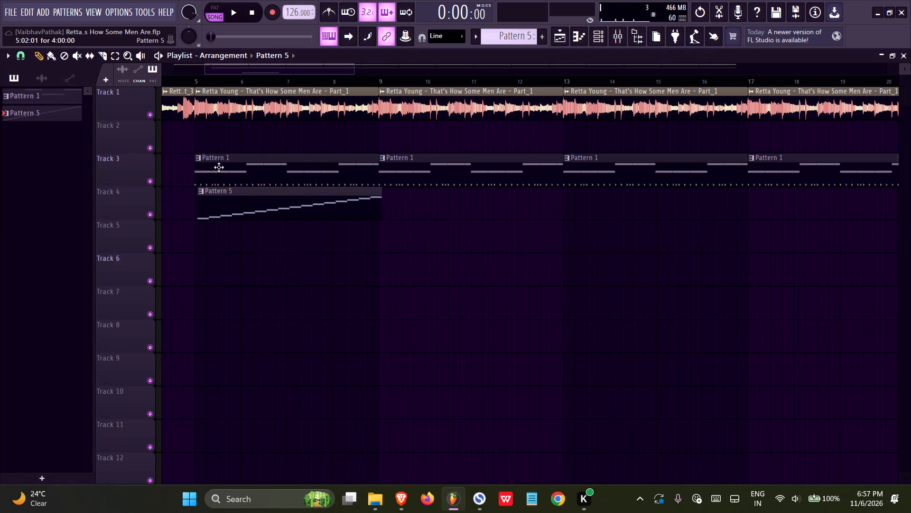
drag(219, 167, 214, 202)
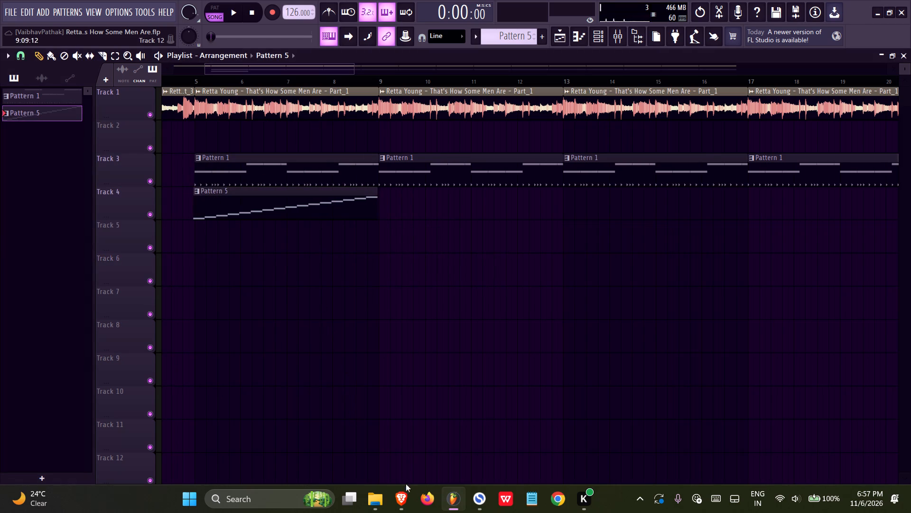
Switch to Brave, like and pause Horst Jankowski - Loving Words, and return to FL Studio.
click(408, 485)
scroll(337, 279, down, 7)
click(372, 221)
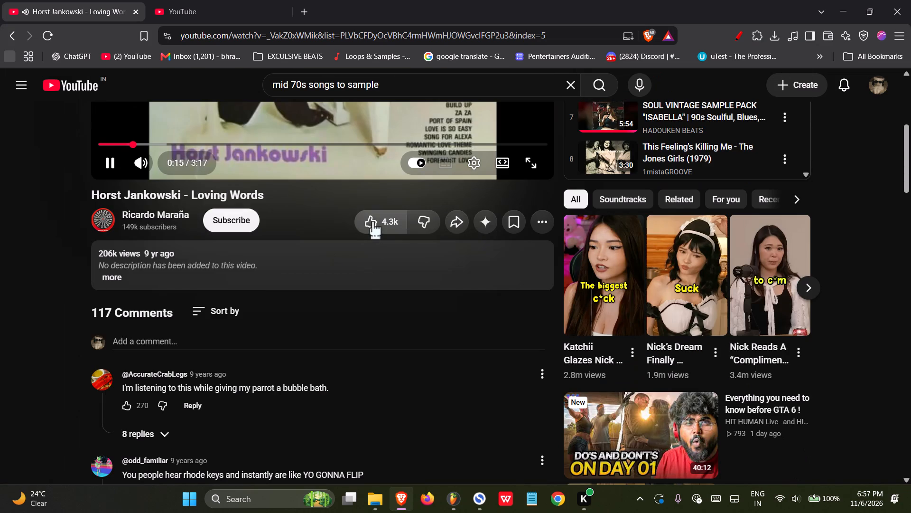
scroll(420, 287, up, 8)
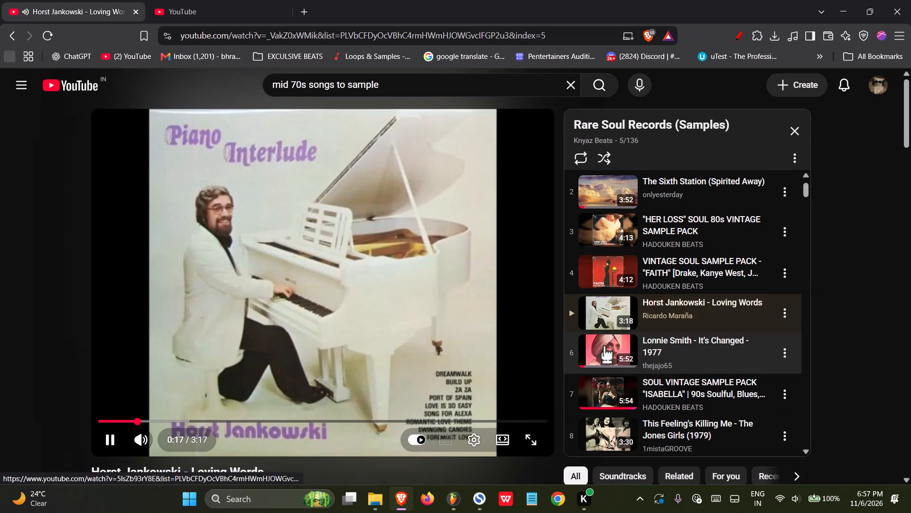
click(376, 283)
click(472, 495)
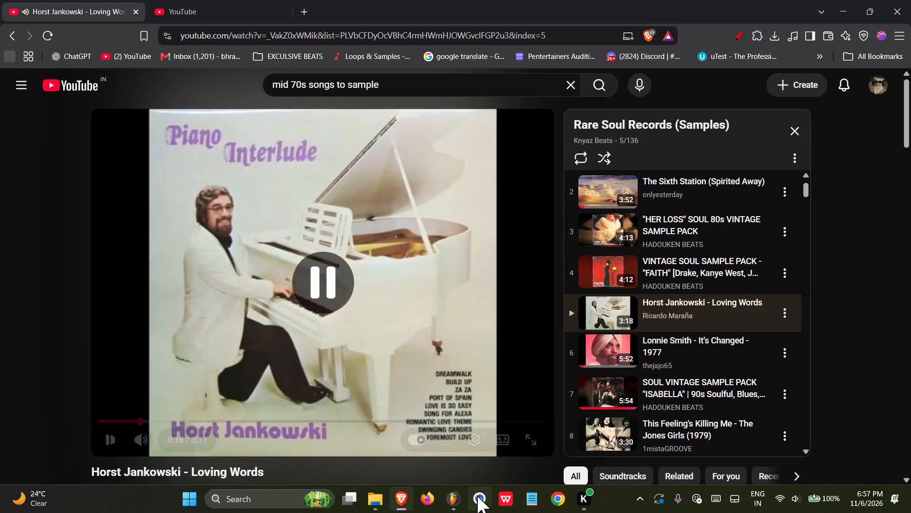
click(456, 496)
Mute Track 1, which holds the original Retta Young audio clips.
ctrl+scroll(221, 275, up, 7)
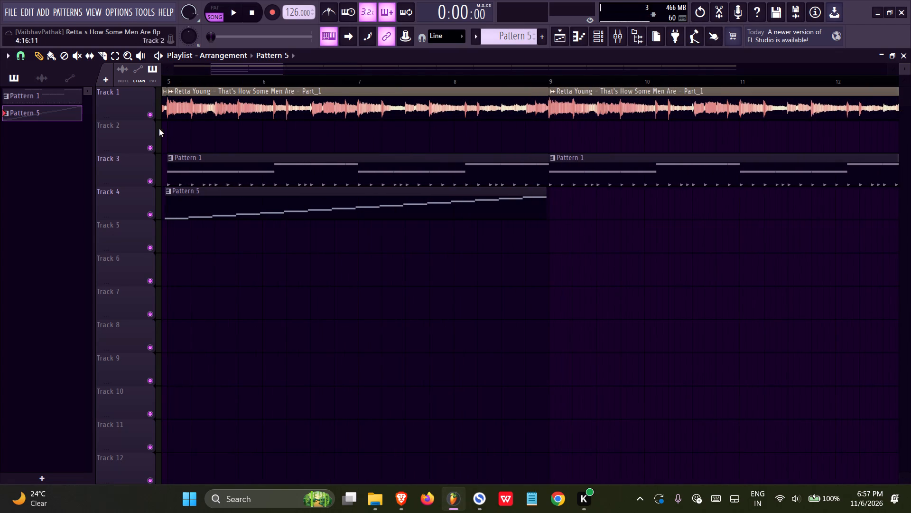
click(155, 115)
click(153, 115)
Align the Pattern 5 clip on Track 4 exactly with the start of bar 5.
middle_drag(178, 122, 295, 129)
ctrl+scroll(267, 141, up, 4)
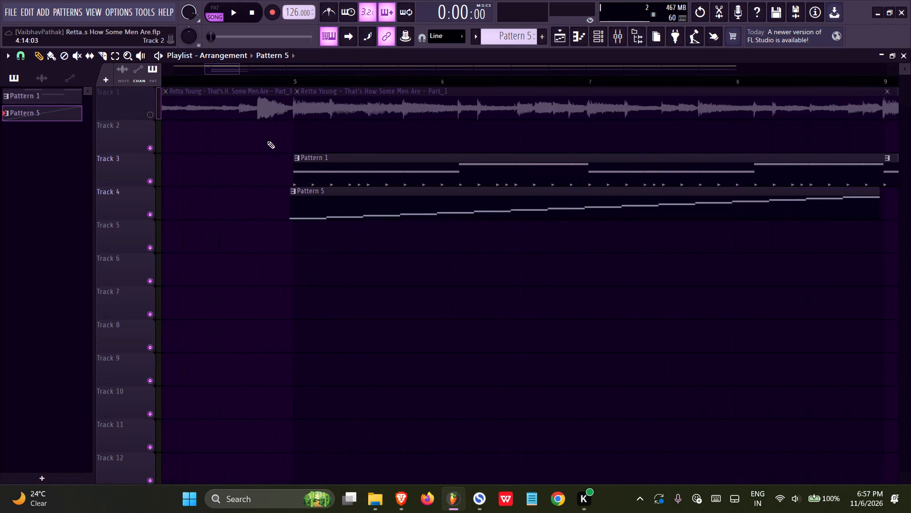
ctrl+scroll(267, 141, up, 20)
ctrl+scroll(267, 141, up, 3)
drag(493, 199, 533, 213)
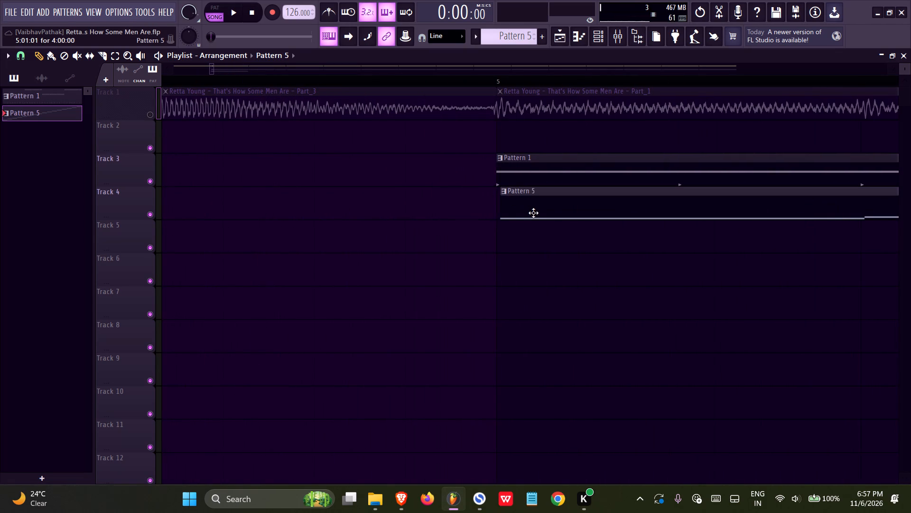
drag(533, 213, 531, 212)
Open Pattern 5's slice notes in the piano roll and scale their levels with Multiply at 200%.
double_click(528, 209)
key(alt+x)
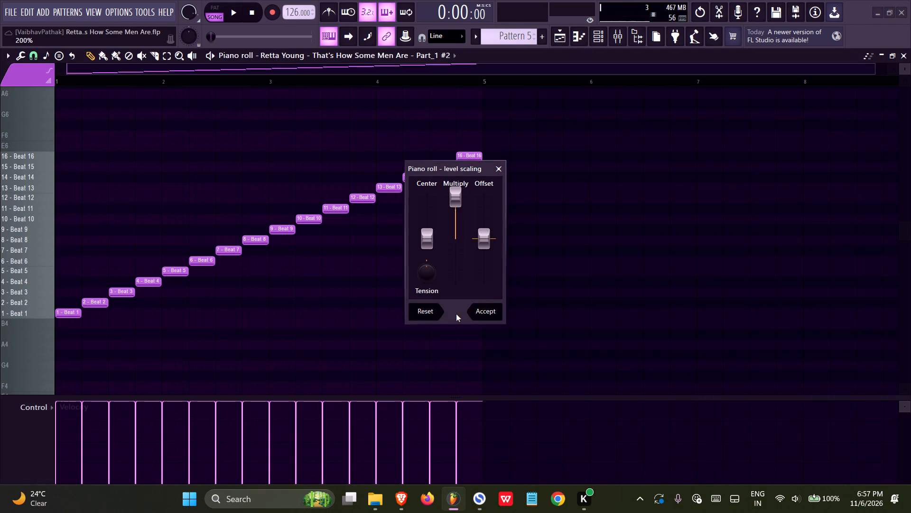
click(477, 300)
click(480, 309)
Select the slice notes from Beat 2 to Beat 16 and play the arrangement from just before bar 5.
ctrl+drag(511, 143, 149, 363)
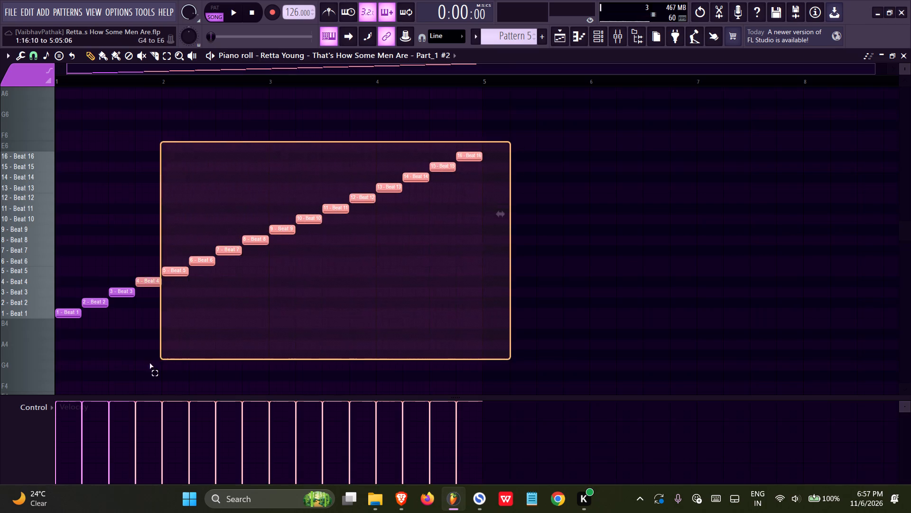
ctrl+drag(149, 363, 100, 376)
click(234, 14)
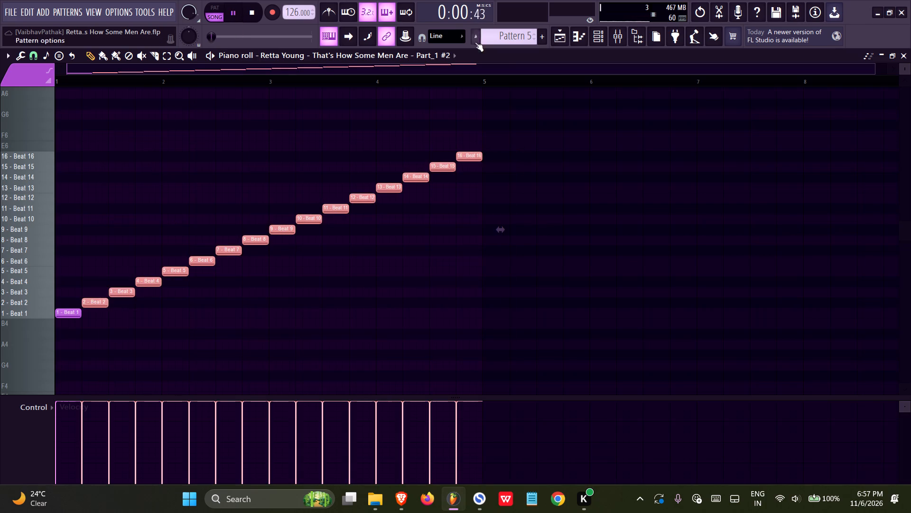
click(570, 43)
click(458, 80)
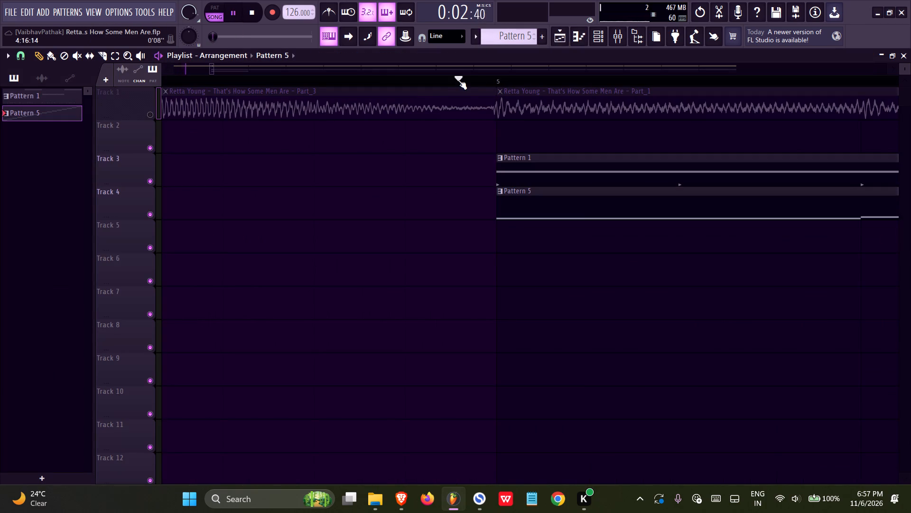
Reopen Pattern 5's piano roll, stop playback, and delete the slice notes from Beat 2 to Beat 16.
double_click(513, 199)
key(space)
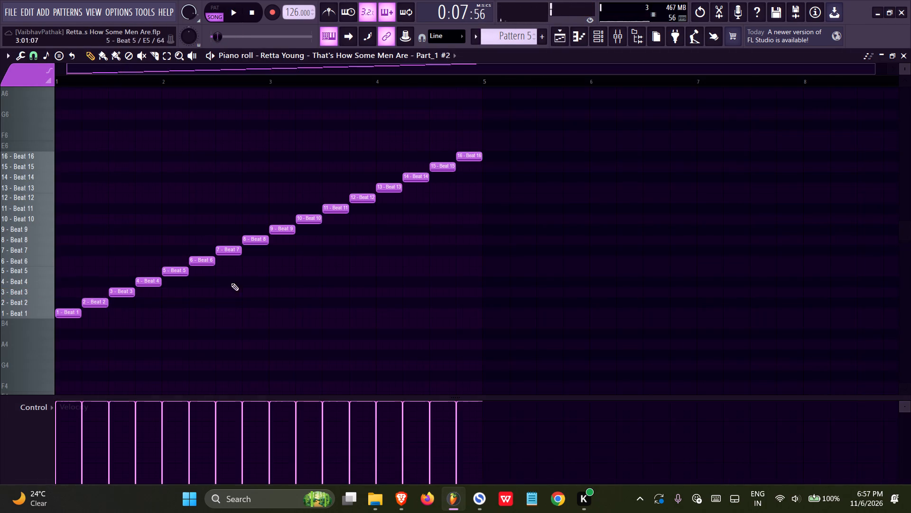
right_drag(154, 277, 142, 279)
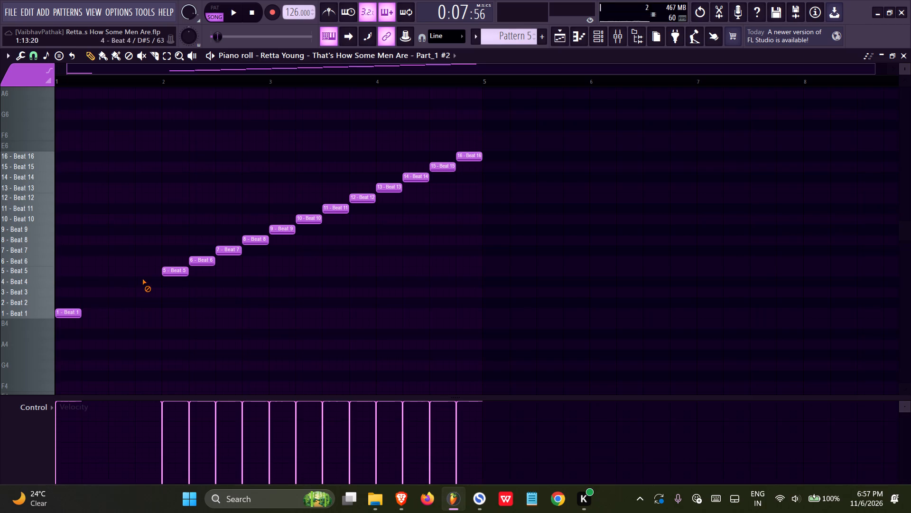
right_drag(142, 279, 337, 196)
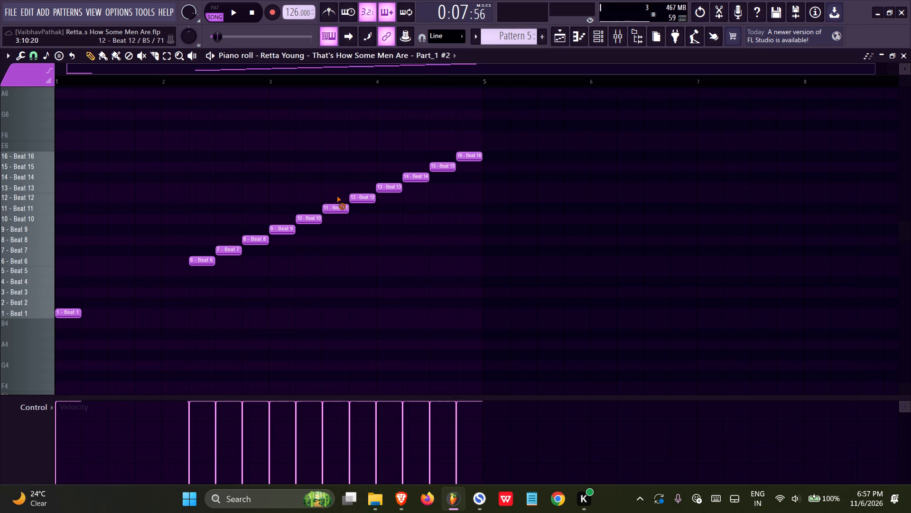
right_drag(337, 196, 354, 191)
right_drag(354, 139, 441, 161)
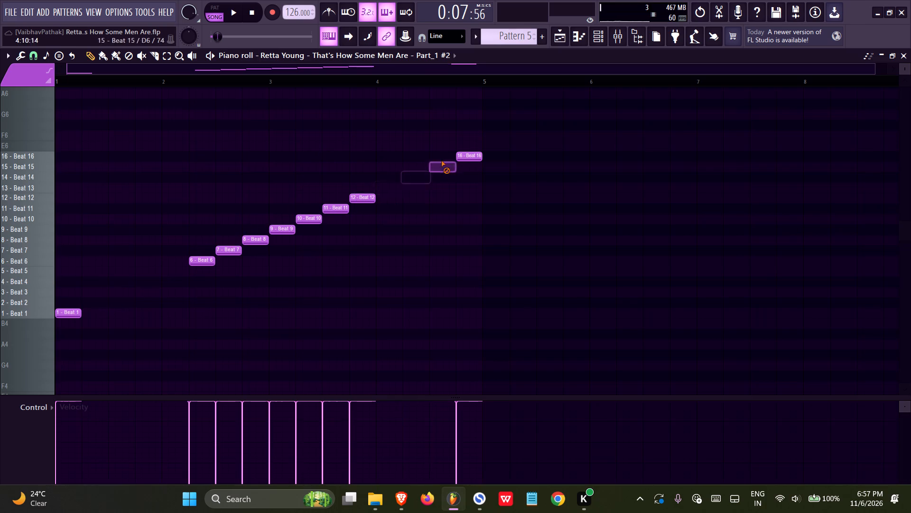
right_drag(441, 161, 210, 264)
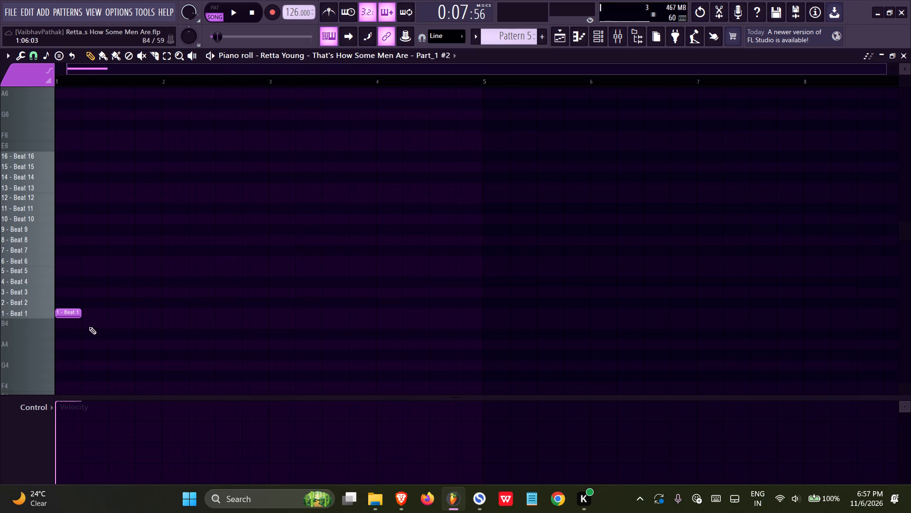
Move the remaining slice note to Beat 7 at the start of the pattern and briefly play it back.
drag(69, 312, 65, 231)
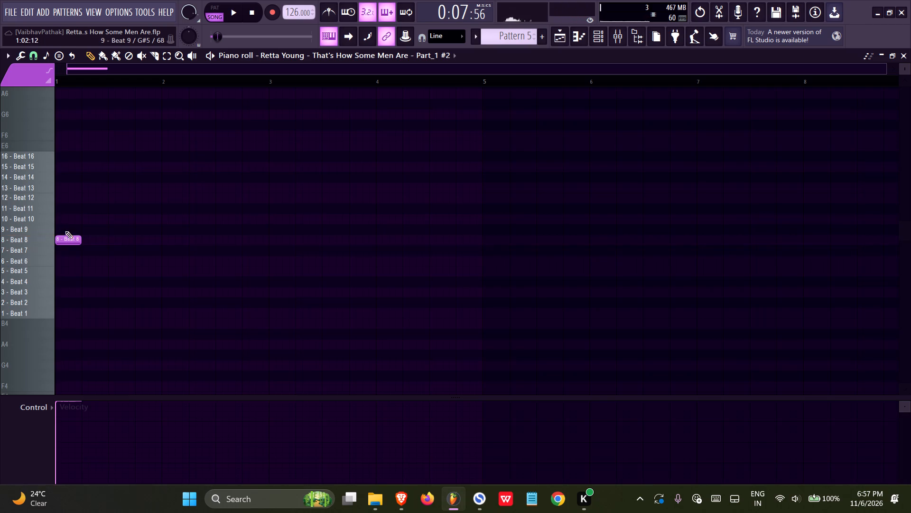
drag(64, 240, 52, 255)
key(space)
key(space)
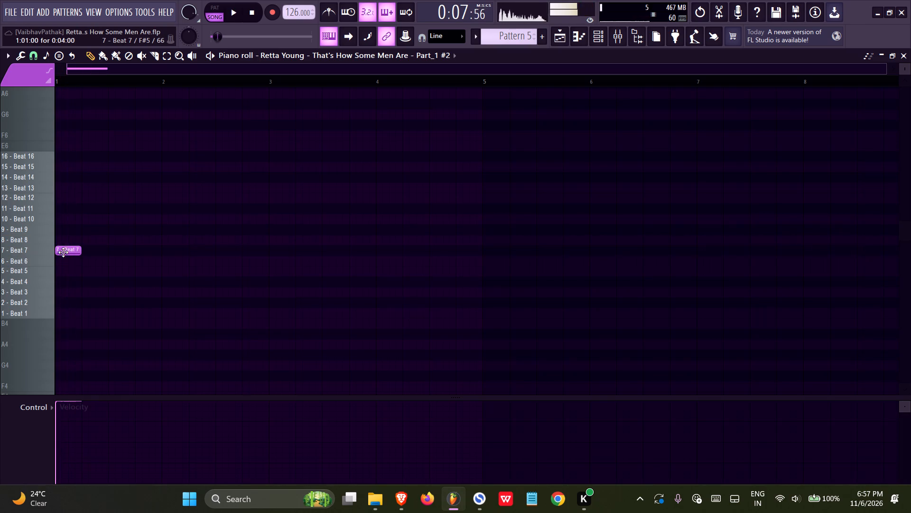
Shorten the Beat 7 note to about two steps, add a Beat 12 note right after it, and play them back.
ctrl+scroll(53, 266, up, 7)
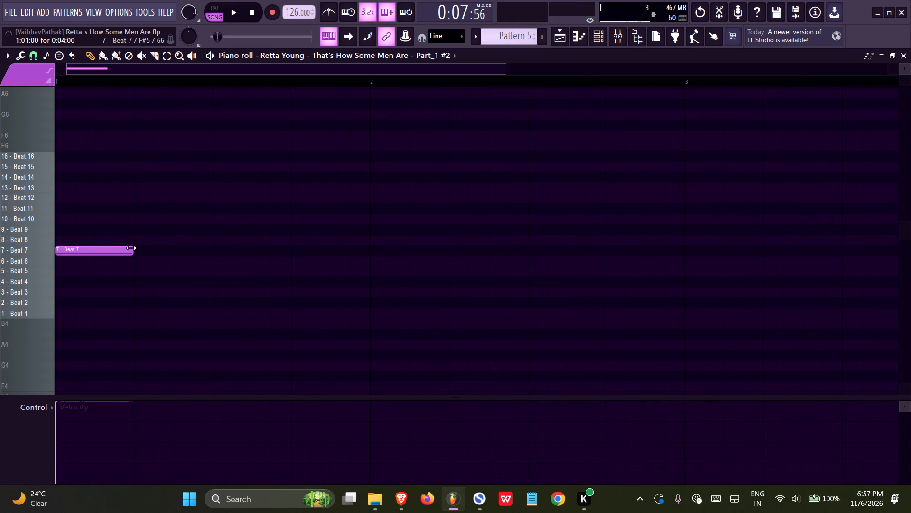
drag(131, 248, 93, 256)
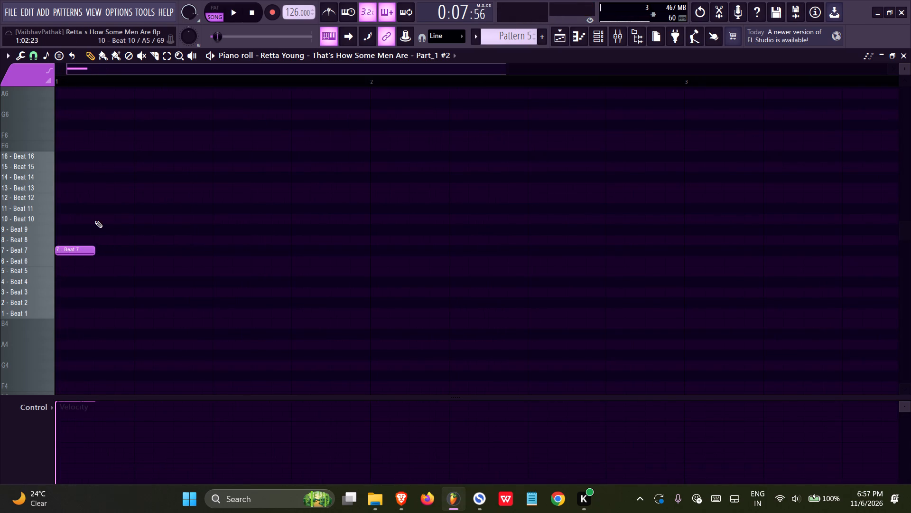
click(95, 220)
drag(112, 221, 109, 196)
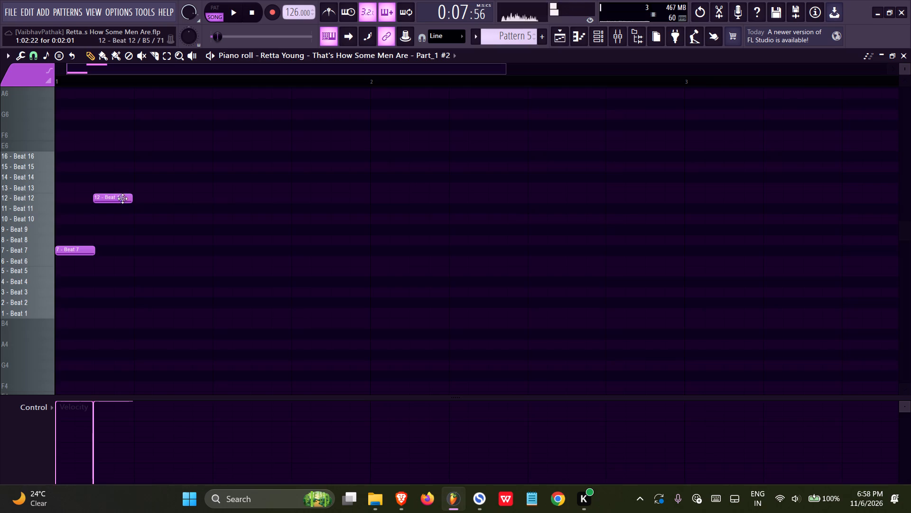
key(space)
key(space)
key(space)
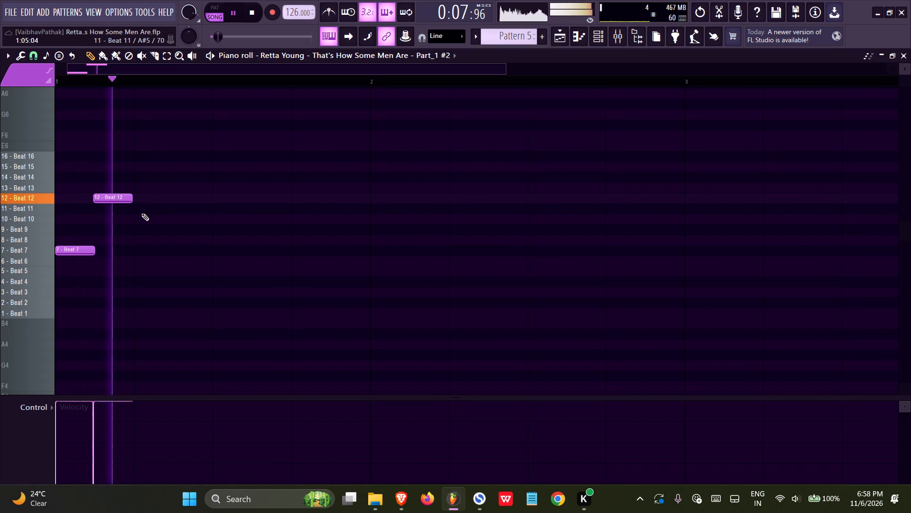
key(space)
Add a Beat 8 note and a Beat 10 note after the Beat 12 note and audition the sequence.
drag(155, 217, 152, 245)
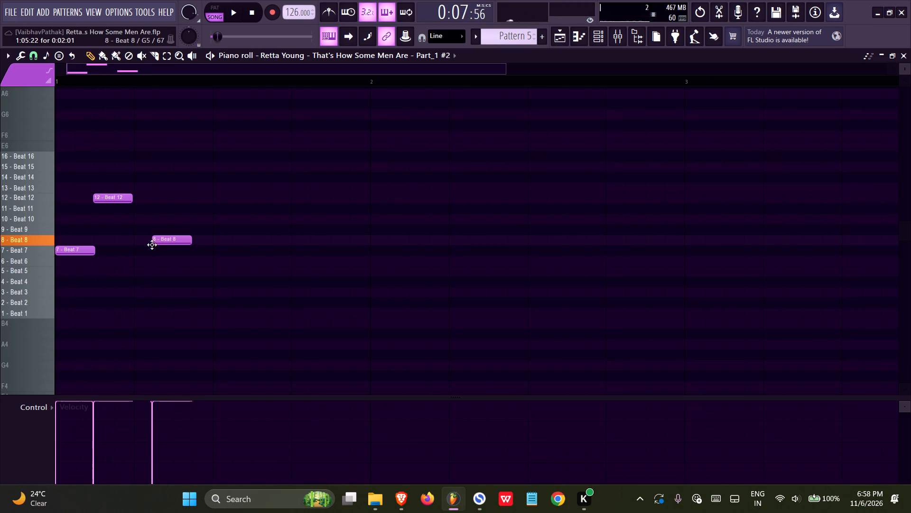
drag(152, 245, 152, 245)
click(193, 217)
key(space)
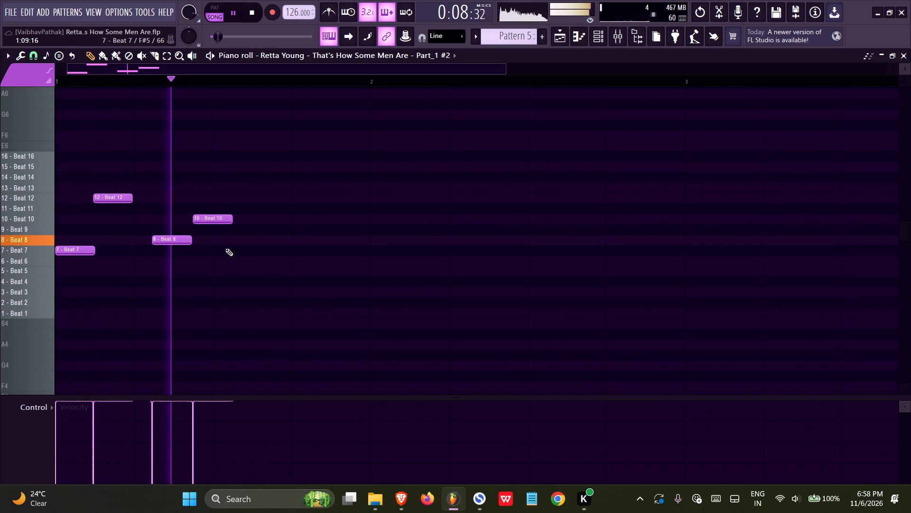
key(space)
key(space)
key(space)
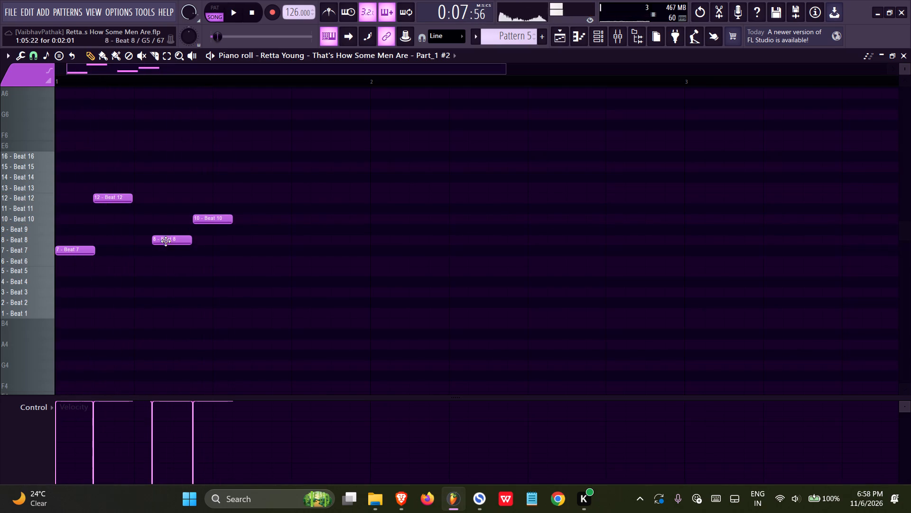
Move the Beat 8 note to Beat 5 after Beat 12, add a Beat 6 note, move Beat 10 to Beat 7, and audition.
drag(166, 241, 148, 277)
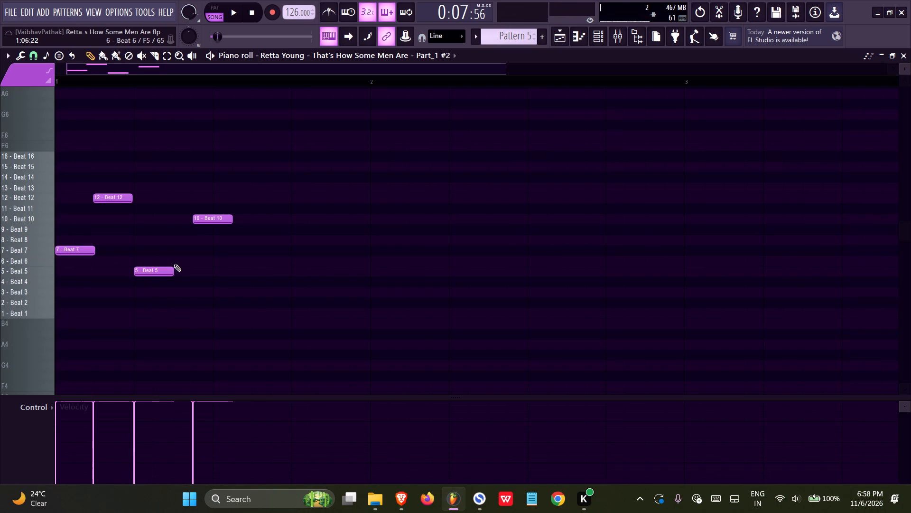
click(172, 262)
drag(204, 218, 223, 254)
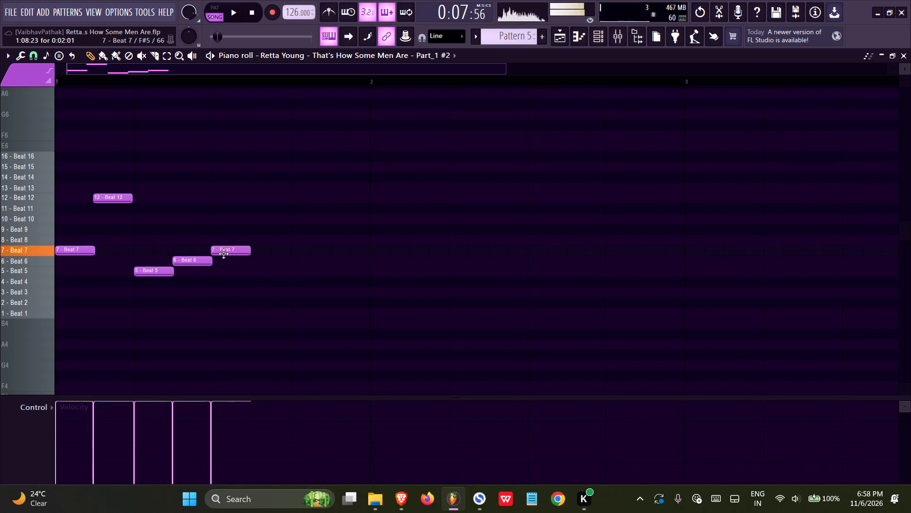
drag(223, 254, 225, 254)
click(225, 248)
key(space)
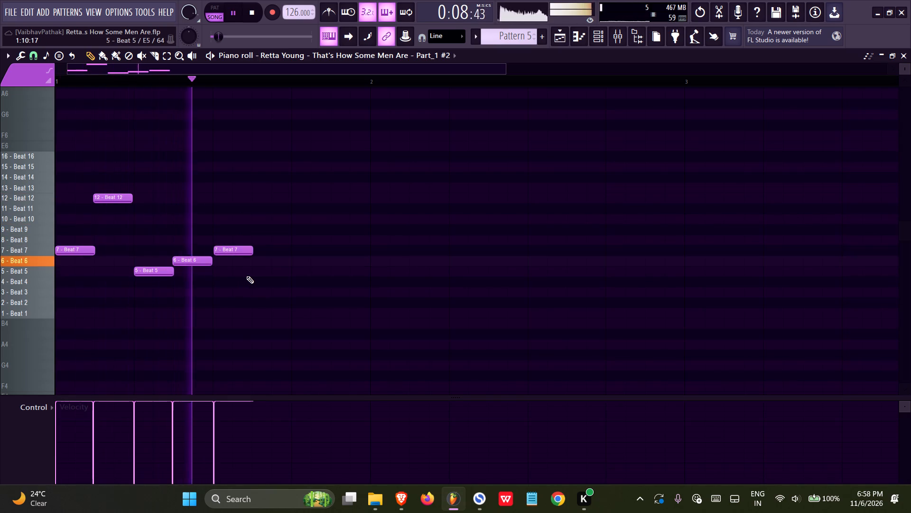
key(space)
ctrl+scroll(228, 261, up, 6)
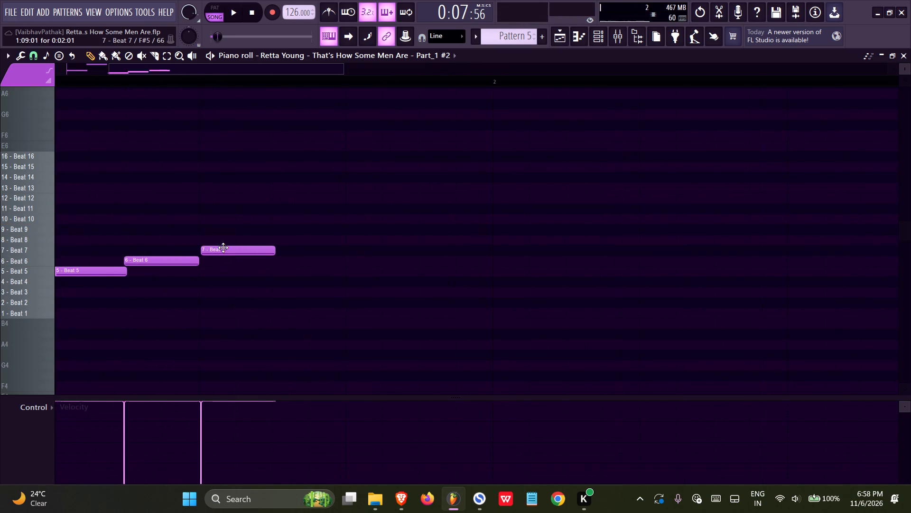
click(222, 247)
key(space)
ctrl+scroll(238, 277, down, 13)
key(space)
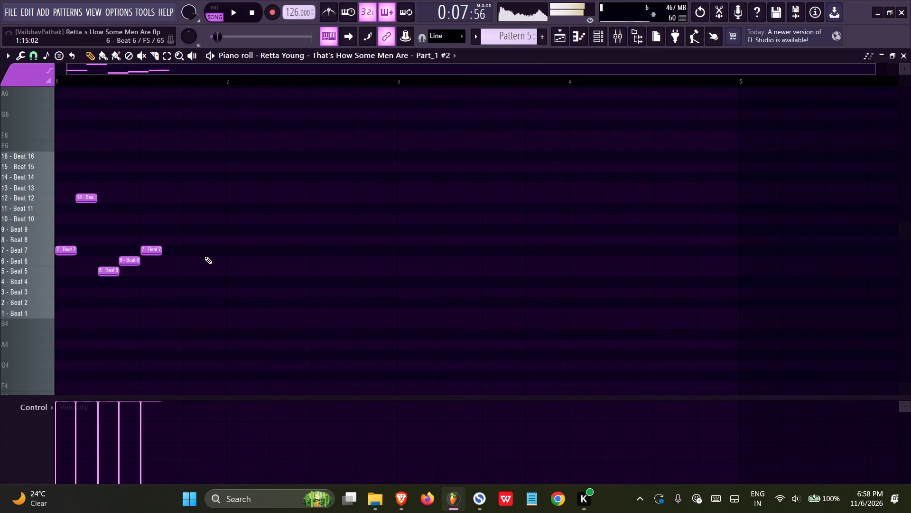
Finish bar 1 with Beat 3 and Beat 2 notes, fill the gap before them with a Beat 11 note, and audition.
click(183, 291)
click(204, 303)
key(space)
ctrl+scroll(227, 291, down, 3)
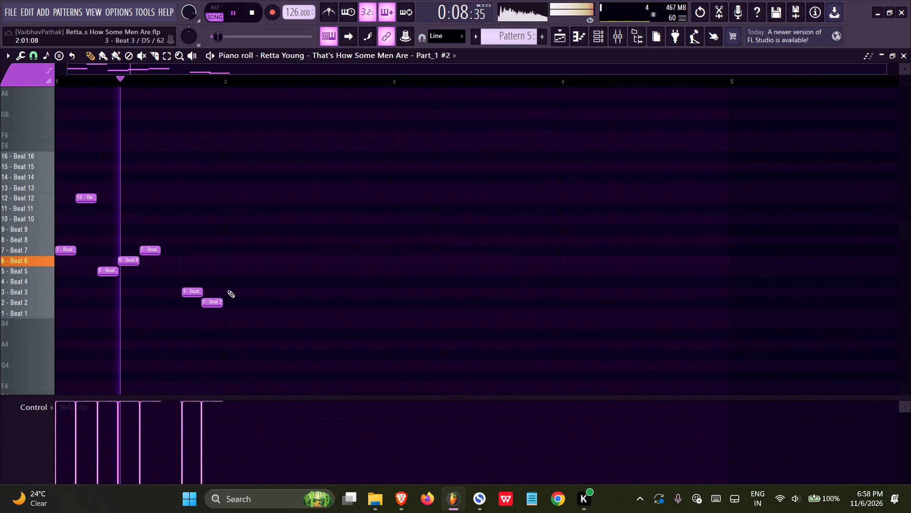
key(space)
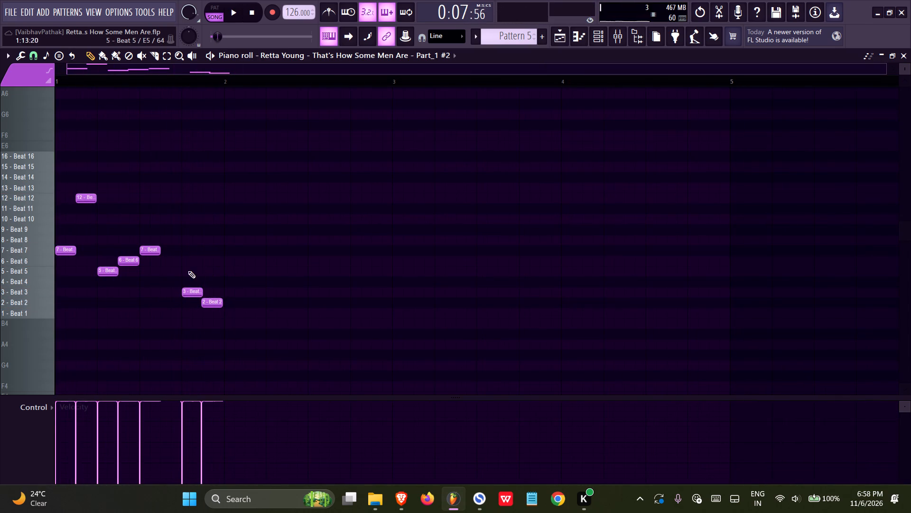
click(172, 259)
drag(177, 260, 161, 213)
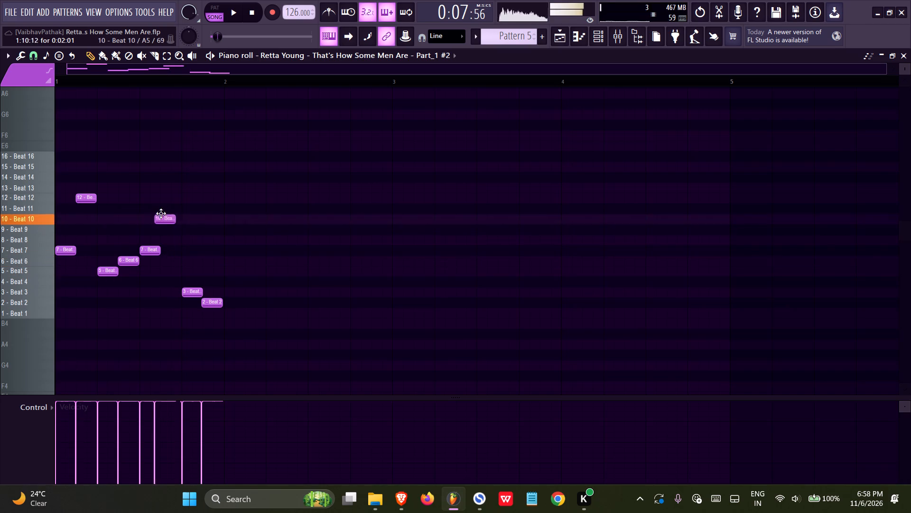
drag(161, 213, 166, 204)
key(space)
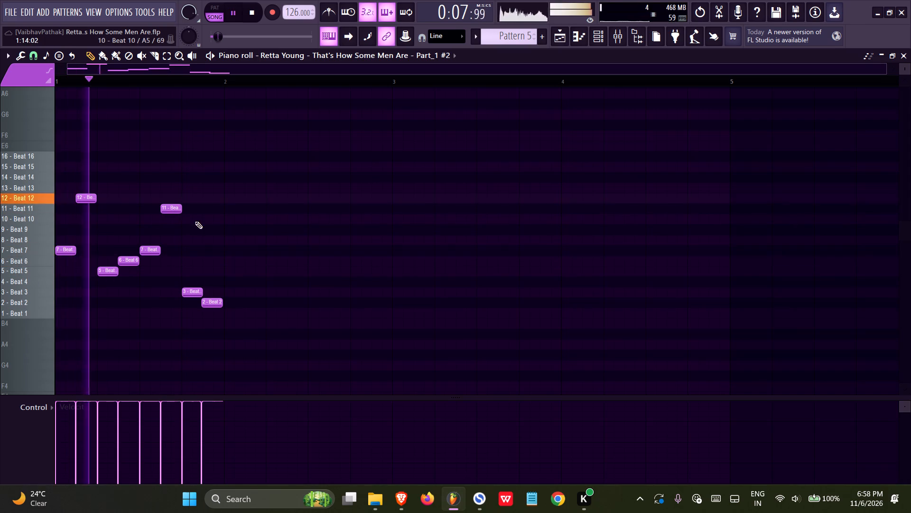
key(space)
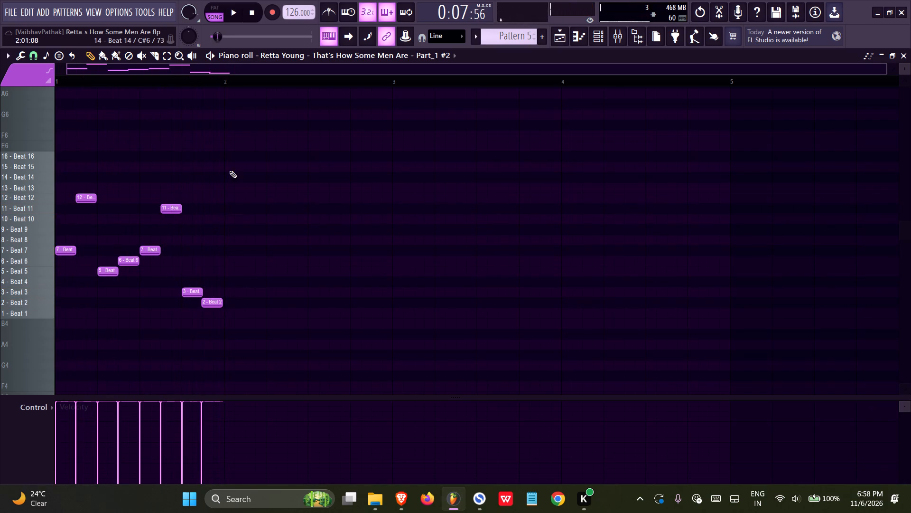
Select all the bar 1 slice notes, duplicate them into bar 2, and play the result.
ctrl+drag(228, 161, 46, 351)
key(ctrl+b)
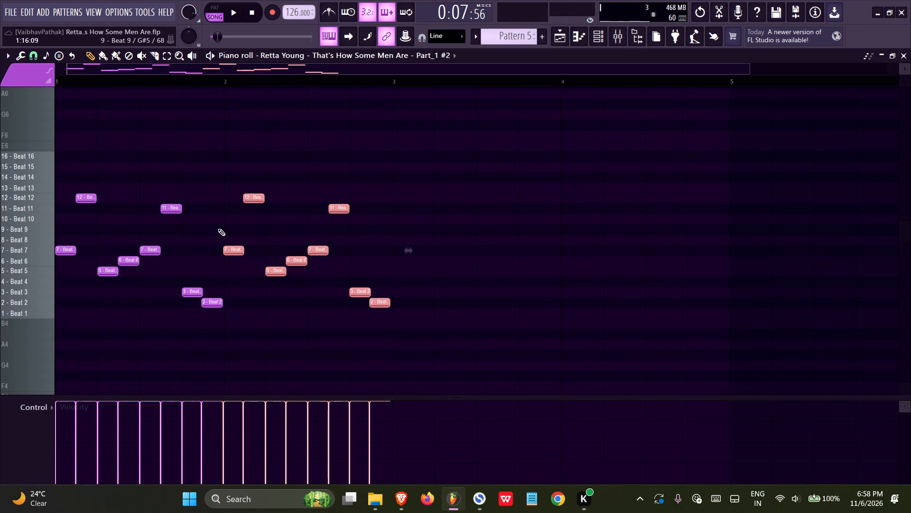
ctrl+scroll(207, 271, up, 15)
click(282, 248)
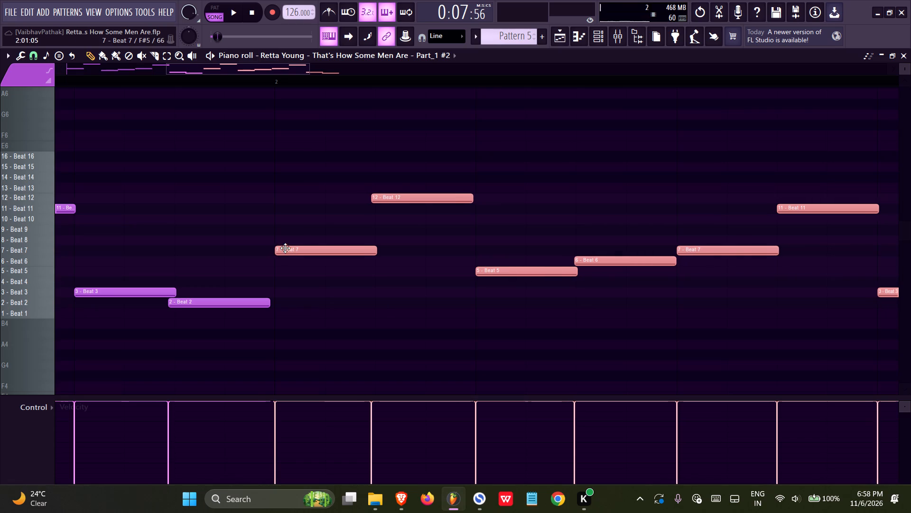
key(space)
ctrl+scroll(260, 271, down, 18)
right_click(199, 225)
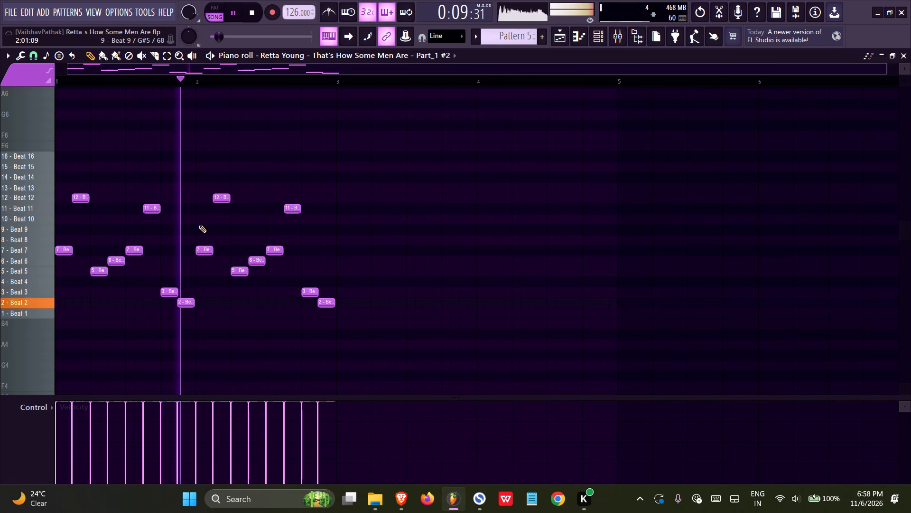
key(space)
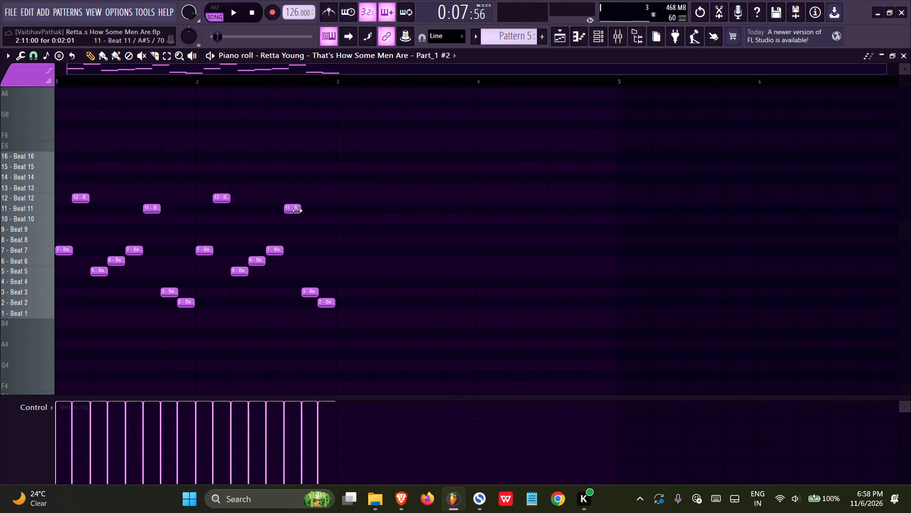
Replace bar 2's closing Beat 3 and Beat 2 notes with Beat 12 and Beat 13, nudge them into place, and play.
click(301, 197)
click(318, 188)
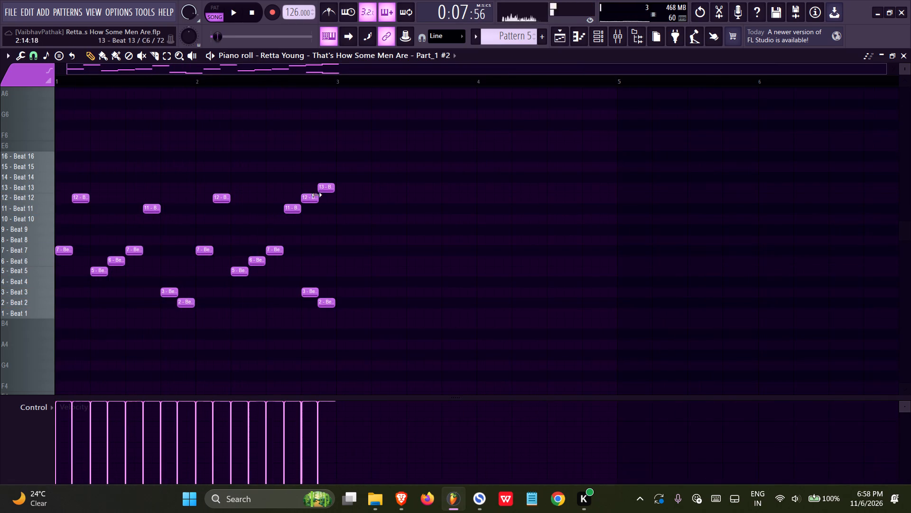
right_drag(316, 218, 308, 288)
ctrl+scroll(302, 303, up, 14)
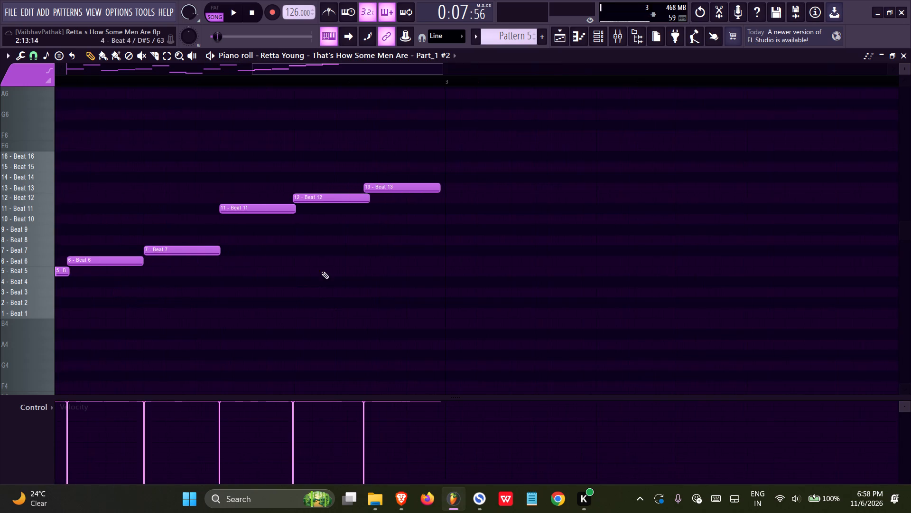
click(329, 198)
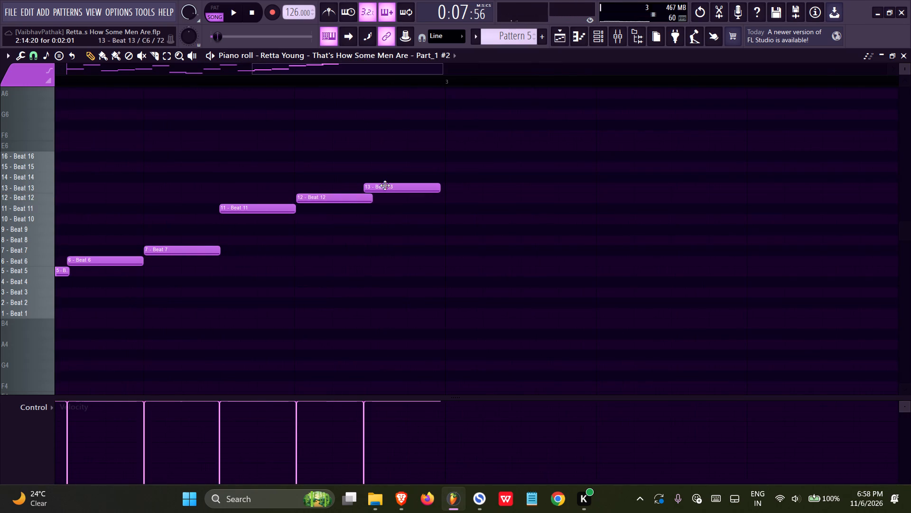
drag(385, 185, 388, 190)
key(space)
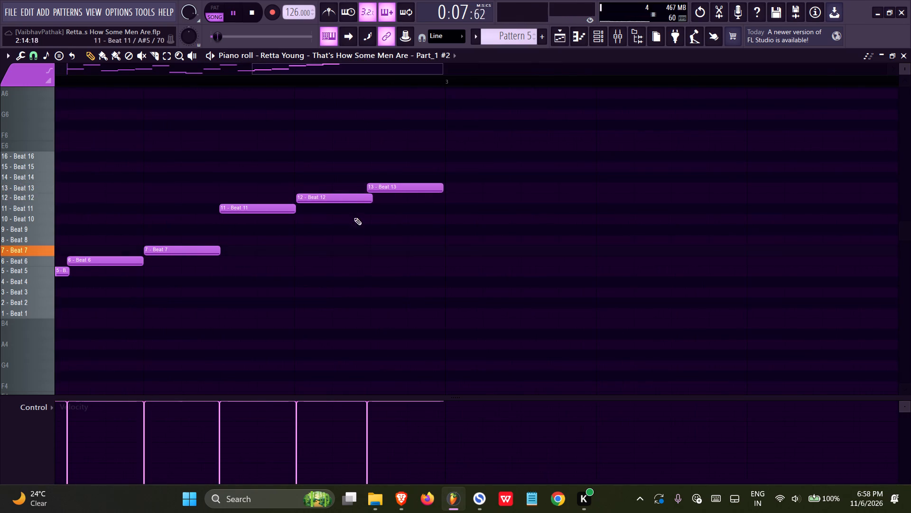
ctrl+scroll(310, 255, down, 20)
ctrl+scroll(356, 180, down, 6)
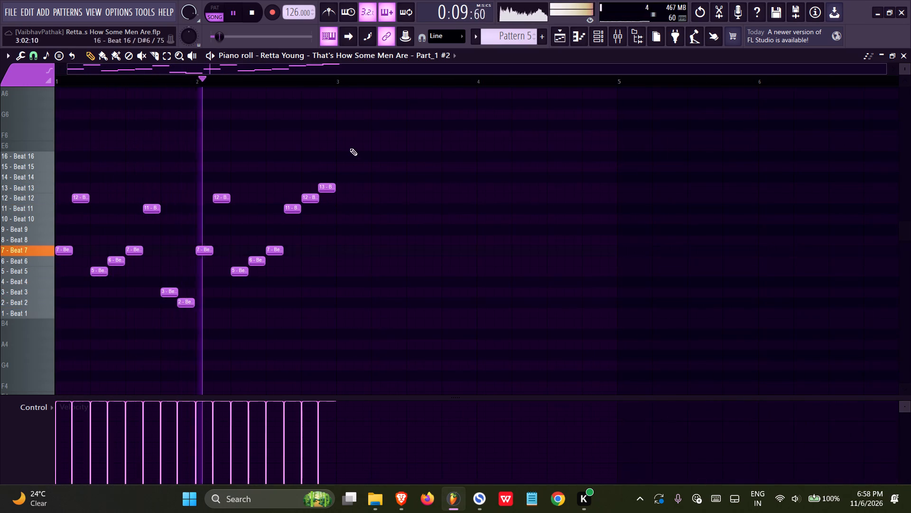
Duplicate the two-bar slice phrase into bars 3 and 4 while the arrangement plays.
ctrl+drag(351, 144, 46, 358)
key(ctrl+b)
ctrl+scroll(316, 284, up, 14)
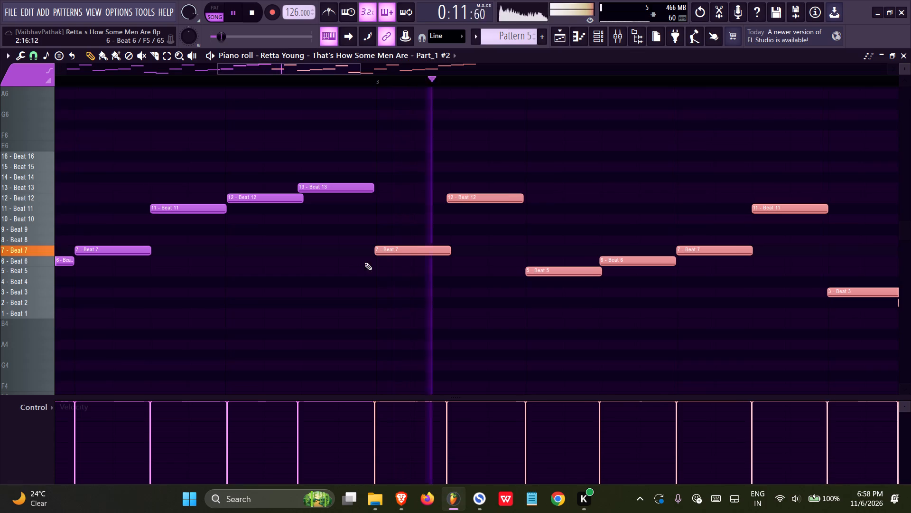
click(389, 251)
ctrl+scroll(341, 267, down, 20)
ctrl+scroll(341, 267, down, 7)
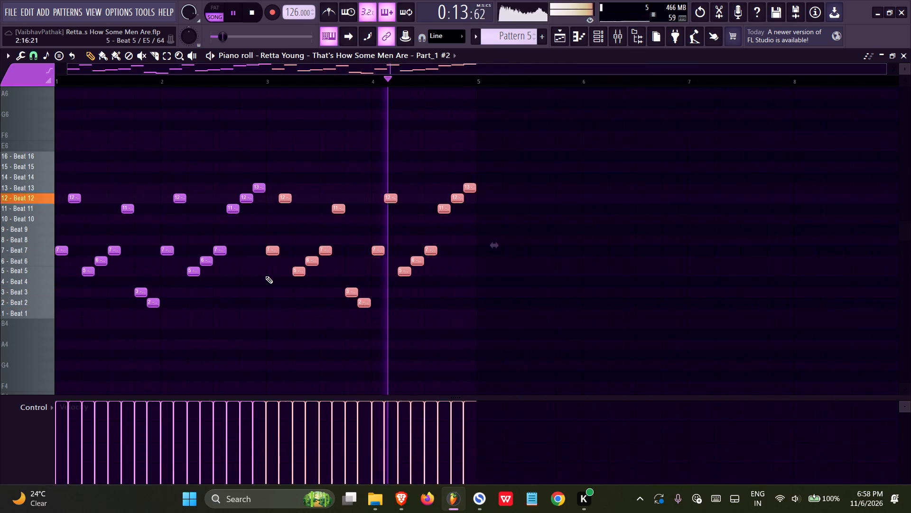
Save the project.
key(ctrl+s)
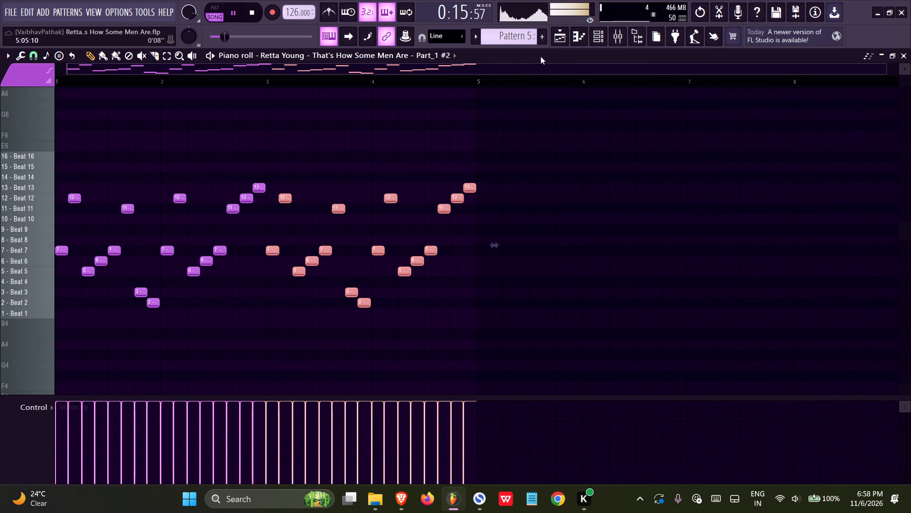
Return to the playlist, stop playback, and unmute Track 1.
click(555, 38)
ctrl+scroll(355, 205, down, 20)
ctrl+scroll(355, 205, down, 4)
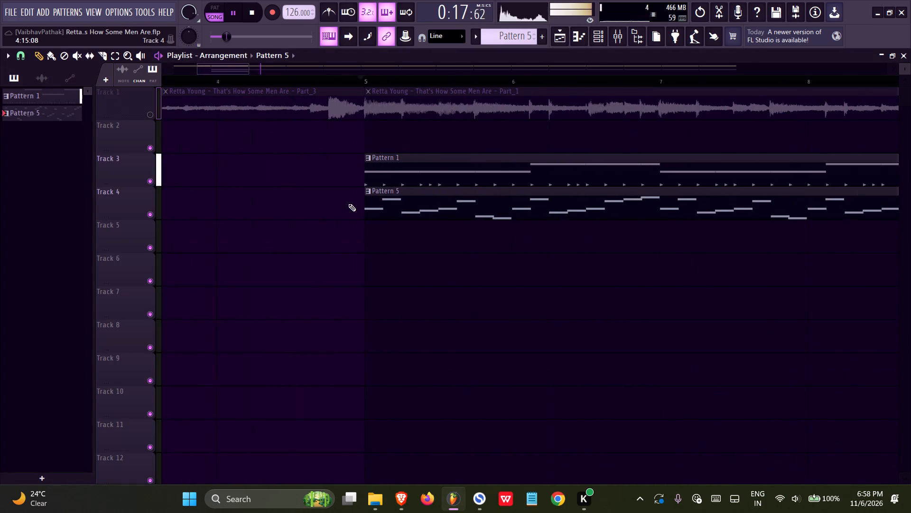
ctrl+scroll(348, 204, down, 11)
key(space)
click(151, 114)
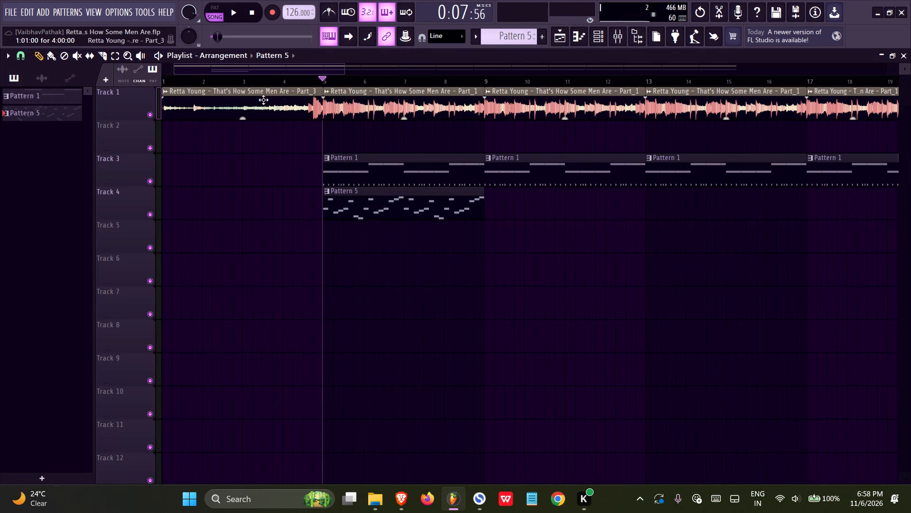
Delete the Part_1 audio clips on Track 1 from bar 5 up to bar 29, keeping the Part_3 intro.
right_click(392, 94)
right_click(544, 99)
ctrl+scroll(413, 148, down, 5)
right_drag(493, 103, 686, 90)
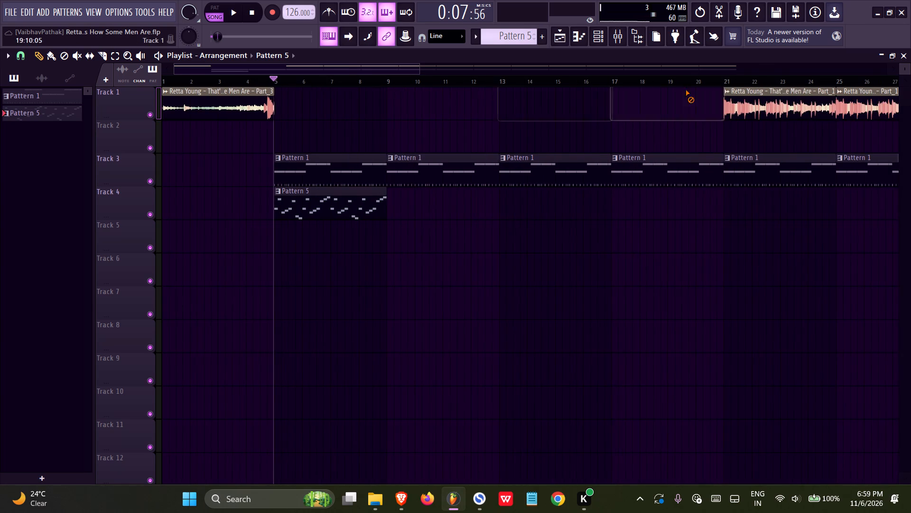
right_drag(686, 90, 717, 127)
Select the Pattern 5 clip on Track 4 and duplicate it four times in a row.
ctrl+scroll(526, 148, down, 7)
ctrl+drag(363, 209, 265, 224)
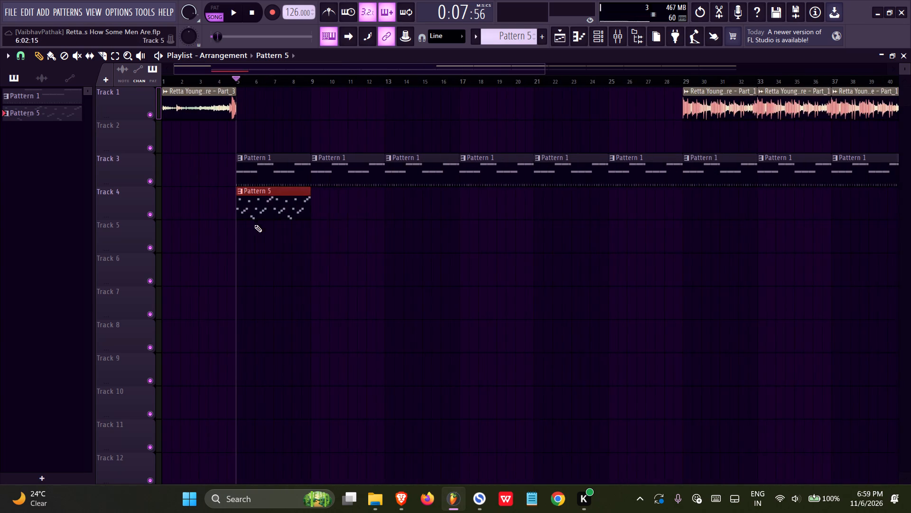
ctrl+scroll(241, 232, down, 7)
key(ctrl+b)
key(ctrl+b)
key(ctrl+b)
key(ctrl+b)
Delete the remaining audio clips on Track 1 from bar 29 onward.
right_drag(466, 113, 710, 88)
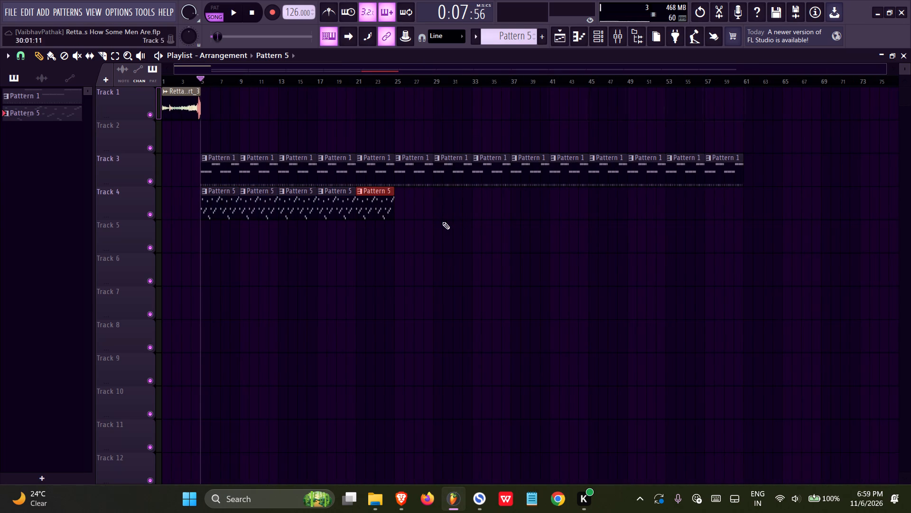
Select the five Pattern 5 clips on Track 4 and duplicate them along the track under the Pattern 1 clips.
ctrl+drag(434, 221, 160, 249)
ctrl+drag(405, 199, 139, 237)
key(ctrl+b)
key(ctrl+b)
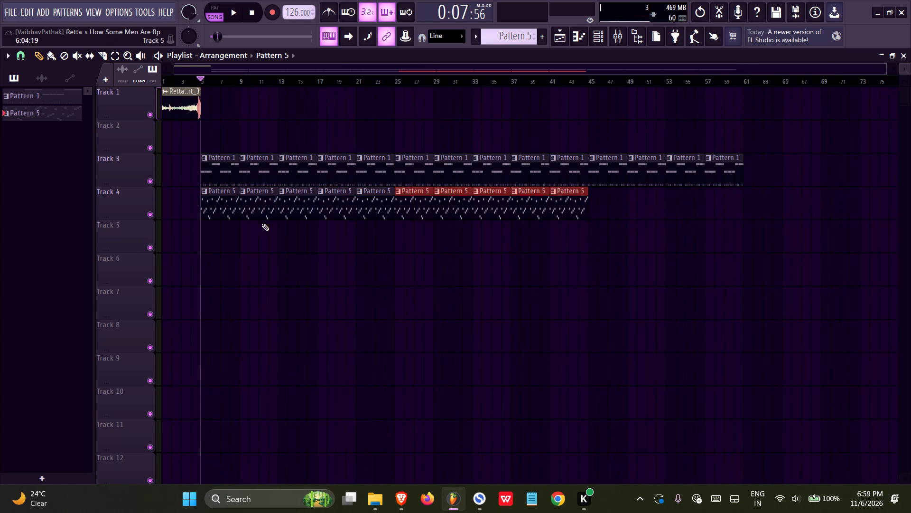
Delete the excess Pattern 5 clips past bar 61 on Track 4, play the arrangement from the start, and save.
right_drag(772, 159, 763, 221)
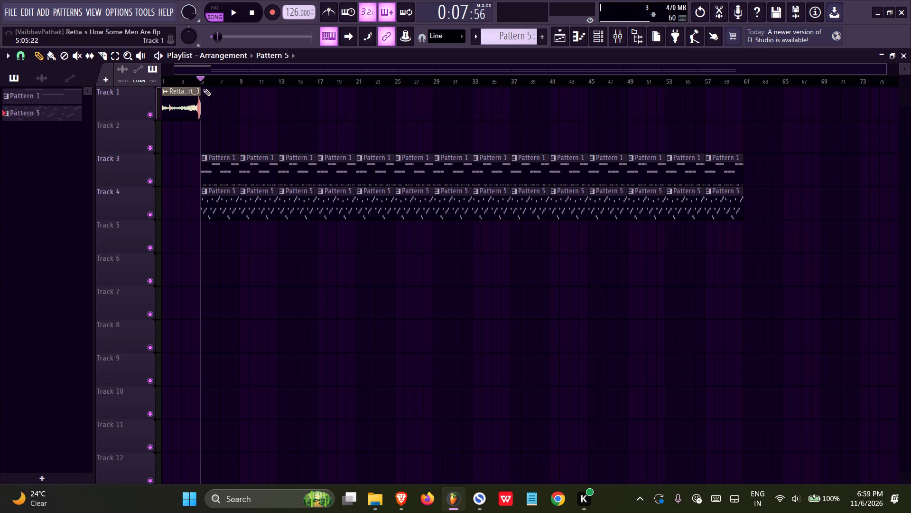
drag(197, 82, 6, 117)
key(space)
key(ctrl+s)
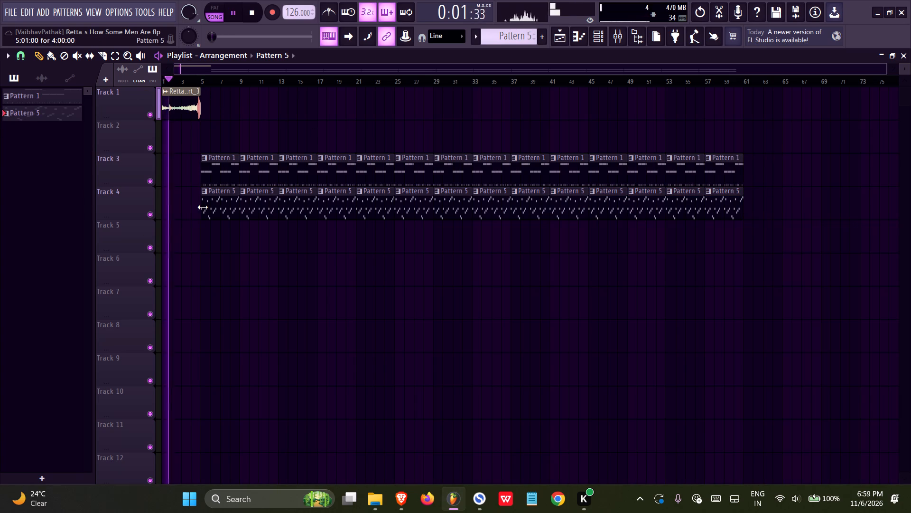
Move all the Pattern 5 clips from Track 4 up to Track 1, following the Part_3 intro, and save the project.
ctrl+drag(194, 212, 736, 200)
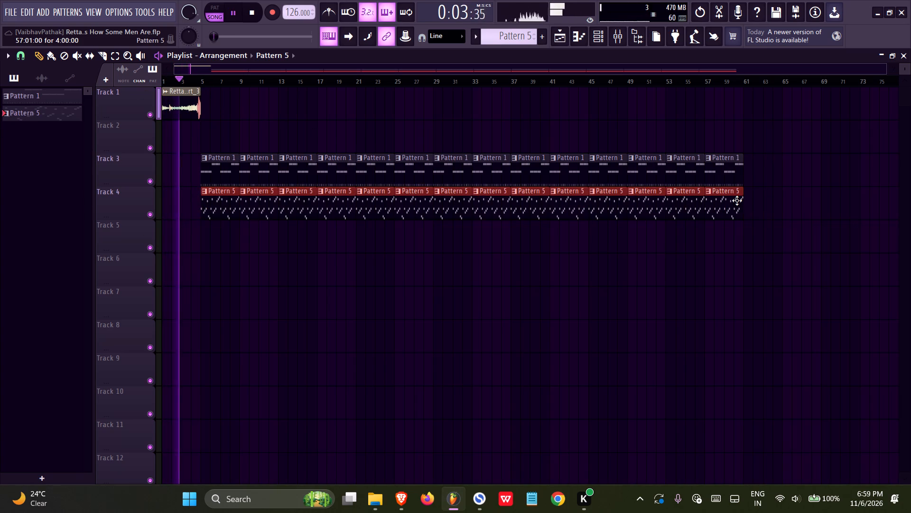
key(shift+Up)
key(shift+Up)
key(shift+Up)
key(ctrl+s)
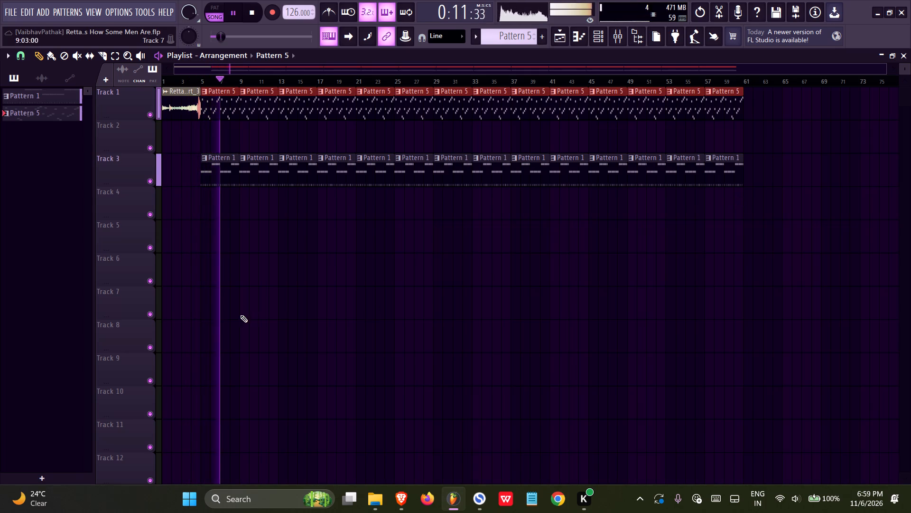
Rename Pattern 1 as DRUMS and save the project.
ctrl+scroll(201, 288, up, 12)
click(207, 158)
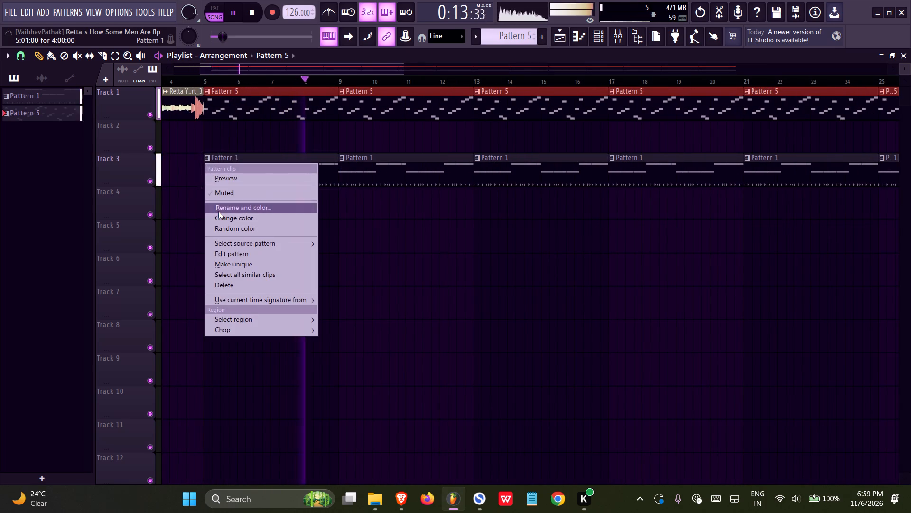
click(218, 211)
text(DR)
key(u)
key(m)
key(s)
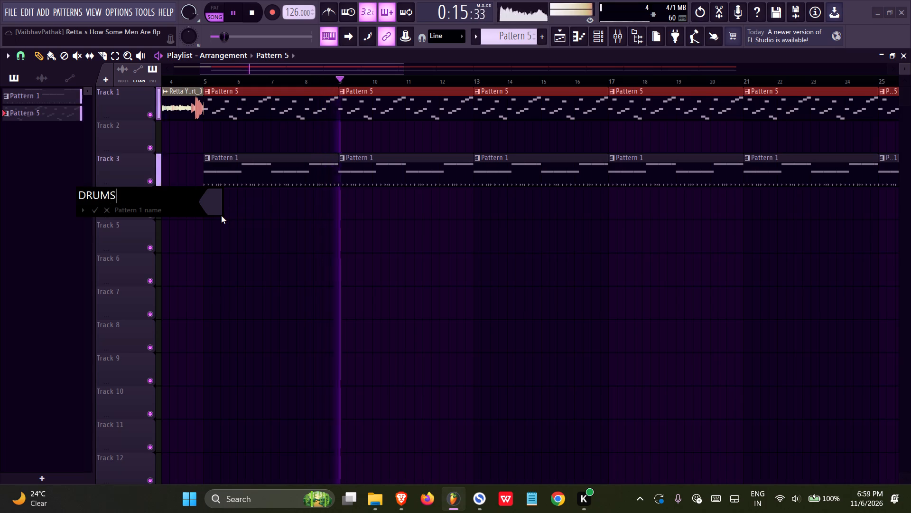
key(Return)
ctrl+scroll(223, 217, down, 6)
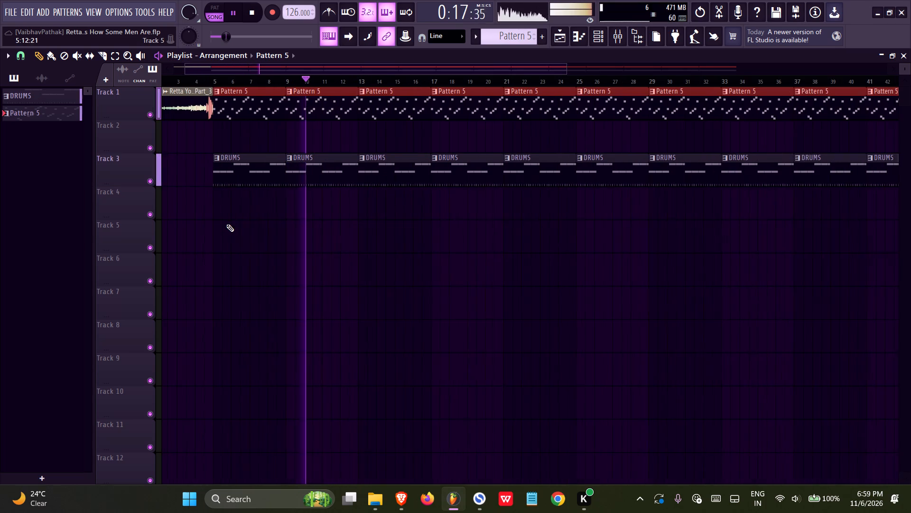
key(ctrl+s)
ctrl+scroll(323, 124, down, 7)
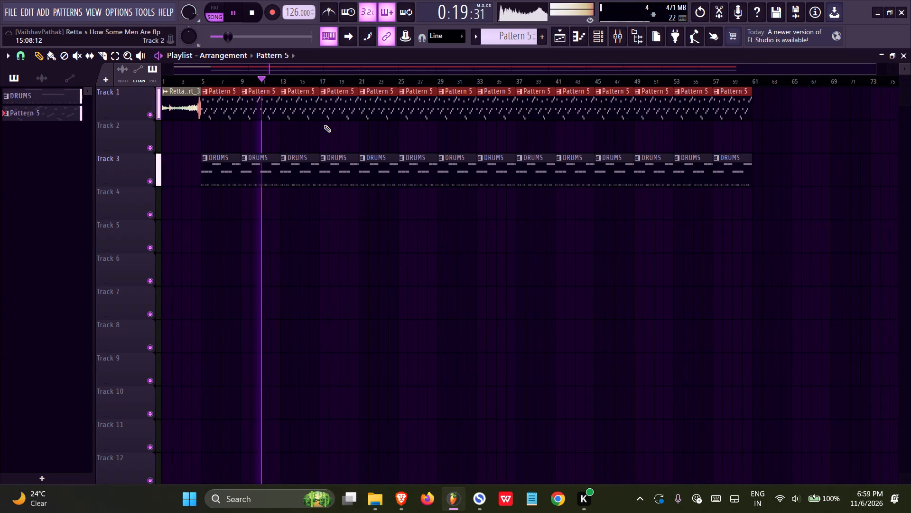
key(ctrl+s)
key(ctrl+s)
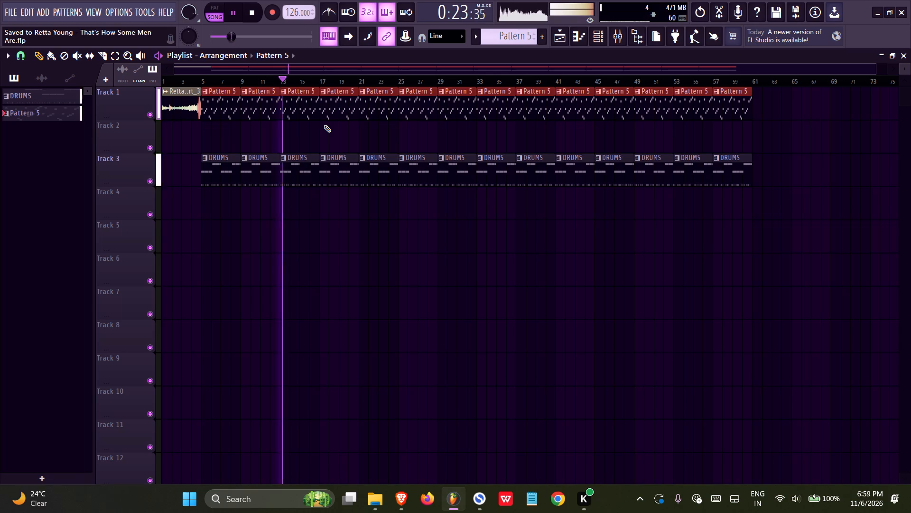
Stop playback and undo the recent playlist edits back through the Pattern 1 rename, the Pattern 5 duplicates and most of the Track 1 deletions.
click(55, 77)
key(space)
key(ctrl+z)
key(ctrl+z)
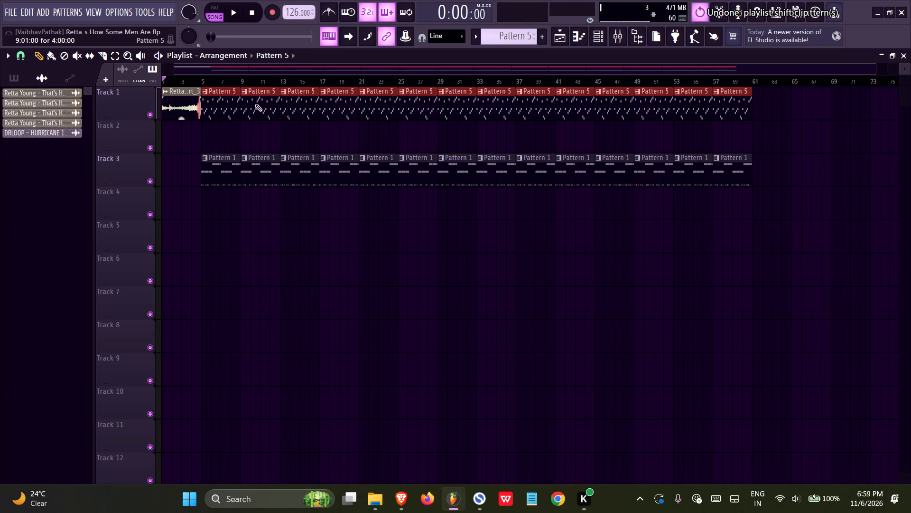
key(ctrl+z)
key(ctrl+z)
key(ctrl+z)
key(ctrl+z)
key(ctrl+z)
key(ctrl+z)
key(ctrl+z)
key(ctrl+z)
key(ctrl+z)
key(ctrl+z)
key(ctrl+z)
key(ctrl+z)
key(ctrl+z)
key(ctrl+z)
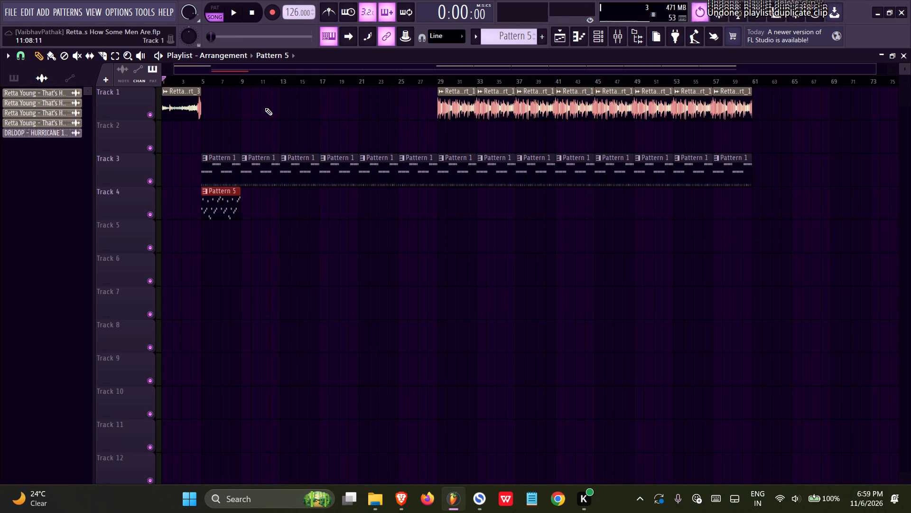
key(ctrl+z)
key(ctrl+z)
Delete the remaining Pattern 5 clip at bar 5 on Track 4.
right_drag(243, 199, 194, 204)
Move the Part_1 clip at bar 13 on Track 1 back near bar 5 and delete all the Part_1 clips after it.
drag(302, 105, 247, 121)
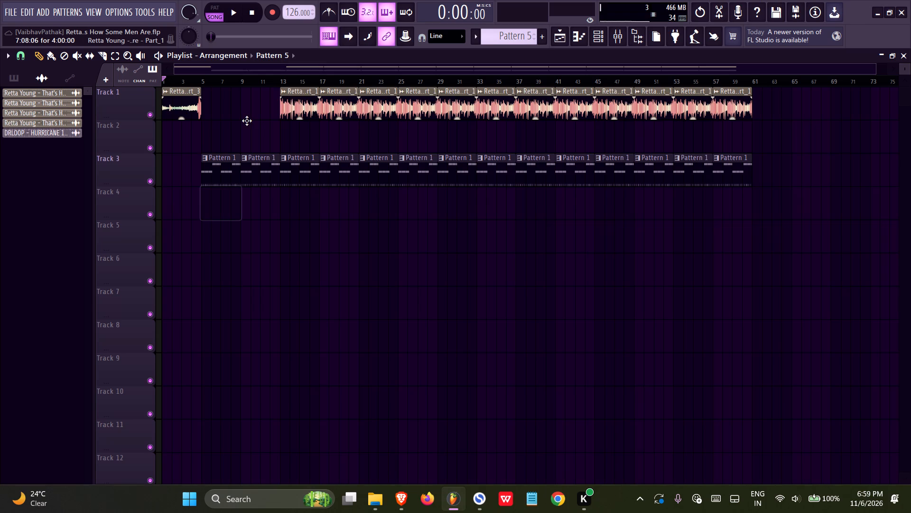
drag(247, 121, 226, 116)
right_drag(325, 101, 500, 114)
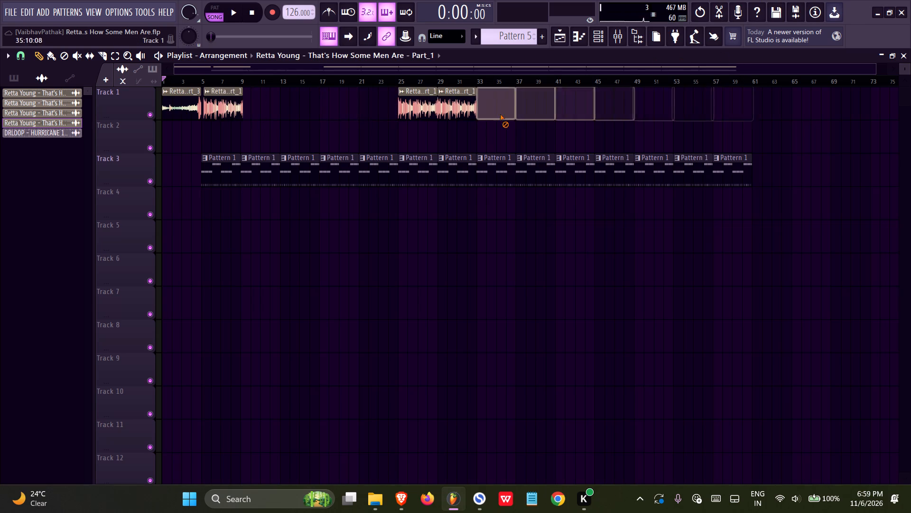
right_drag(500, 114, 439, 117)
right_drag(434, 94, 458, 84)
Align the start of the Part_1 clip on Track 1 exactly to bar 5, directly after the Part_3 clip.
ctrl+scroll(253, 147, up, 17)
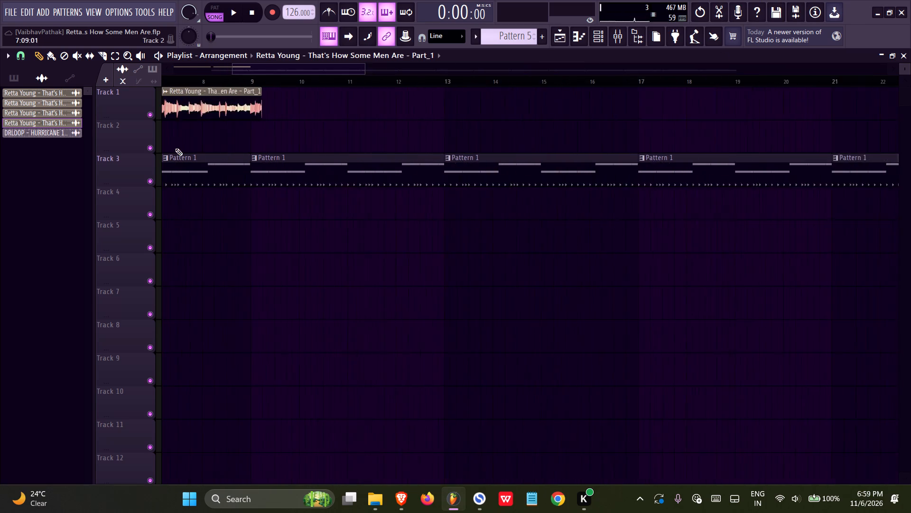
ctrl+scroll(175, 148, up, 6)
middle_drag(189, 132, 359, 112)
middle_drag(219, 120, 411, 112)
scroll(246, 117, up, 8)
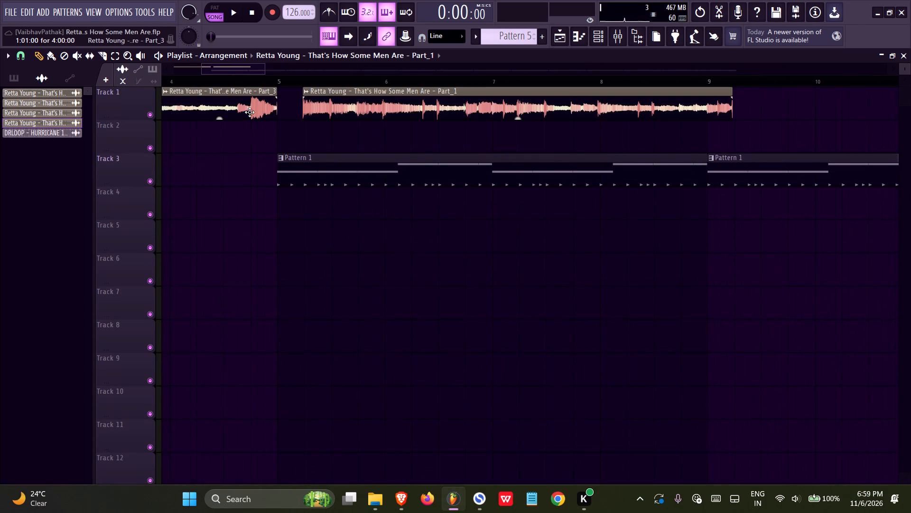
scroll(250, 112, up, 20)
scroll(250, 112, up, 13)
drag(678, 96, 640, 109)
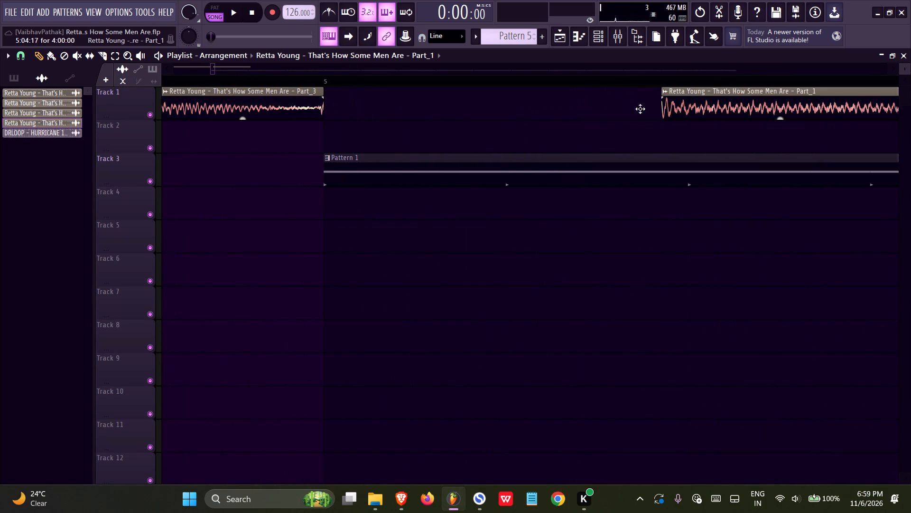
drag(640, 109, 336, 114)
Set the Part_1 sample's time stretching mode to e3 generic and audition the sample.
double_click(342, 107)
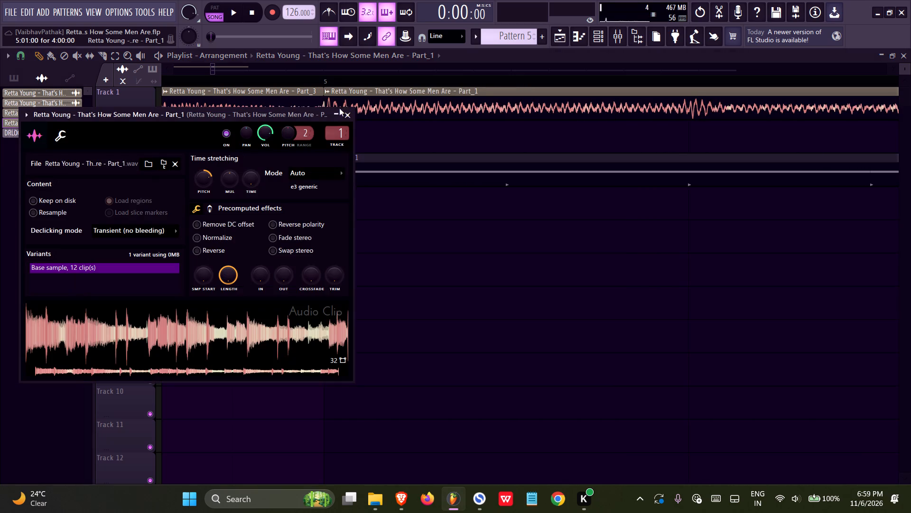
click(295, 172)
click(297, 234)
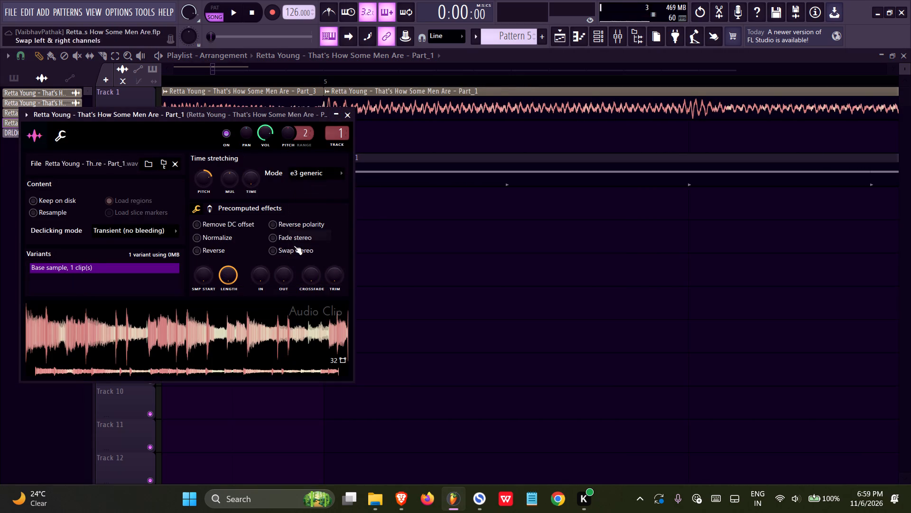
click(209, 322)
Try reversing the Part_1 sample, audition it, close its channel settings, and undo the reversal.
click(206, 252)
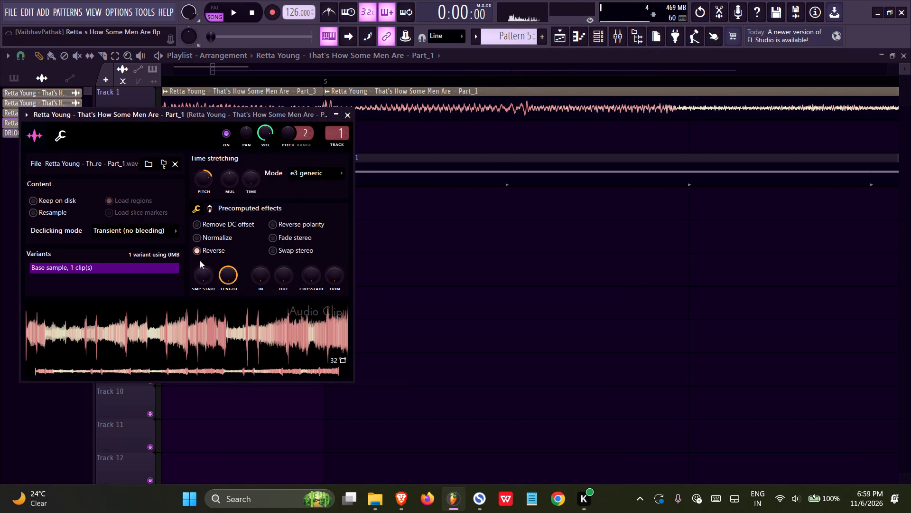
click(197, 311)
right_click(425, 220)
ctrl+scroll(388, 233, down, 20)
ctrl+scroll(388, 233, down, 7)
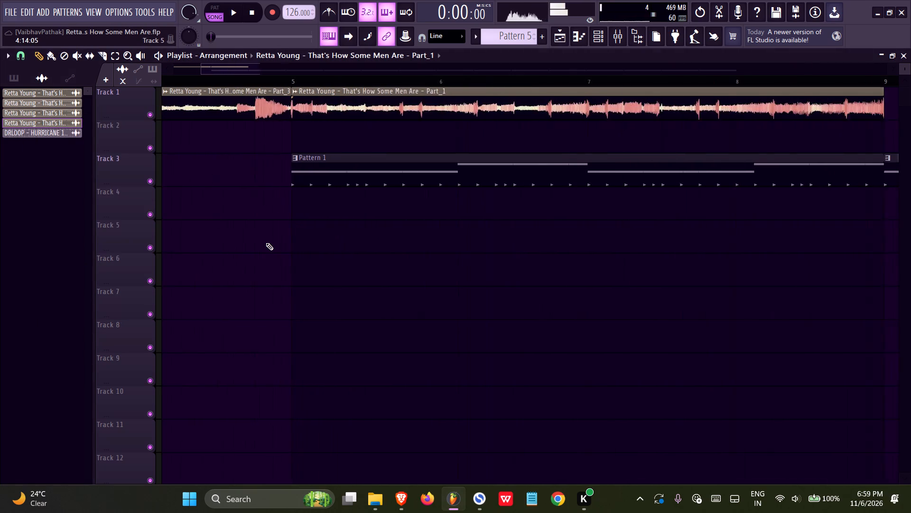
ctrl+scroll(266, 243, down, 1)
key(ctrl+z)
Play the arrangement from bar 4 to check the change from Part_3 into Part_1, and save the project.
click(202, 82)
key(space)
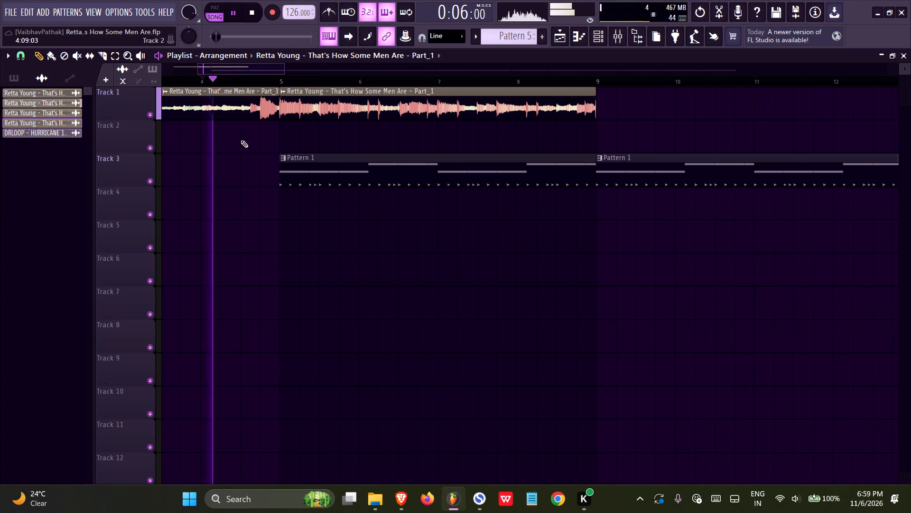
key(ctrl+s)
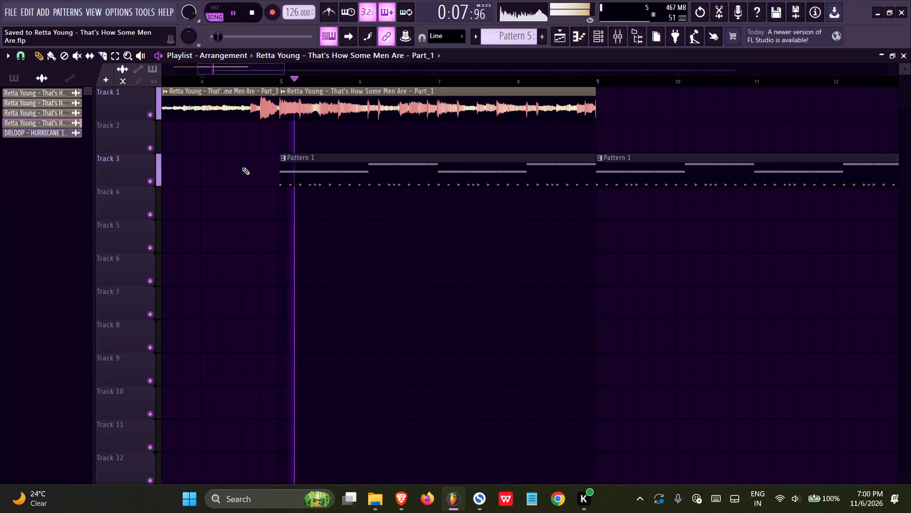
ctrl+scroll(244, 169, down, 7)
key(ctrl+s)
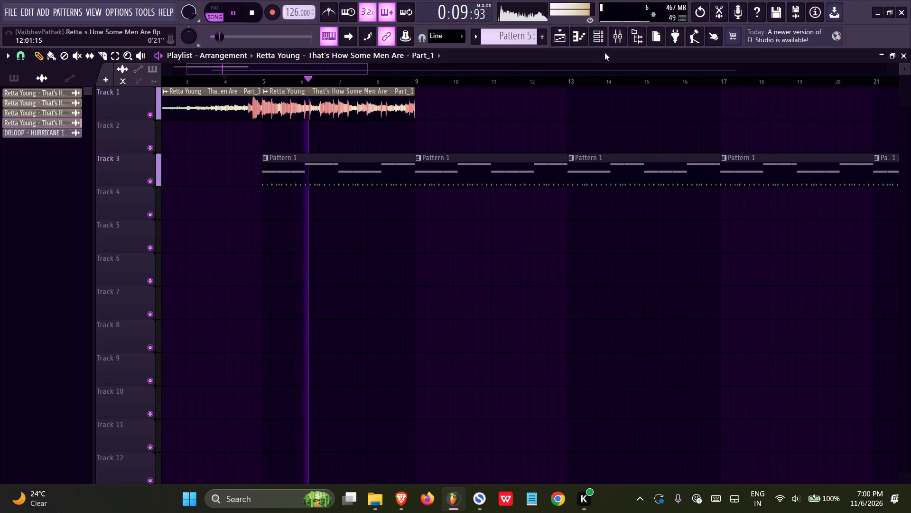
Duplicate the Part_1 clip on Track 1 thirteen times to fill up to bar 61, save the project, and stop playback.
ctrl+drag(450, 104, 368, 109)
key(ctrl+b)
ctrl+scroll(343, 131, down, 7)
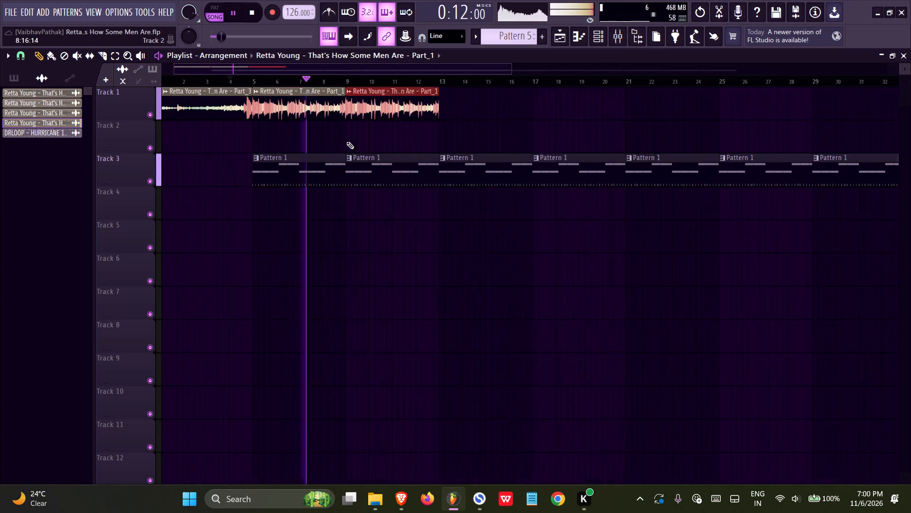
key(ctrl+b)
key(ctrl+b)
key(ctrl+b)
ctrl+scroll(355, 138, down, 6)
key(ctrl+b)
key(ctrl+b)
key(ctrl+b)
key(ctrl+b)
key(ctrl+b)
key(ctrl+b)
key(ctrl+b)
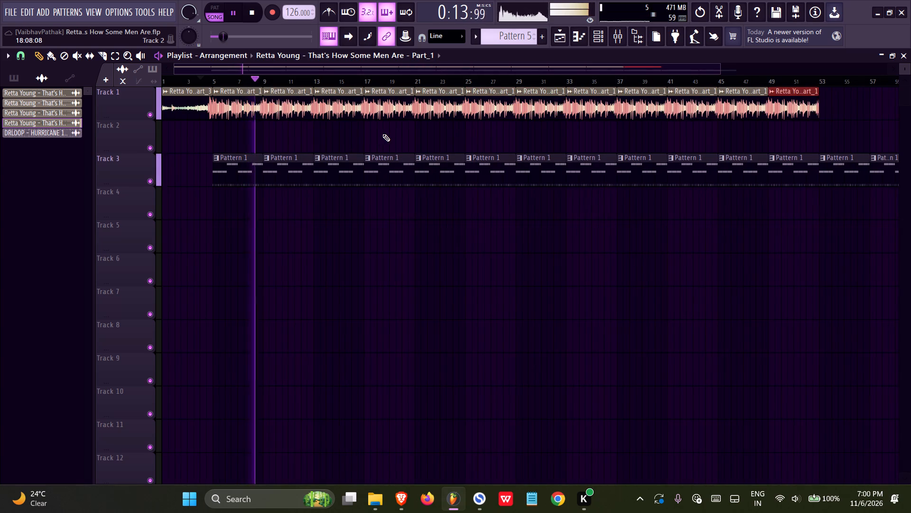
key(ctrl+b)
key(ctrl+b)
key(ctrl+s)
key(space)
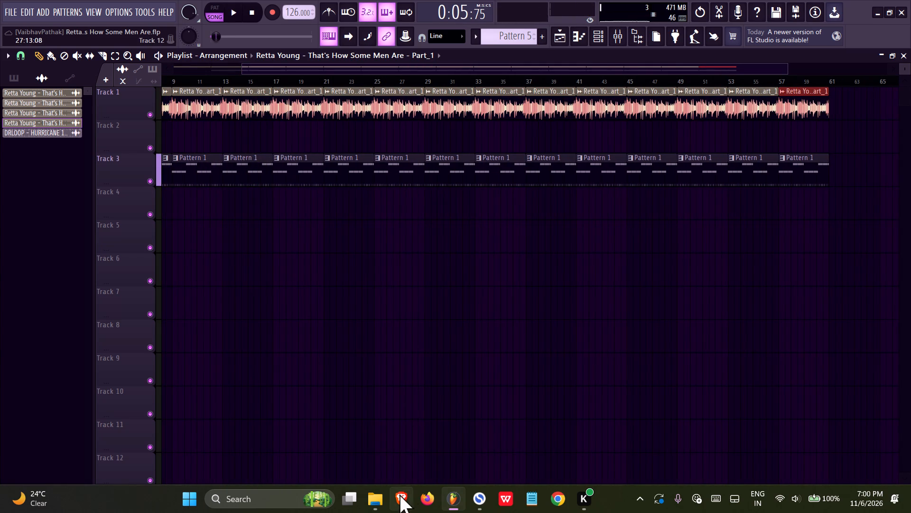
Switch to Brave, look through the Rare Soul Records (Samples) playlist, and close the Horst Jankowski video tab.
click(400, 494)
click(403, 493)
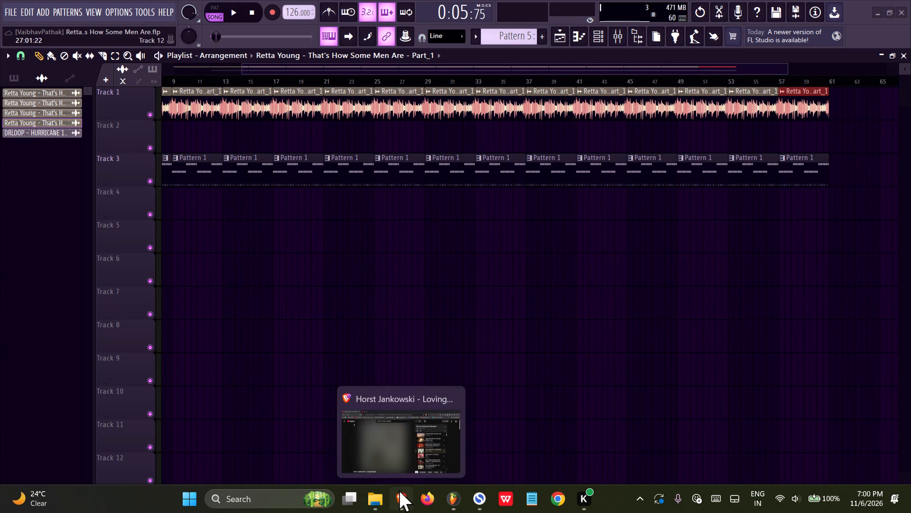
scroll(610, 266, down, 3)
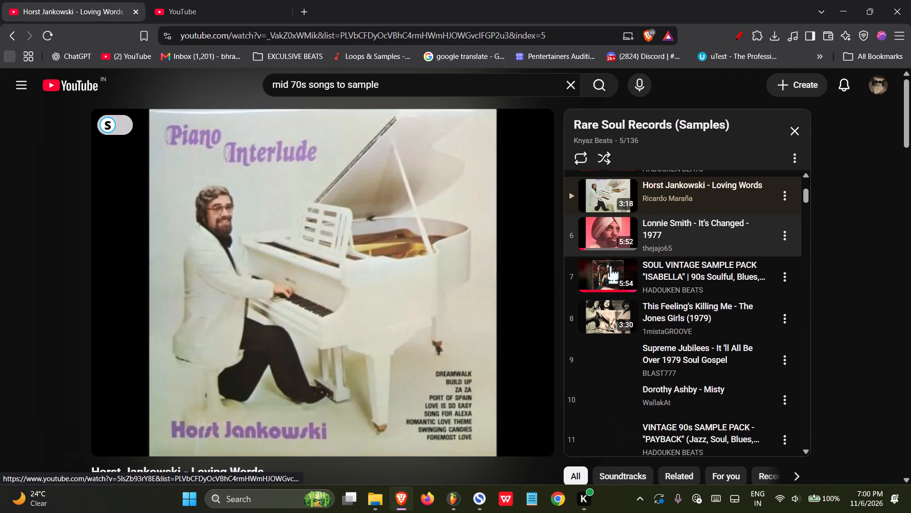
scroll(635, 218, down, 1)
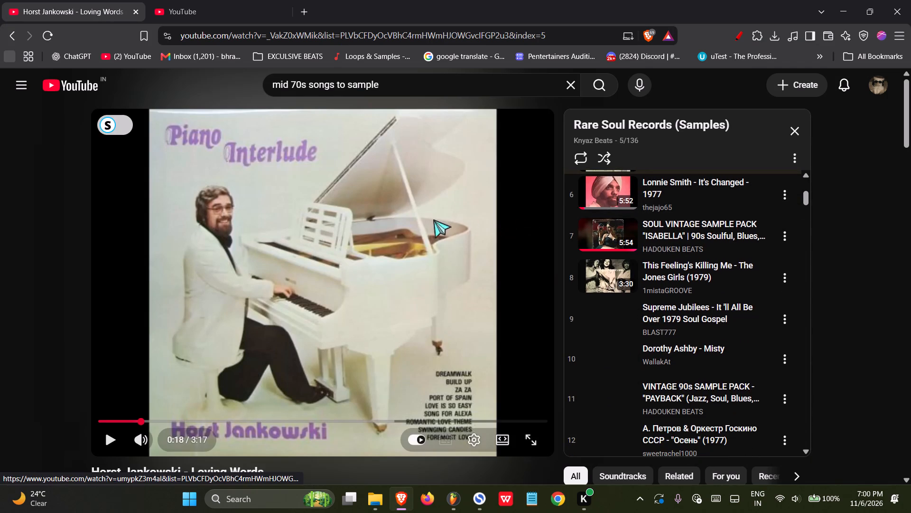
click(226, 25)
click(195, 18)
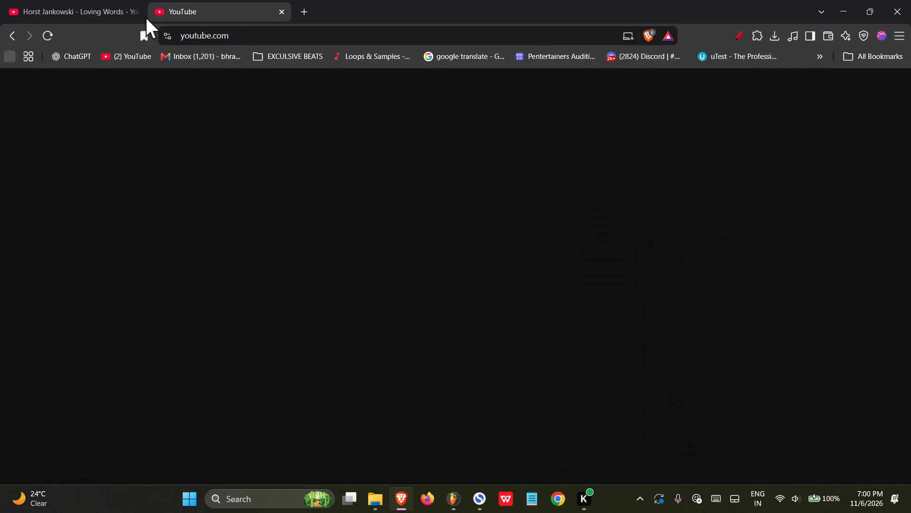
click(133, 11)
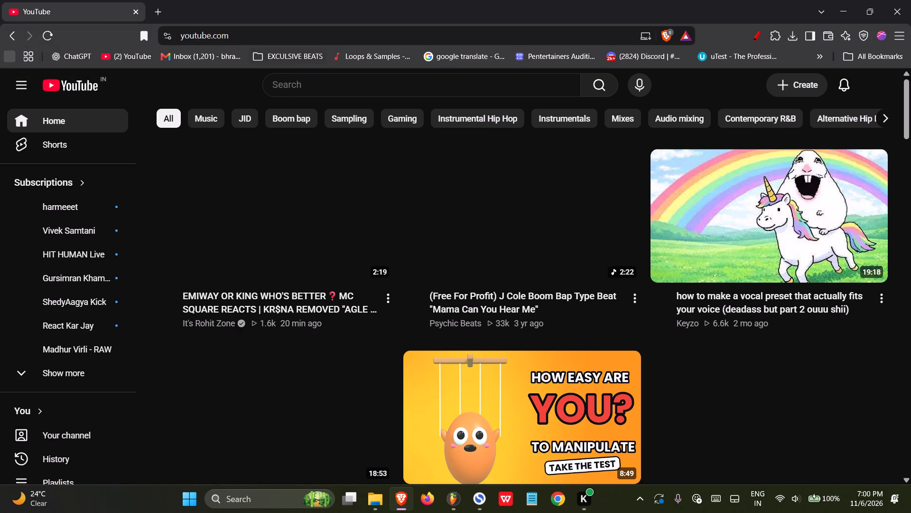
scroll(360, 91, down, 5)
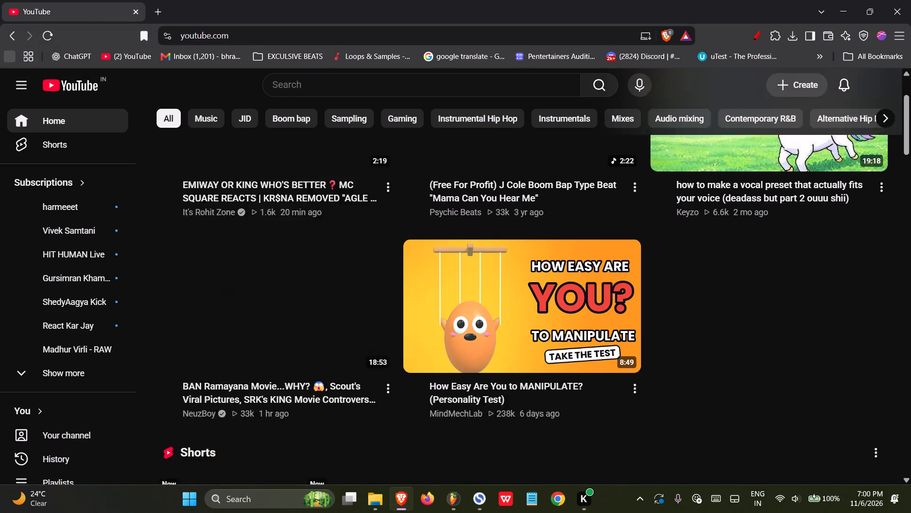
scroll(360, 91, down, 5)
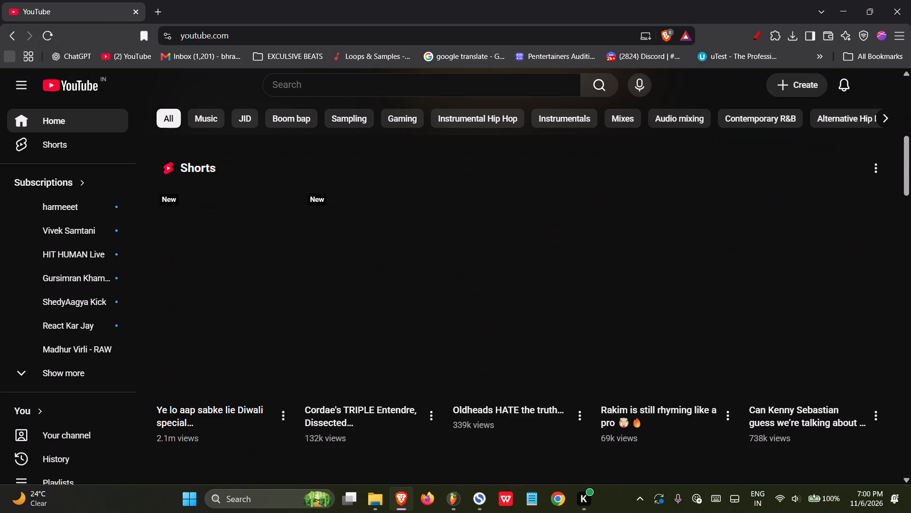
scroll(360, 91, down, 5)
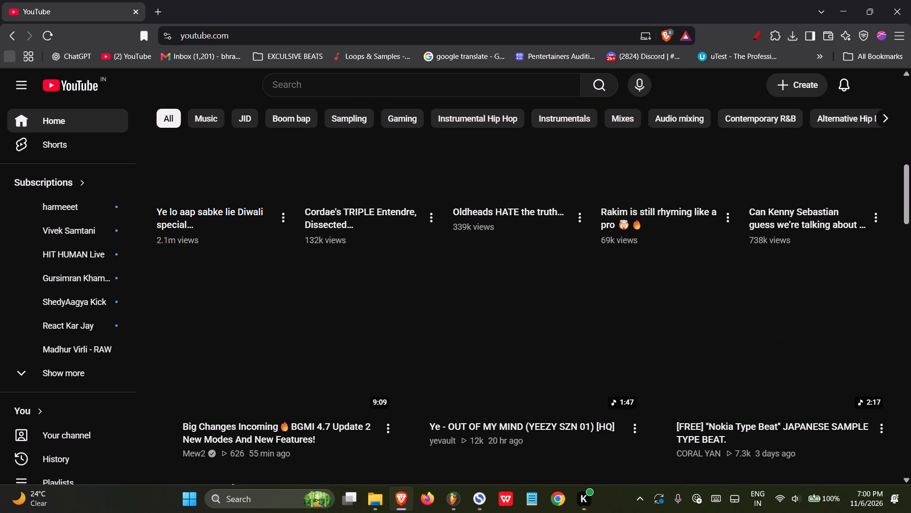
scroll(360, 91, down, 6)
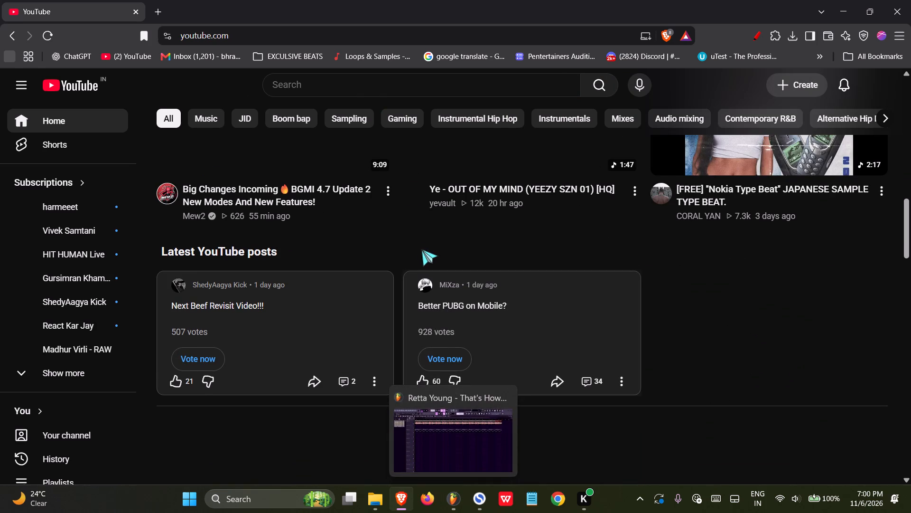
Switch to FL Studio, browse the Chronicles Loop Kit's classic loops folder, and audition its loops down to Mafia Music 3v2 A#minor 130bpm.
click(454, 489)
middle_drag(323, 236, 572, 228)
click(639, 32)
scroll(107, 368, up, 7)
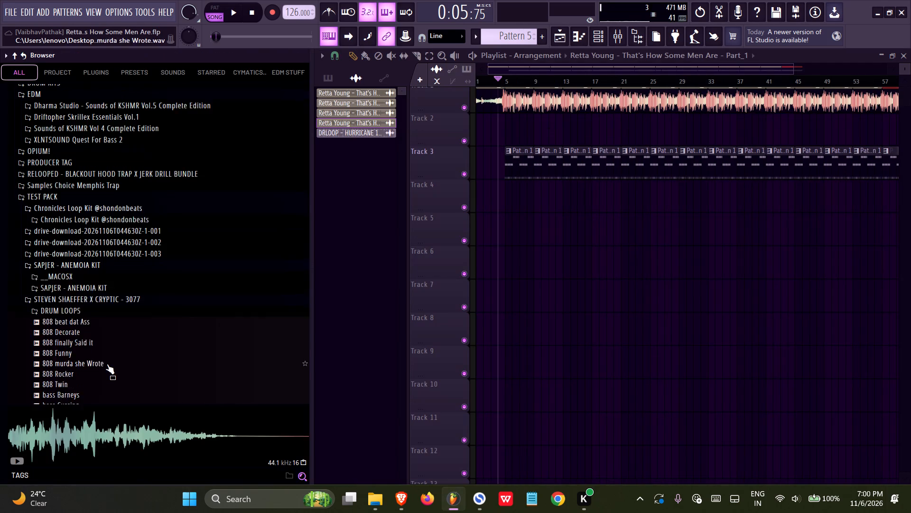
click(73, 294)
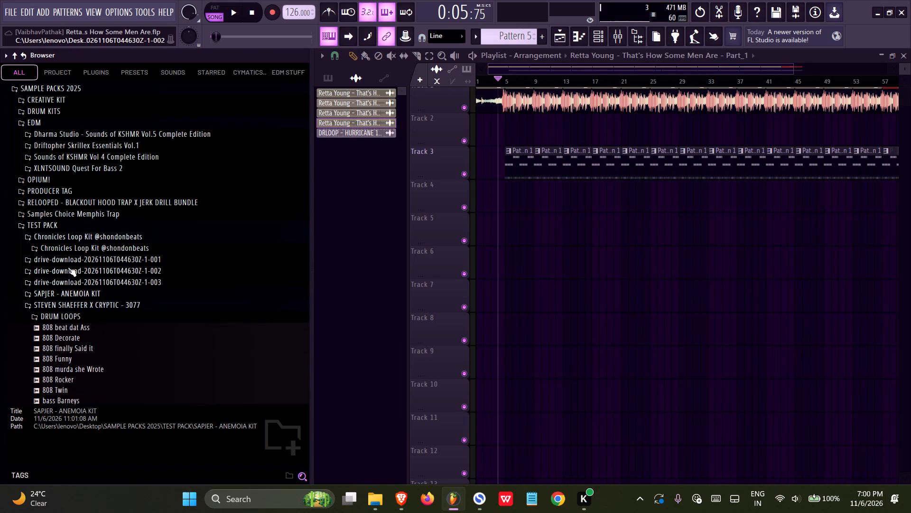
click(78, 250)
click(67, 282)
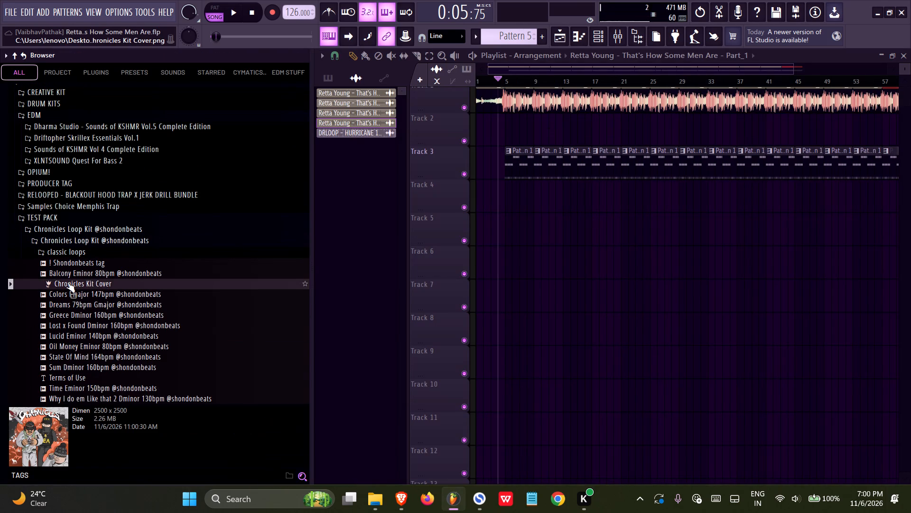
click(68, 300)
click(67, 251)
click(67, 277)
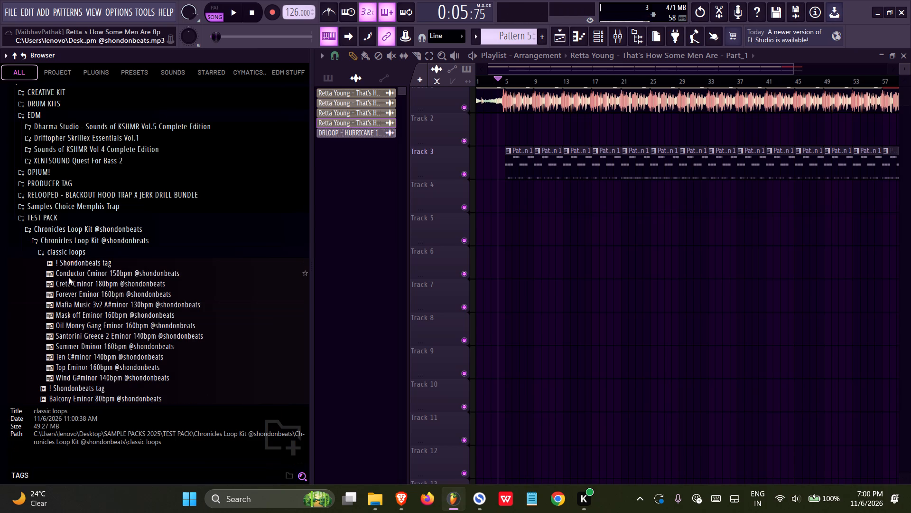
click(68, 283)
click(68, 290)
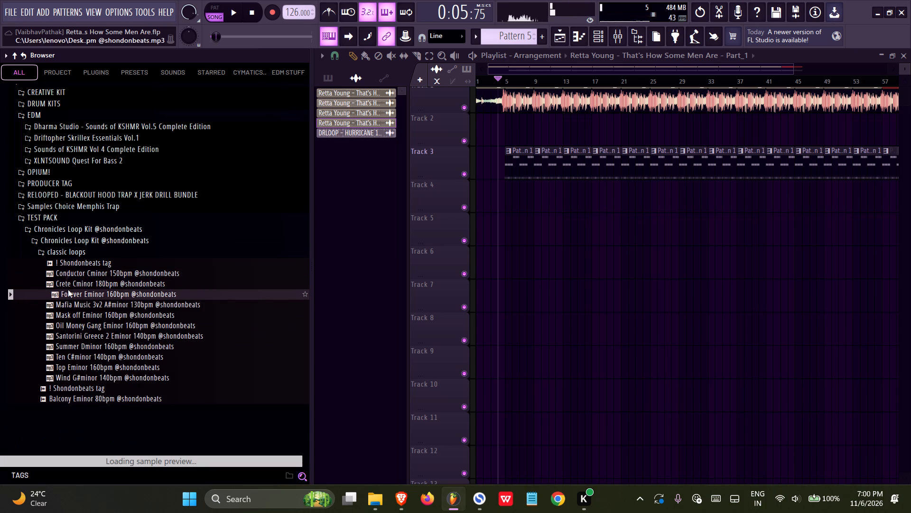
click(71, 306)
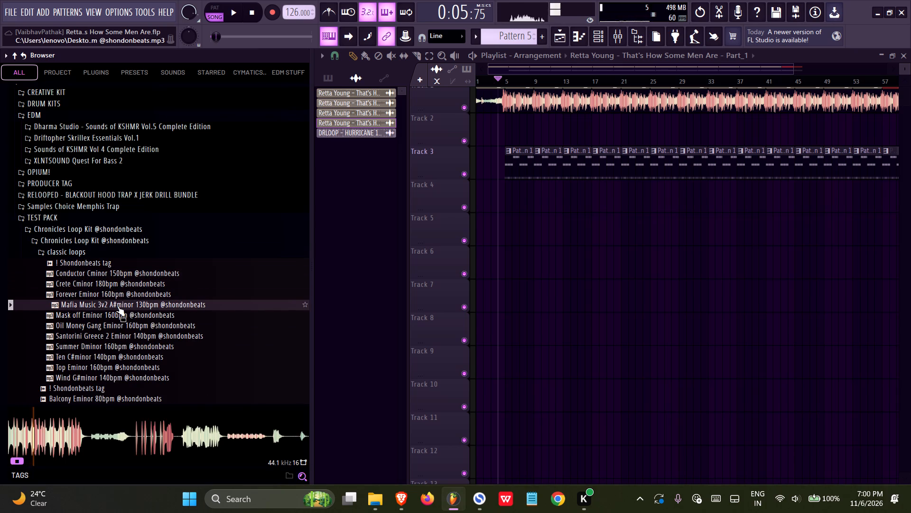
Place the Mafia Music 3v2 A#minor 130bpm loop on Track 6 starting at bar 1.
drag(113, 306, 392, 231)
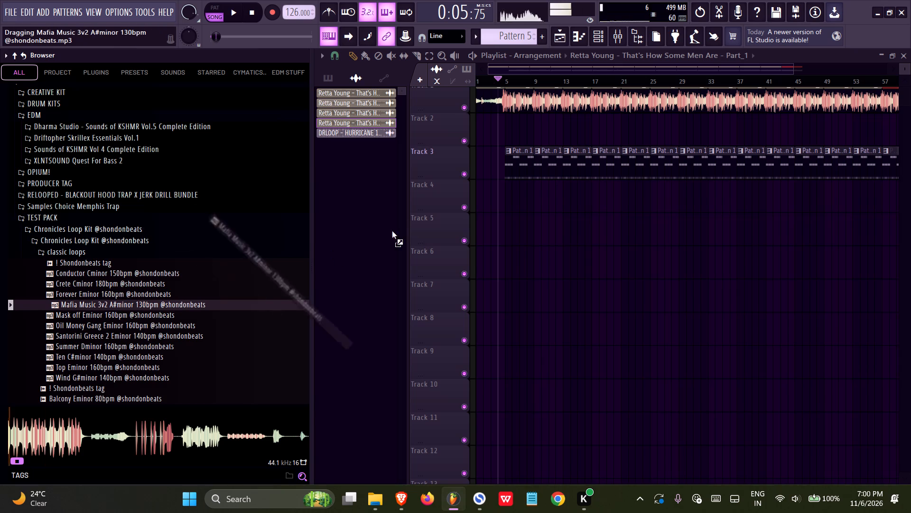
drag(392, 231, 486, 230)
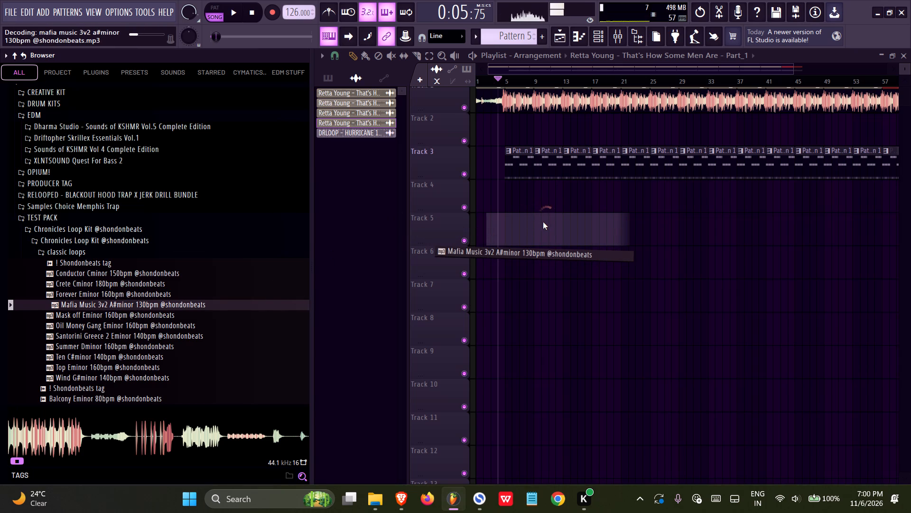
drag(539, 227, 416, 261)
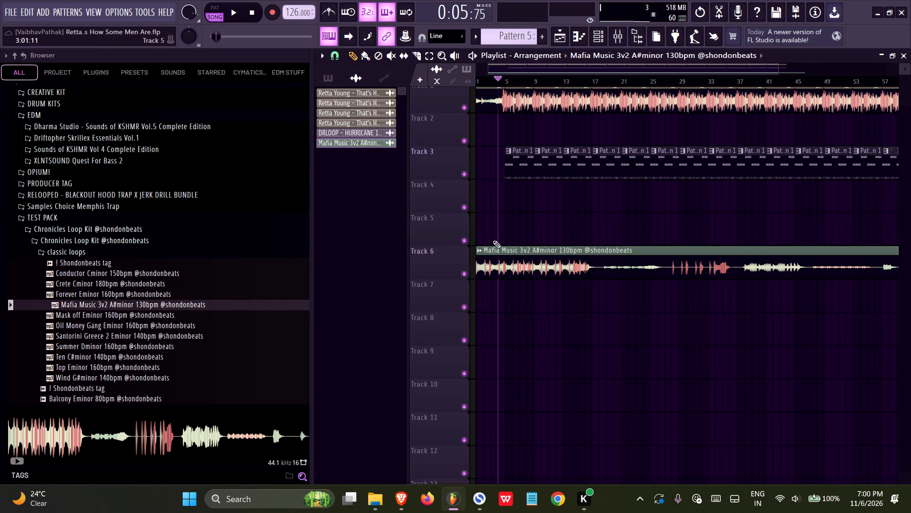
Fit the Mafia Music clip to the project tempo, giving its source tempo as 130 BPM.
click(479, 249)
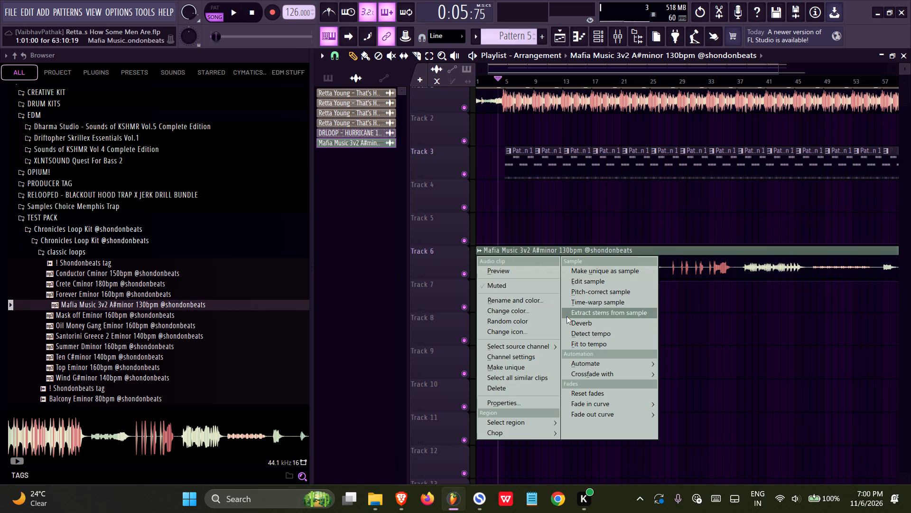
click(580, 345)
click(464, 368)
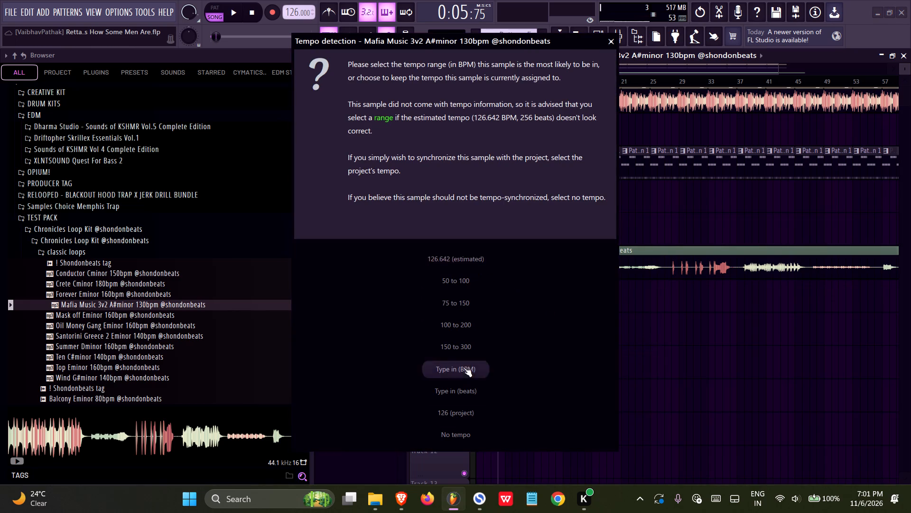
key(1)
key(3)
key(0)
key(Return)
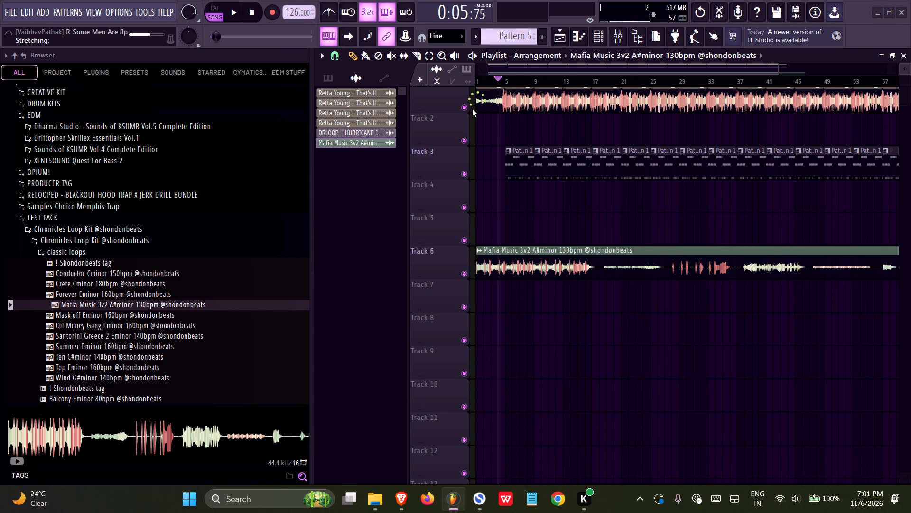
Delete the Part_3 clip and the Part_1 clips before bar 21 on Track 1, and mute that track.
right_click(485, 108)
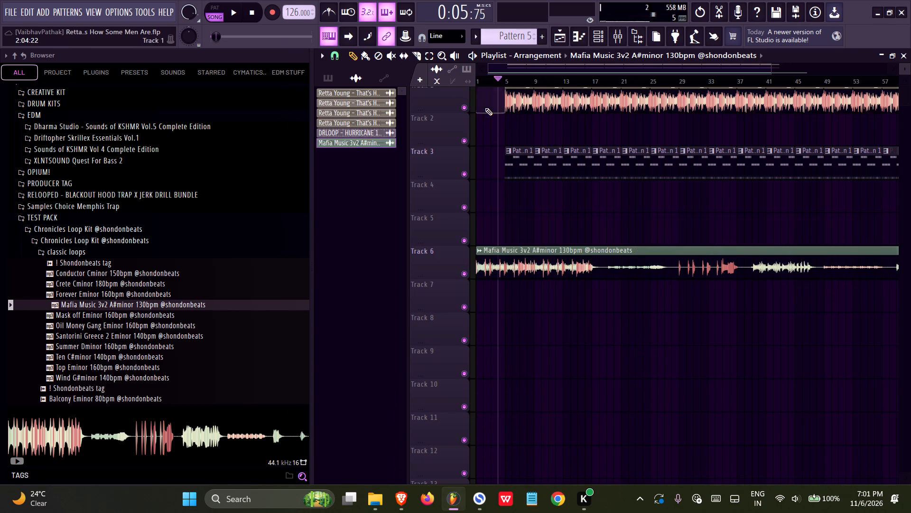
right_click(513, 95)
right_drag(526, 96, 609, 95)
click(469, 110)
click(465, 110)
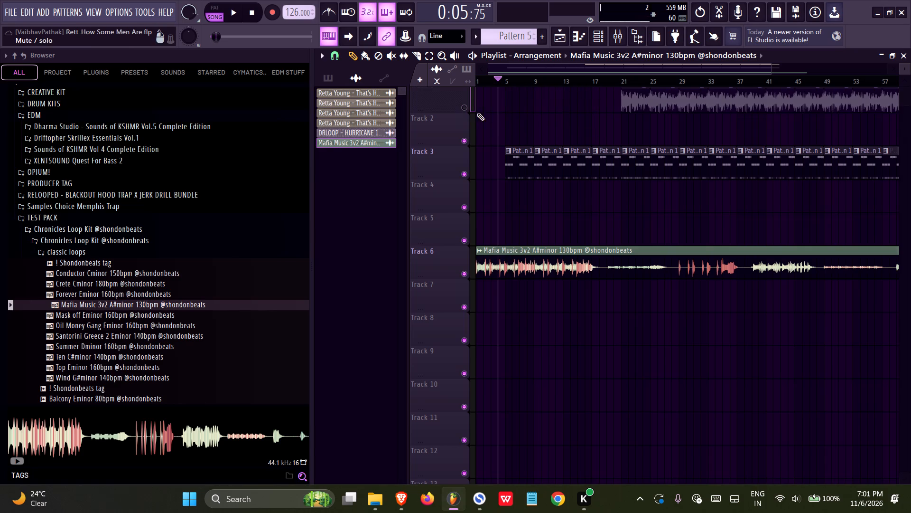
Examine Pattern 1's 808 notes in the piano roll, sound the keys from A5 down to G5, and return to the playlist.
double_click(514, 165)
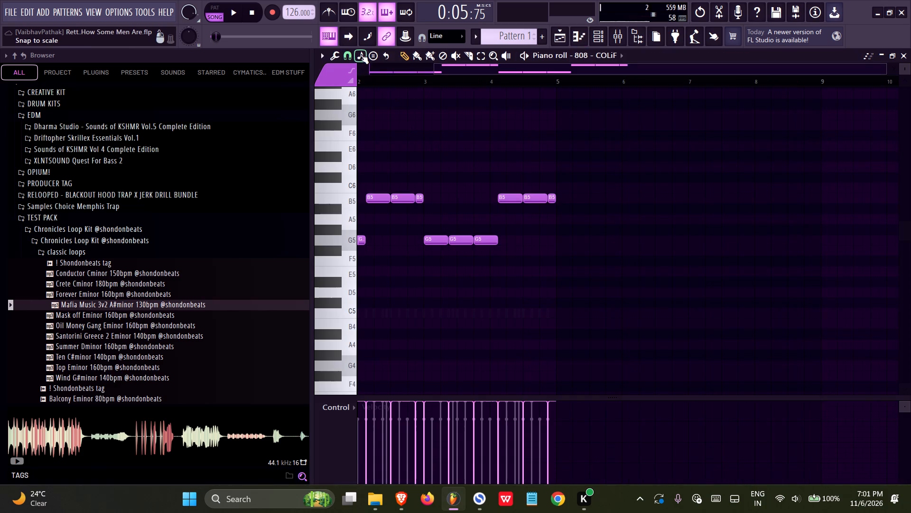
middle_drag(417, 124, 562, 130)
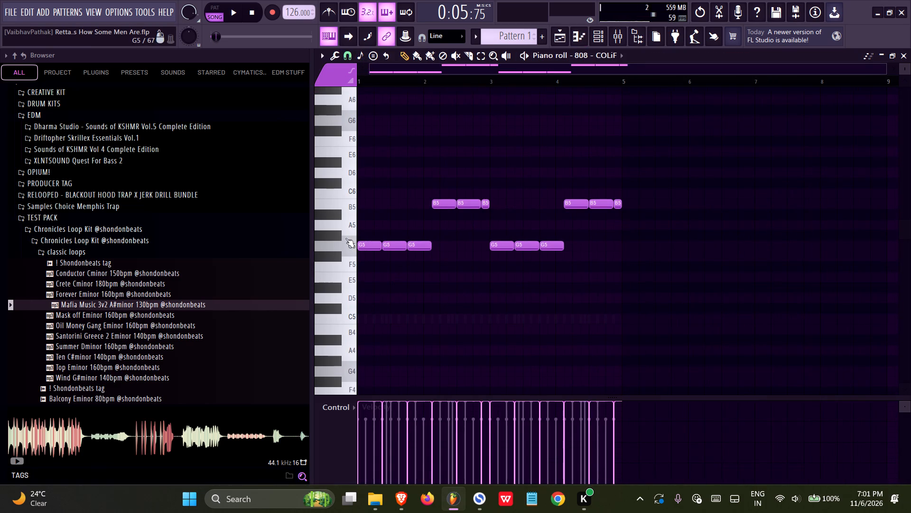
click(349, 225)
click(336, 234)
click(350, 244)
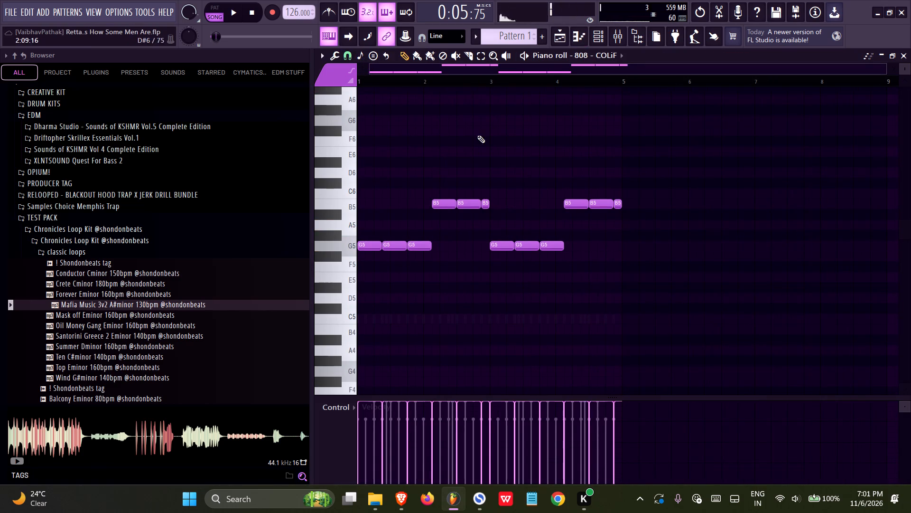
click(558, 38)
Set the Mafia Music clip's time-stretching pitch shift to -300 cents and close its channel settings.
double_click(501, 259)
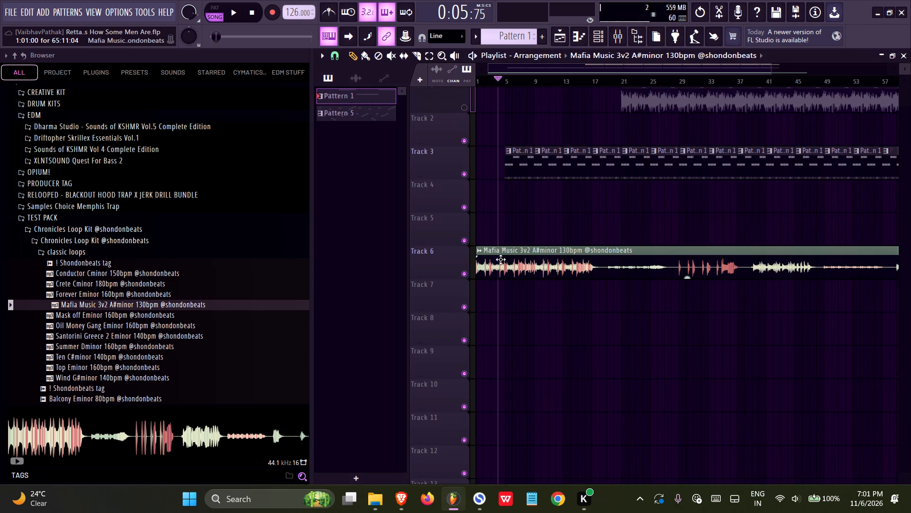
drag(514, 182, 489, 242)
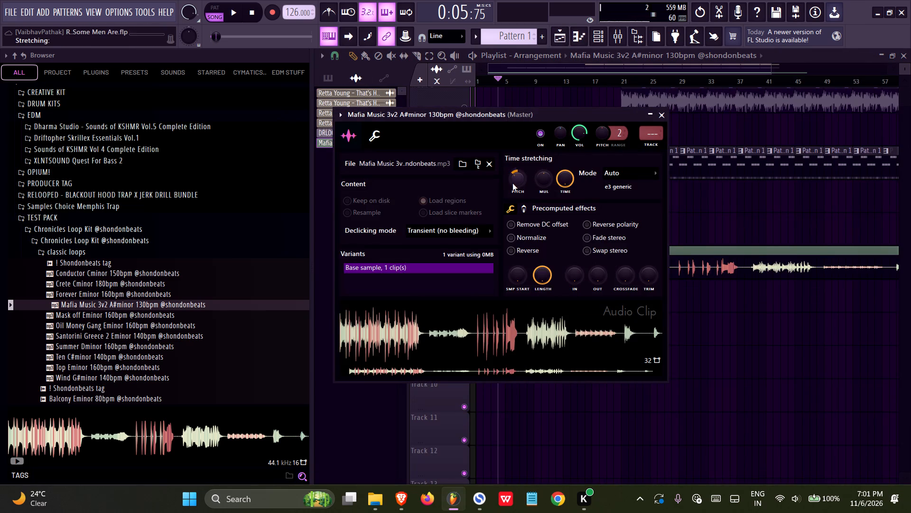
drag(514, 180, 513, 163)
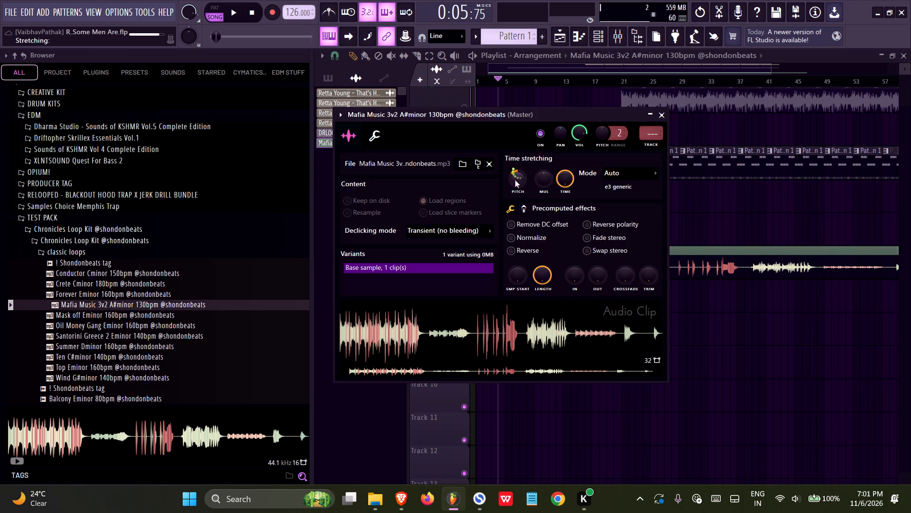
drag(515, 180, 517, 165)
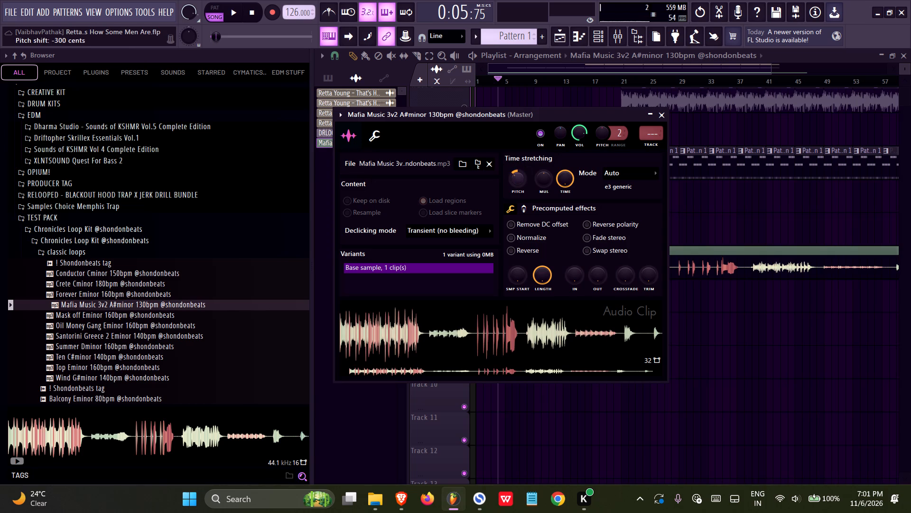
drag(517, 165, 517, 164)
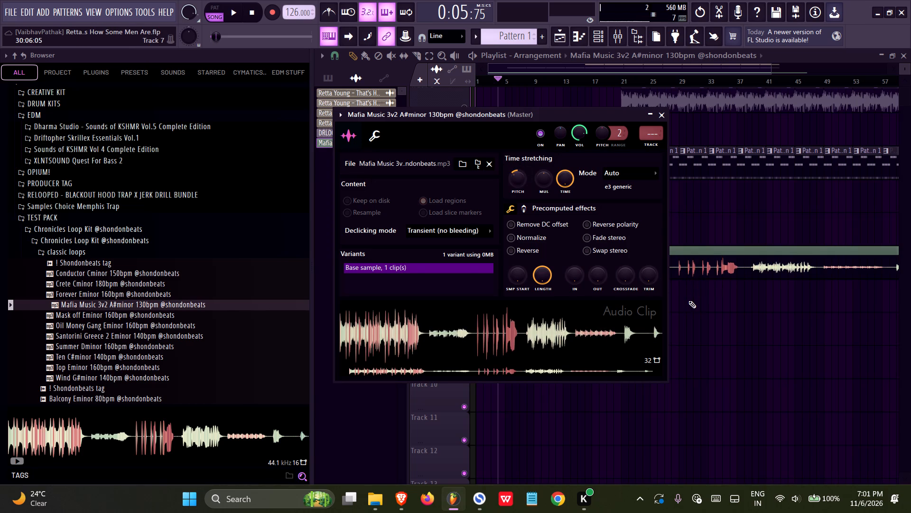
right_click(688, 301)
Play the arrangement to hear the Mafia Music loop against the Pattern 1 drums and 808.
key(space)
ctrl+scroll(492, 223, up, 14)
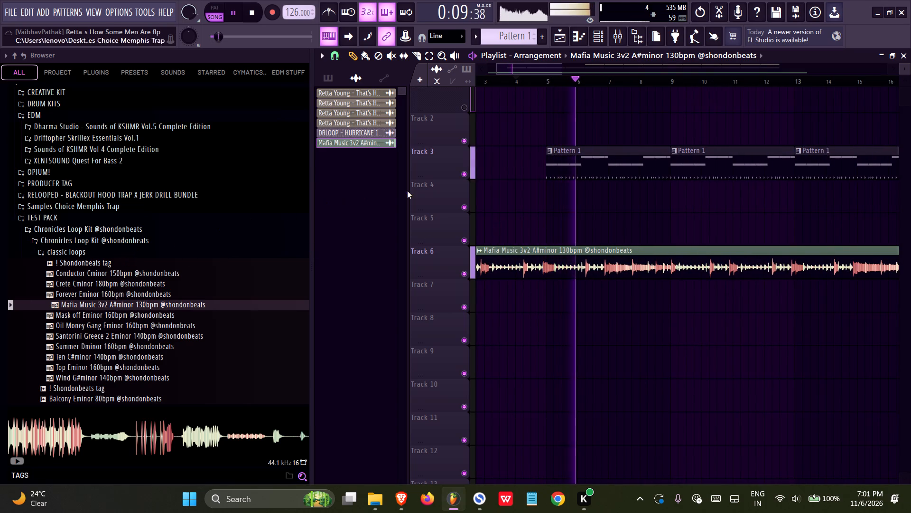
ctrl+scroll(533, 214, up, 14)
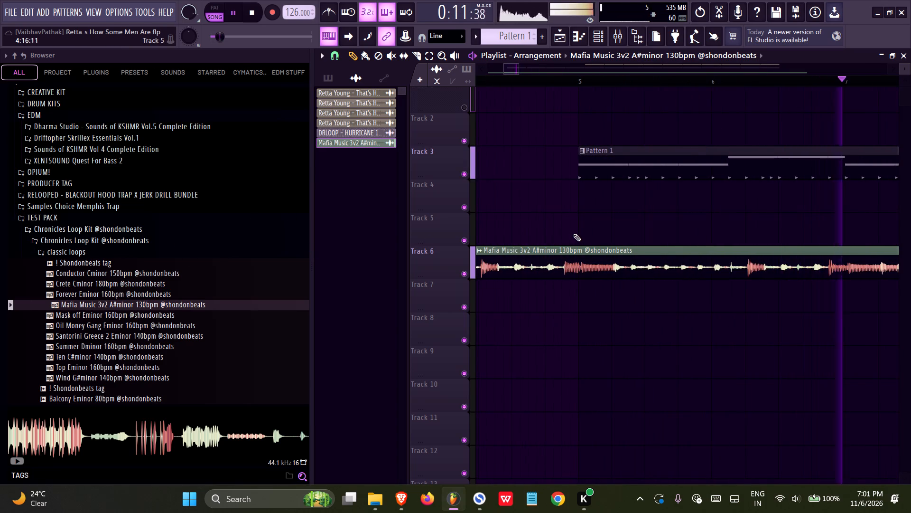
ctrl+scroll(546, 248, down, 17)
ctrl+scroll(548, 246, down, 4)
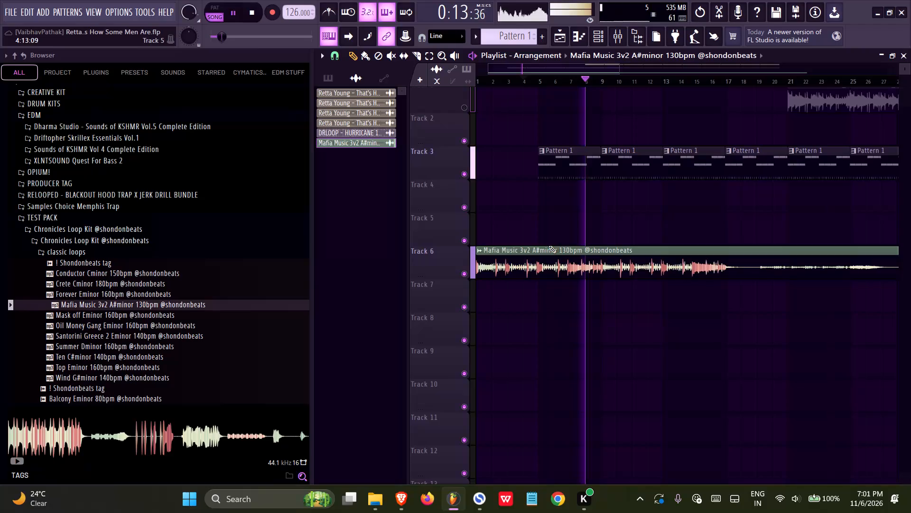
Delete the Pattern 1 clip at bar 5 on Track 3, restoring the clip removed from bar 9, and stop playback.
right_drag(601, 169, 615, 166)
key(ctrl+z)
right_click(580, 172)
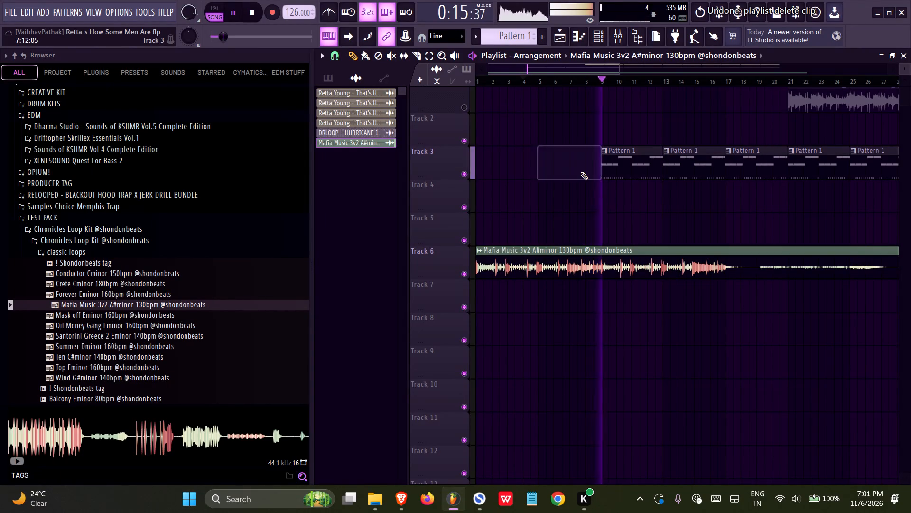
ctrl+scroll(590, 222, up, 7)
ctrl+scroll(590, 222, down, 12)
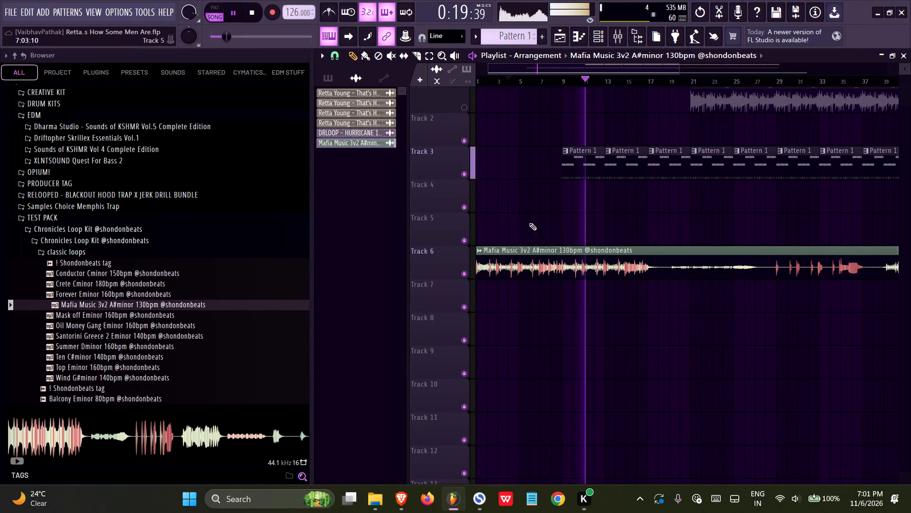
key(space)
Audition the Oil Money Gang, Santorini Greece 2, Summer Dminor and Ten C#minor loops from the classic loops folder.
click(133, 328)
click(122, 334)
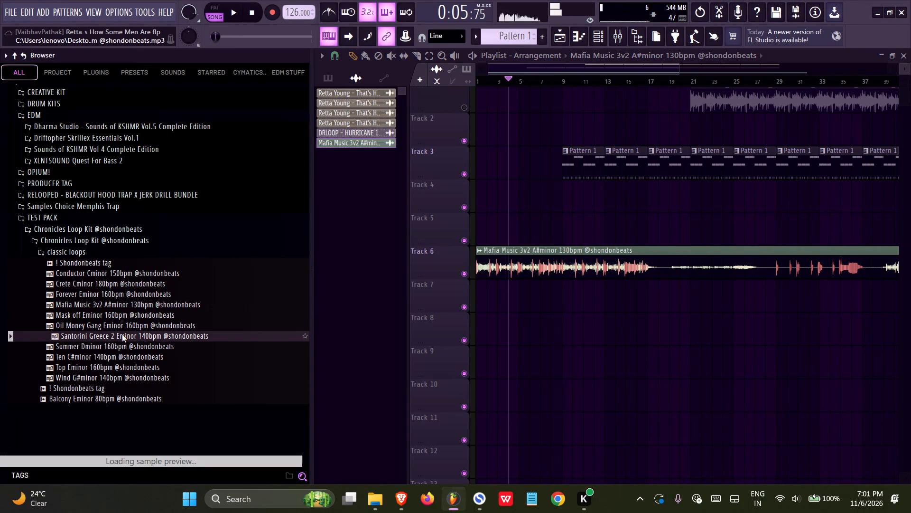
click(119, 349)
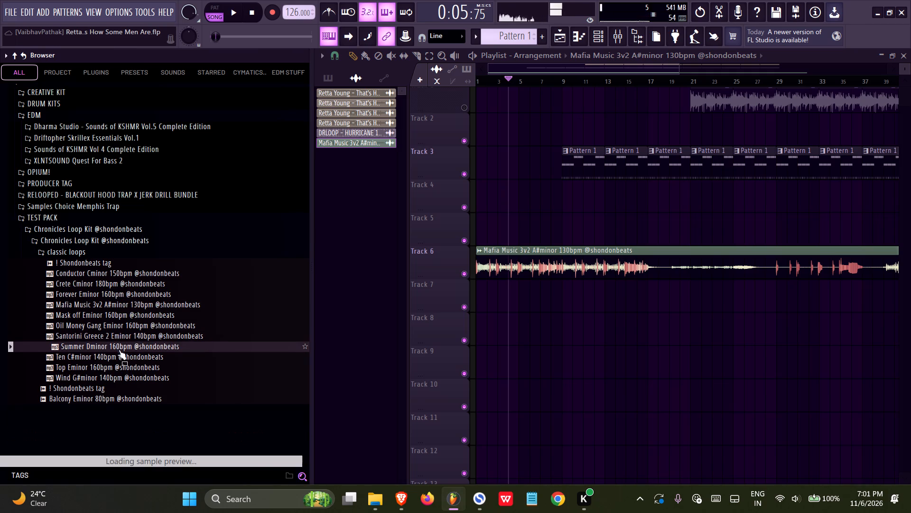
click(111, 354)
Clear all remaining clips from Tracks 1, 3 and 6 in the playlist, and unmute Track 1.
ctrl+scroll(445, 233, down, 5)
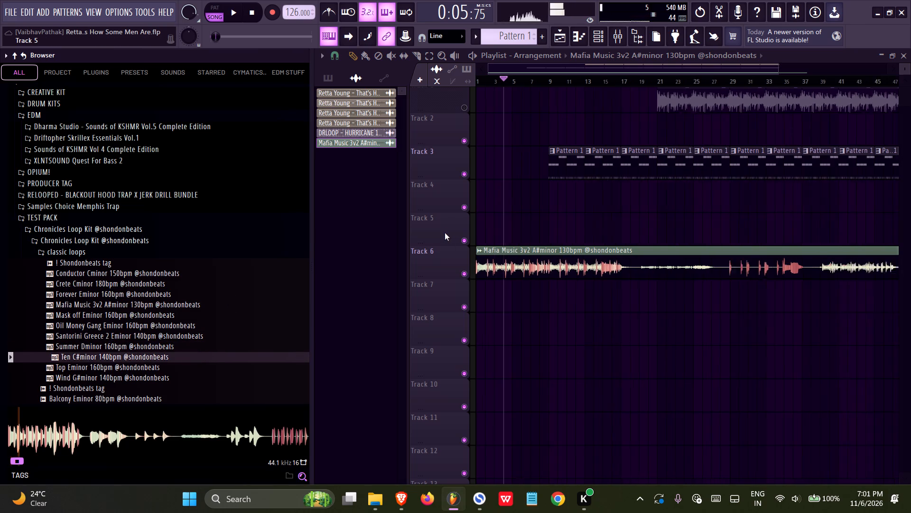
ctrl+scroll(445, 233, down, 1)
right_drag(521, 198, 585, 142)
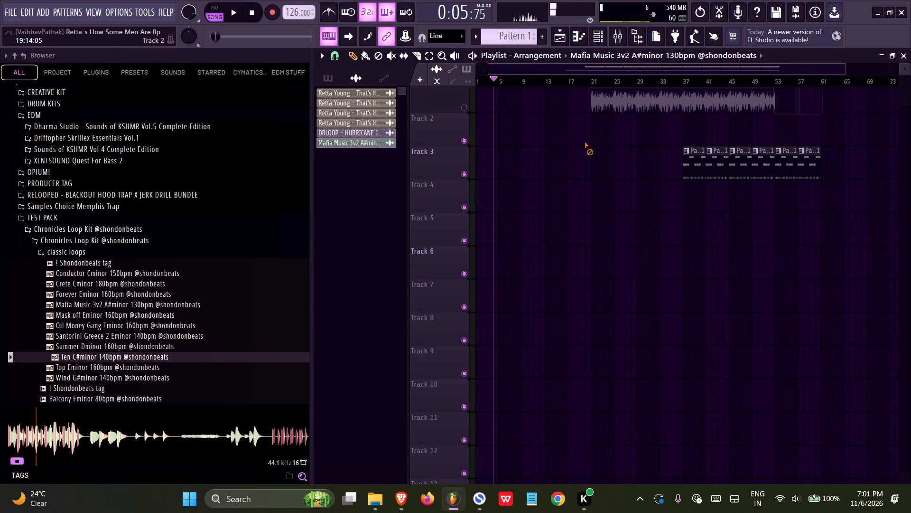
right_drag(585, 142, 836, 160)
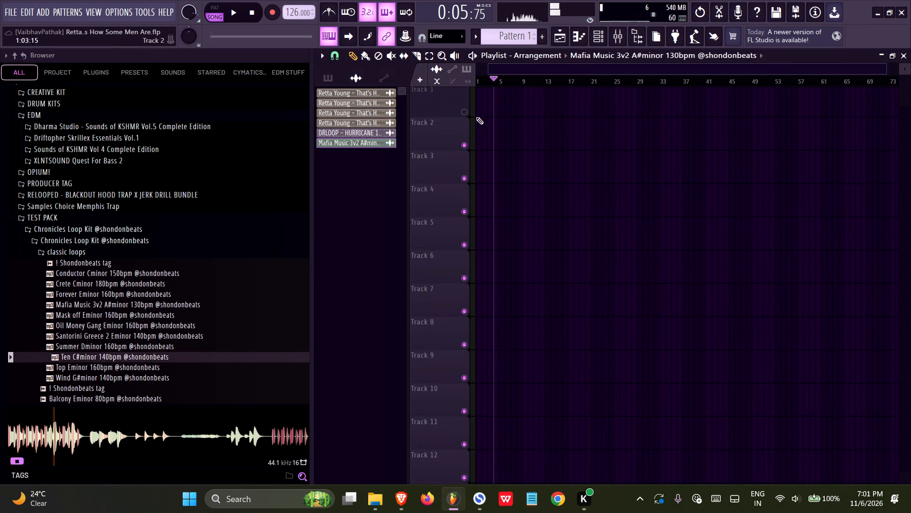
click(467, 111)
Preview the Ten C#minor 140bpm loop again and place it on Track 1 starting at bar 1.
click(137, 356)
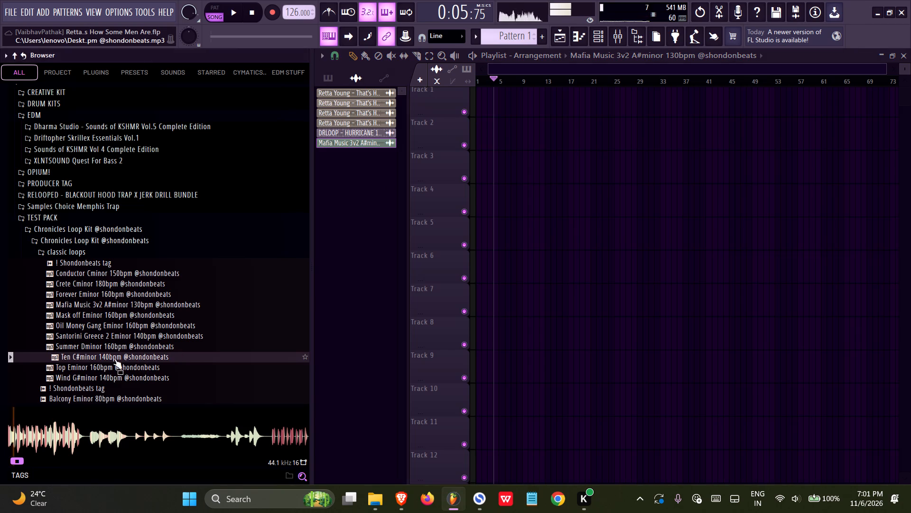
drag(114, 359, 507, 216)
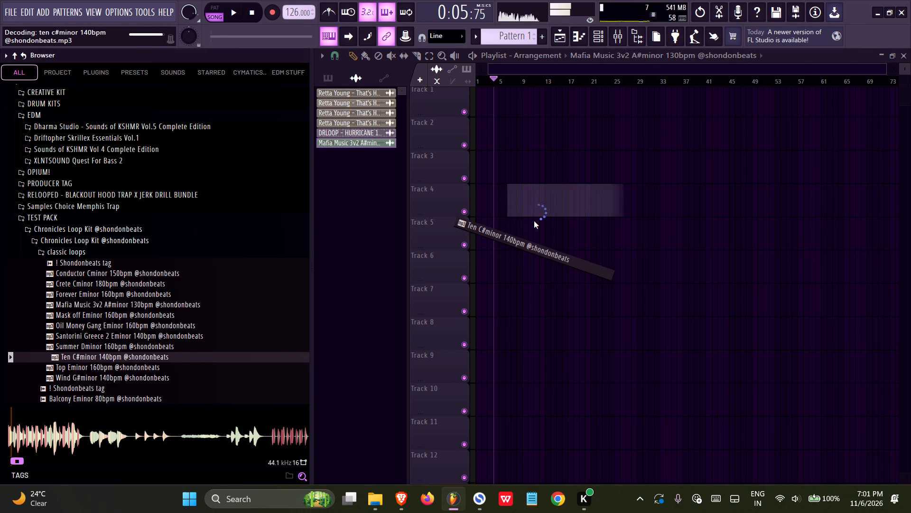
drag(564, 207, 412, 86)
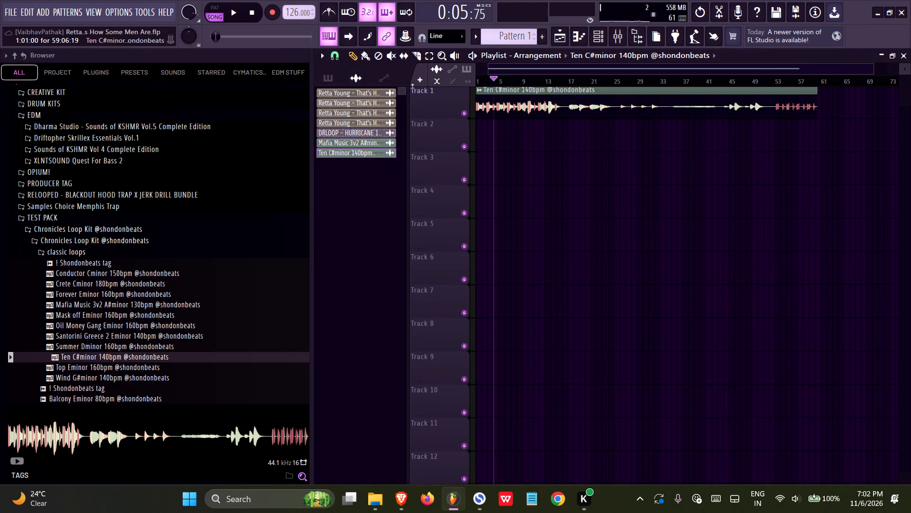
Set the project tempo to 140 BPM and restretch all channels to match.
right_click(297, 11)
click(416, 98)
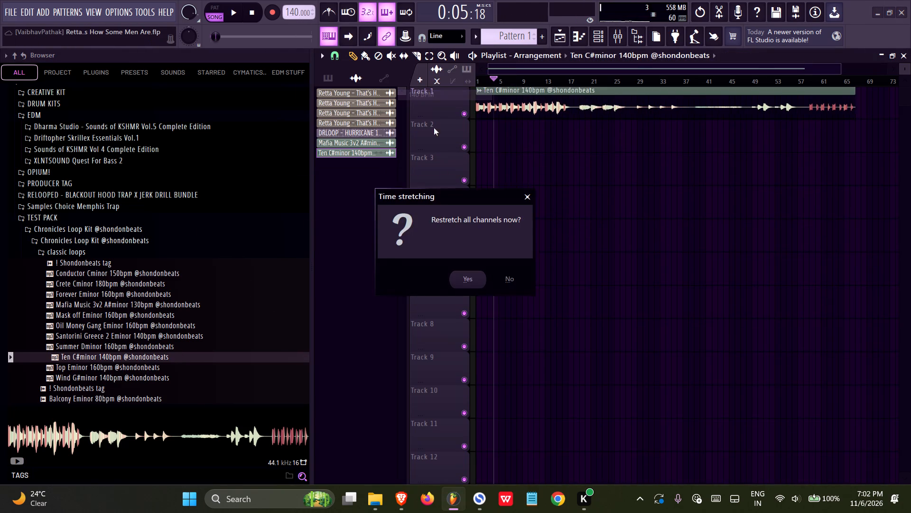
click(458, 271)
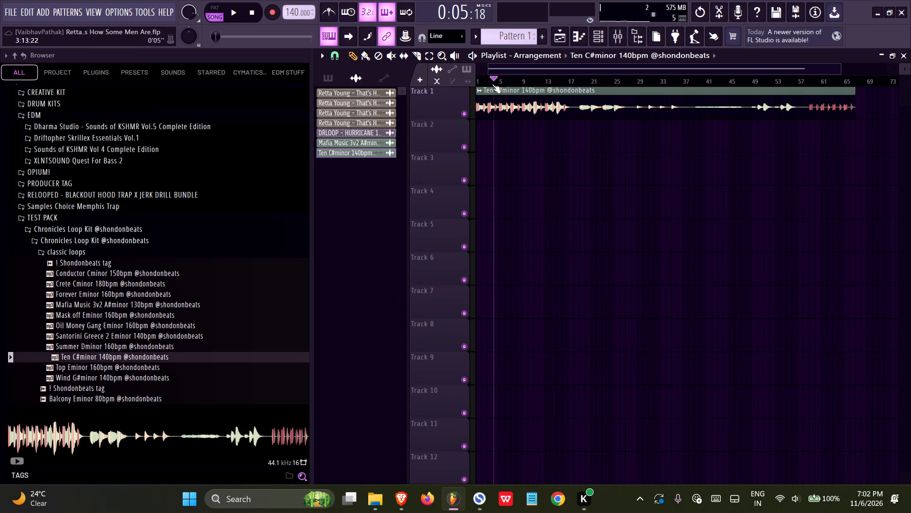
Play the Ten C#minor loop from bar 1 and save the project.
drag(492, 84, 426, 102)
key(space)
ctrl+scroll(515, 141, up, 7)
scroll(512, 146, up, 8)
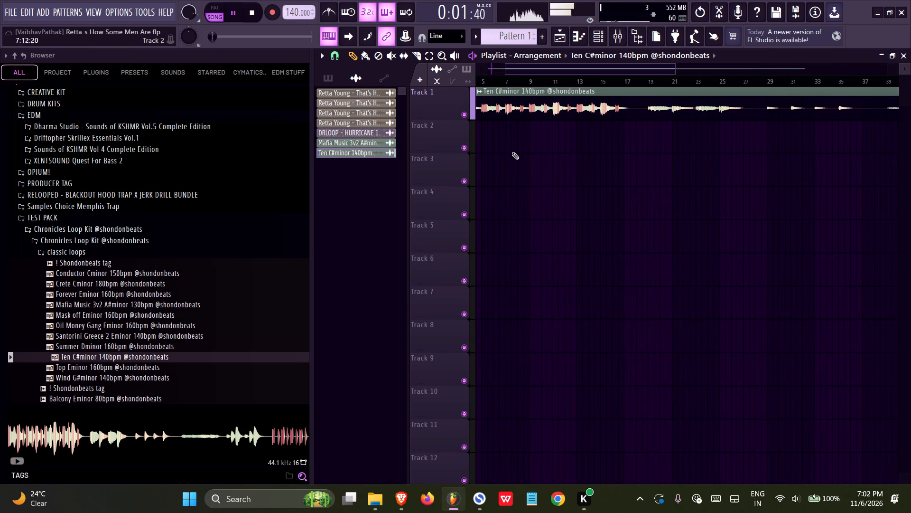
ctrl+scroll(511, 152, down, 6)
ctrl+scroll(509, 149, up, 12)
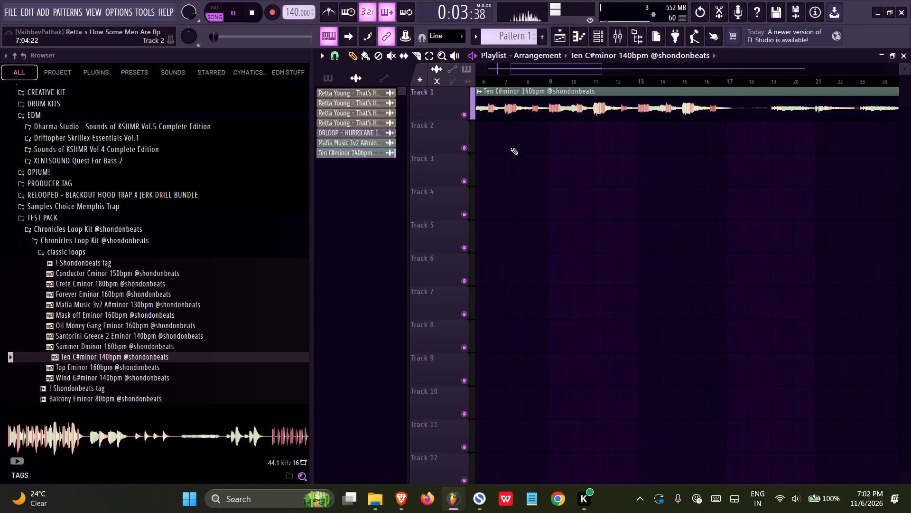
key(ctrl+s)
Slice the Ten C#minor clip at bar 17, delete the part after it, and trim the remaining clip to end exactly at bar 17.
double_click(525, 100)
right_click(711, 145)
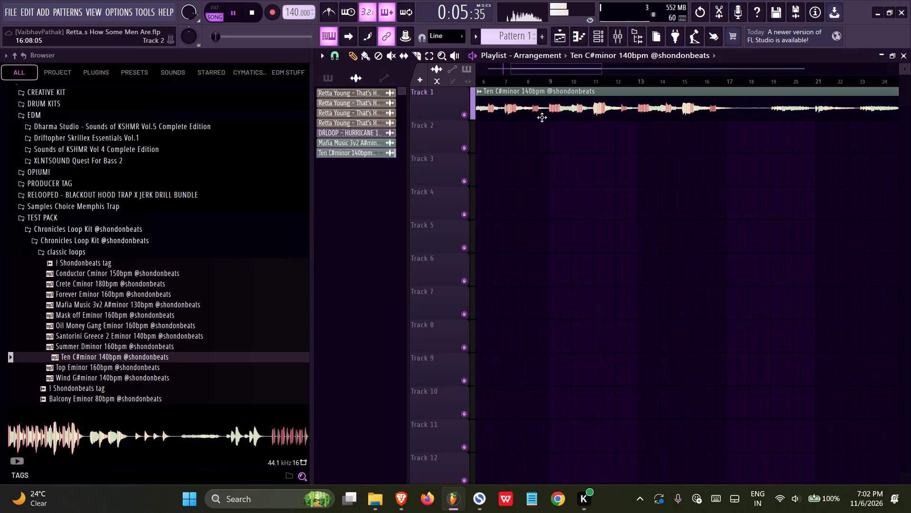
click(415, 57)
ctrl+scroll(725, 143, up, 19)
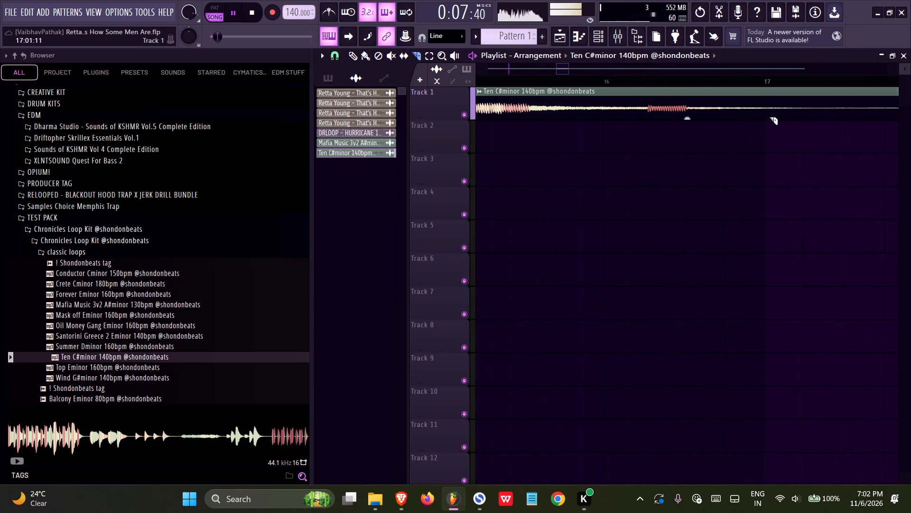
shift+drag(768, 118, 758, 85)
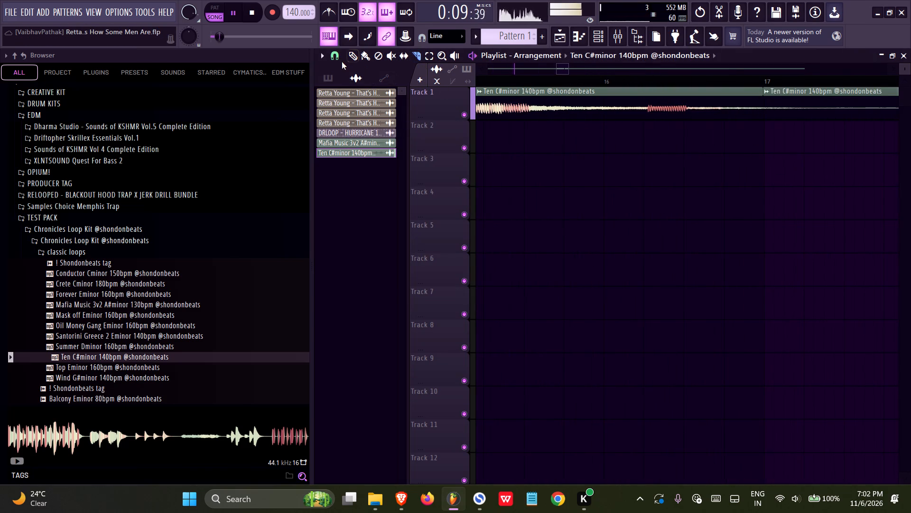
click(342, 62)
click(354, 53)
key(space)
right_click(797, 97)
ctrl+scroll(797, 97, up, 12)
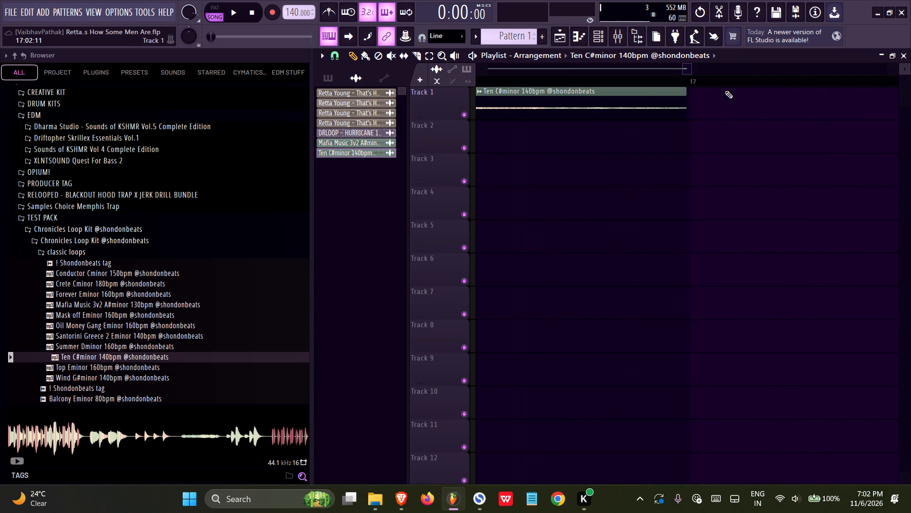
ctrl+scroll(679, 125, up, 9)
drag(691, 91, 697, 92)
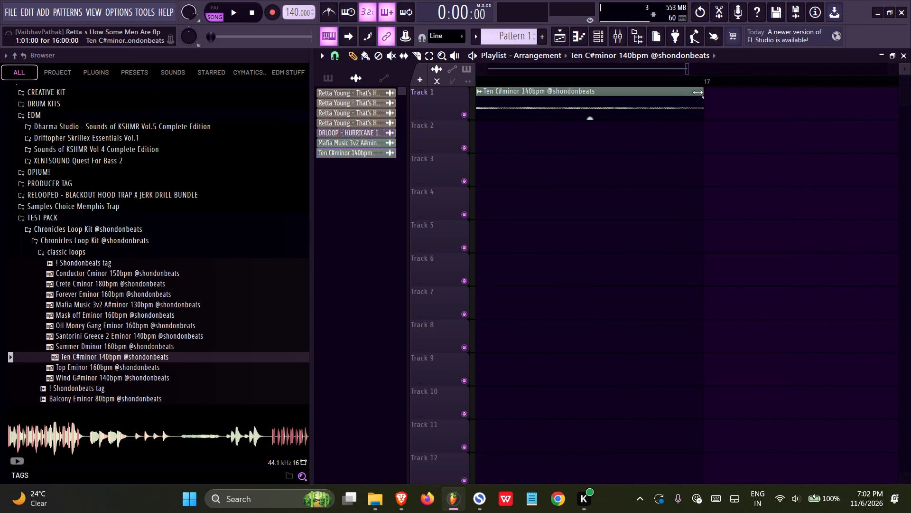
drag(697, 92, 699, 92)
Make the shortened Ten C#minor clip unique as its own sample.
click(481, 90)
click(578, 112)
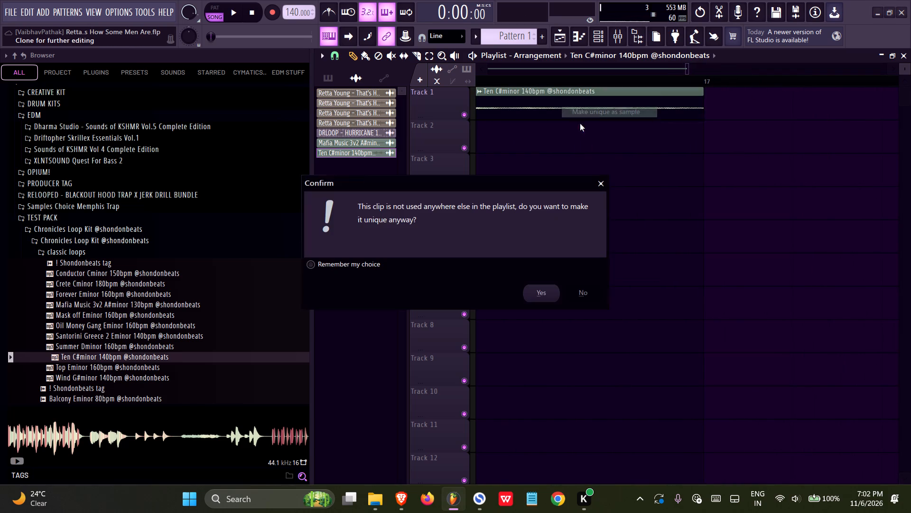
click(534, 287)
Route the unique Ten C#minor clip to mixer track 2 and load Fruity Parametric EQ 2 in its first effect slot.
double_click(528, 110)
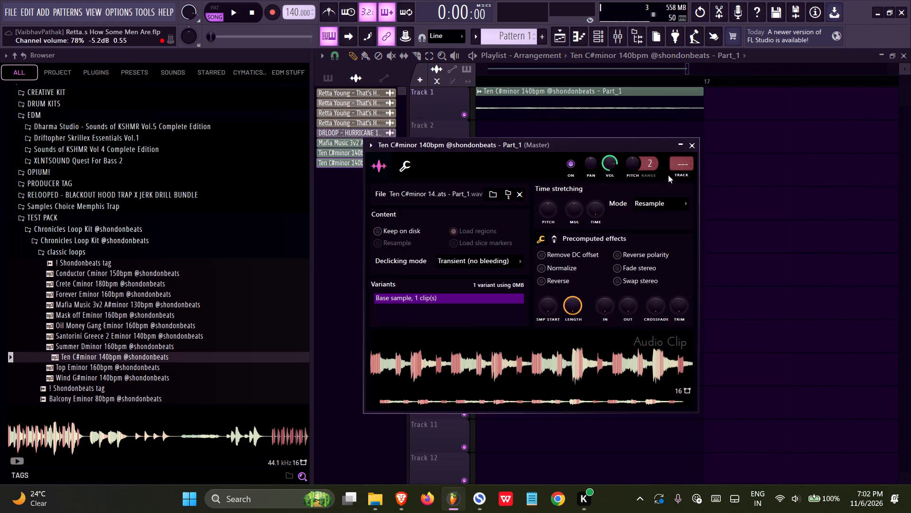
ctrl+click(676, 175)
click(359, 93)
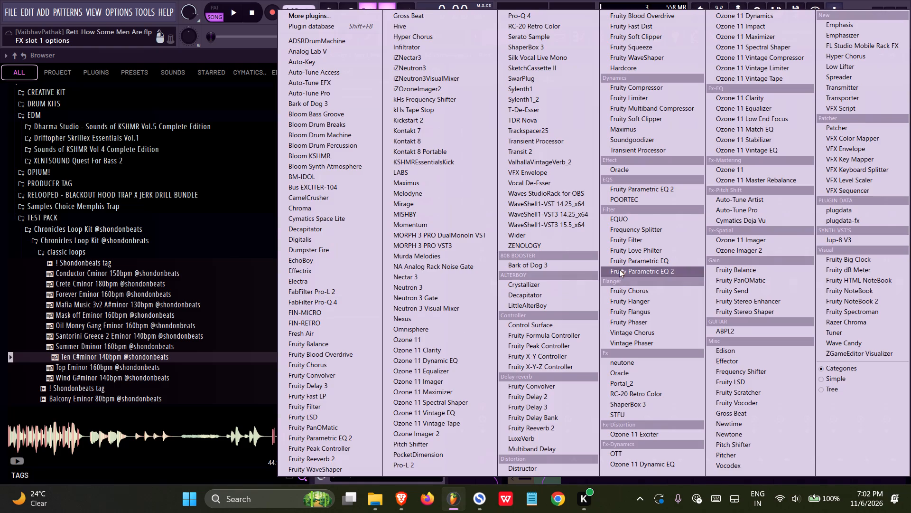
click(620, 269)
Set EQ band 1 to a Steep 8 high pass and adjust its cutoff to roll off the melody's lows during playback.
right_click(463, 294)
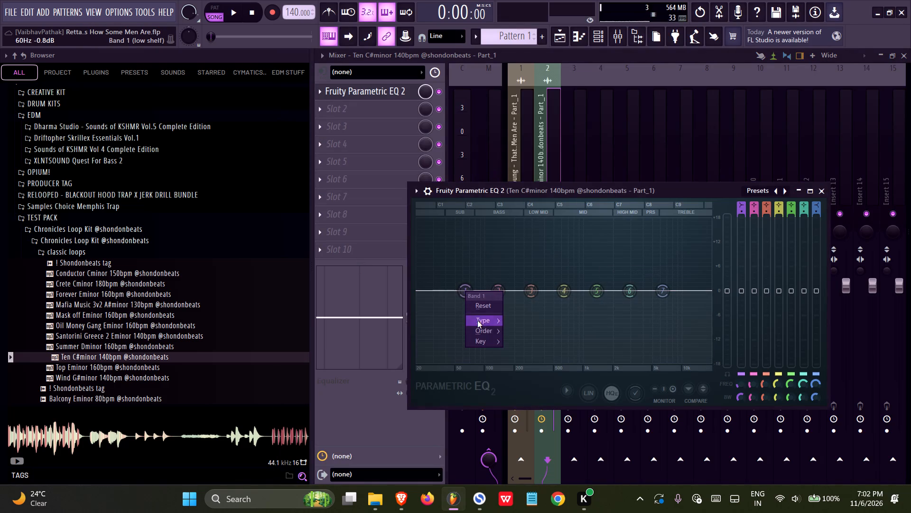
click(519, 328)
right_click(470, 286)
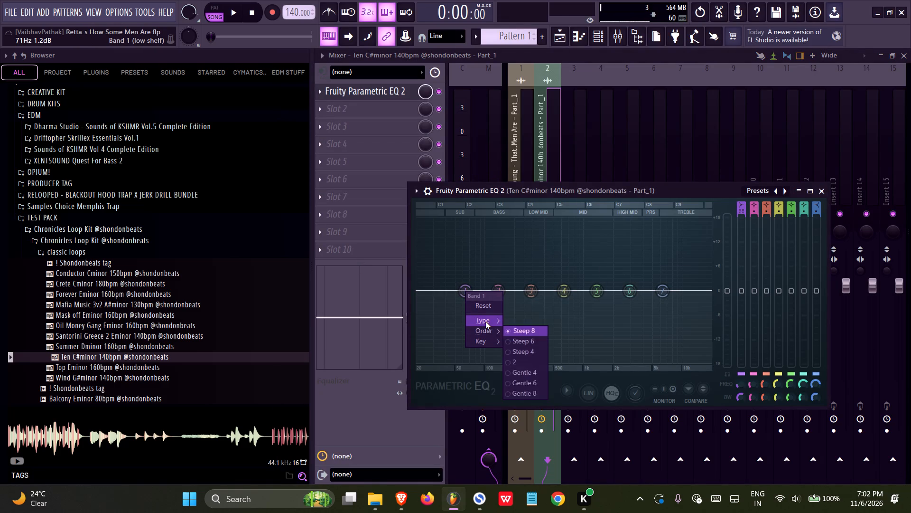
click(514, 350)
key(space)
drag(469, 292, 626, 291)
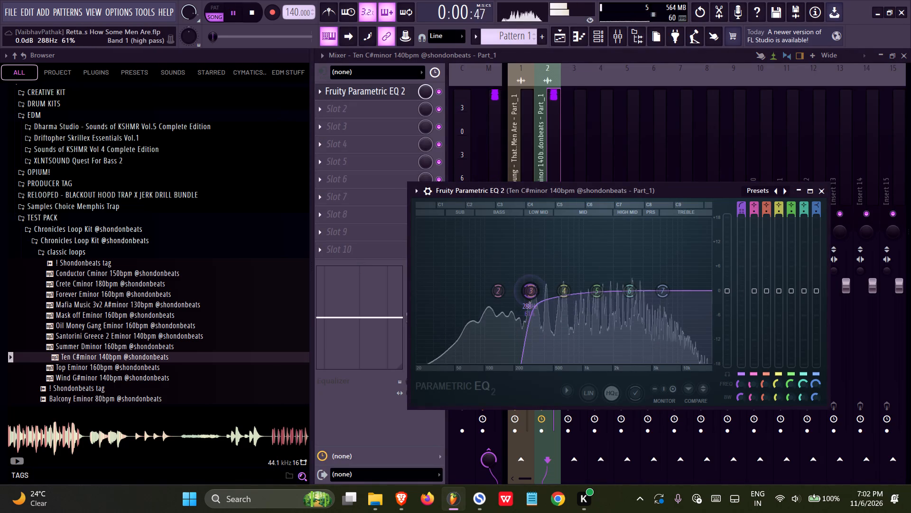
drag(626, 291, 607, 290)
drag(522, 291, 484, 300)
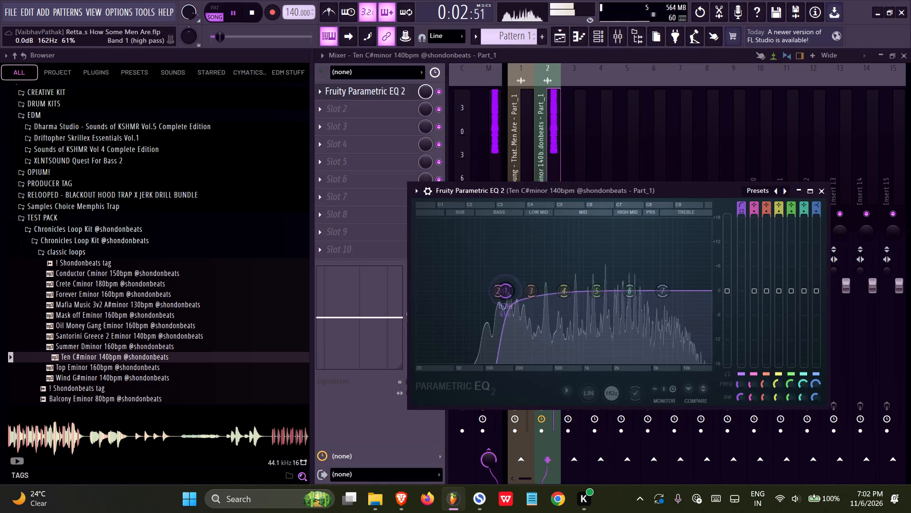
drag(484, 300, 519, 309)
click(527, 57)
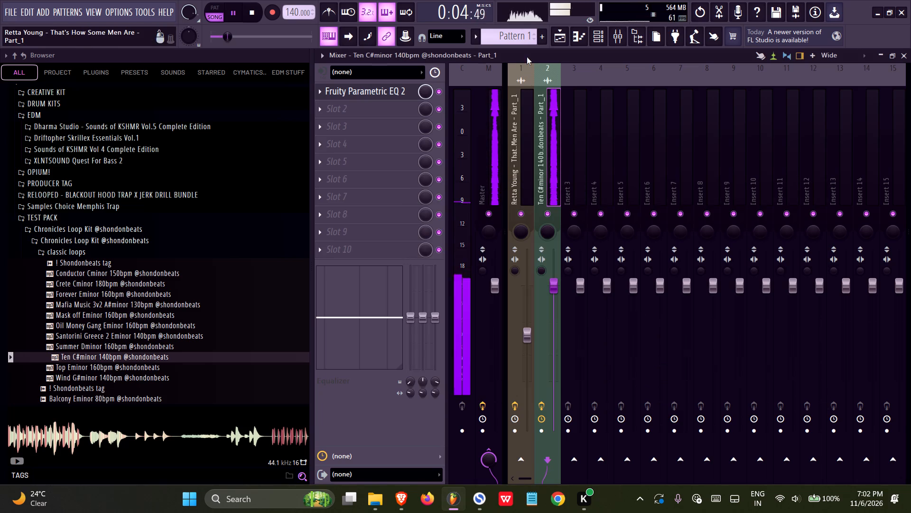
Lower the Ten C#minor mixer track's level slightly, stop playback, return to the playlist and save the project.
drag(553, 283, 553, 295)
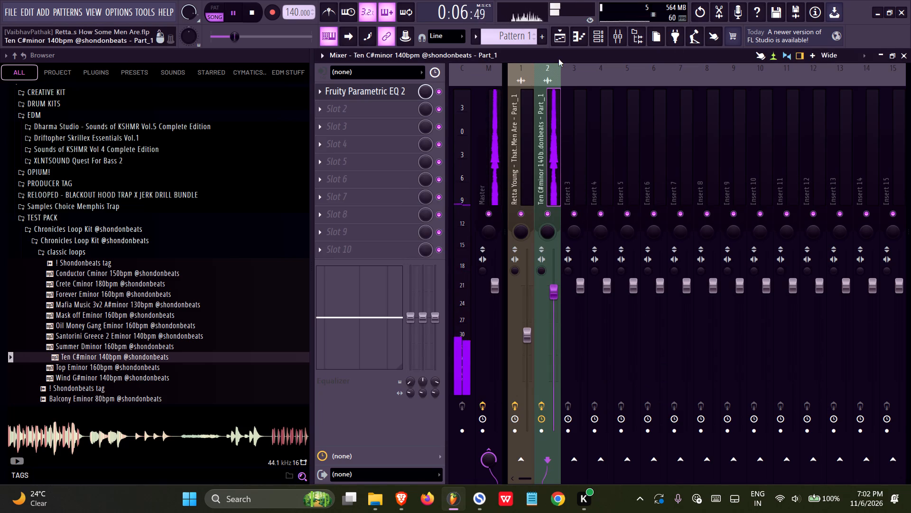
key(space)
click(559, 41)
key(ctrl+s)
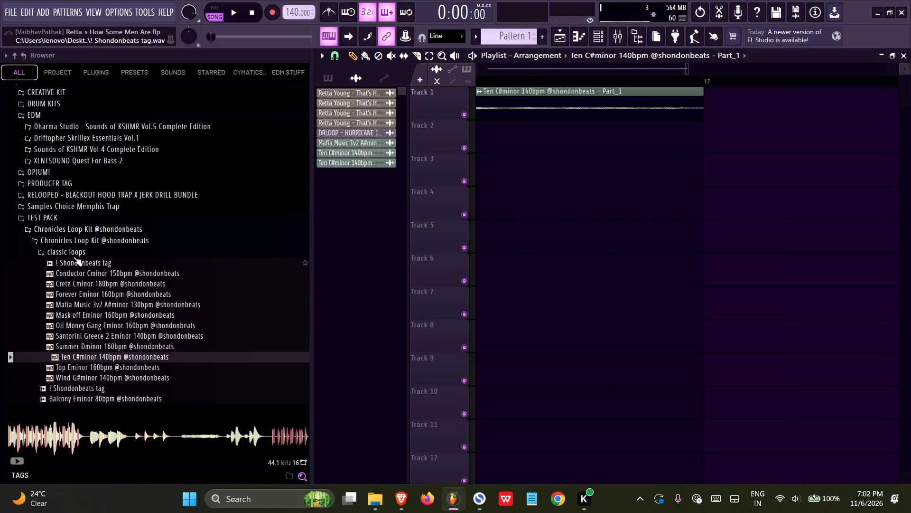
Preview the 148BPM CRYPTIC drum loop from STEVEN SHAEFFER X CRYPTIC - 3077 and place it on Track 3.
click(71, 252)
key(ctrl+s)
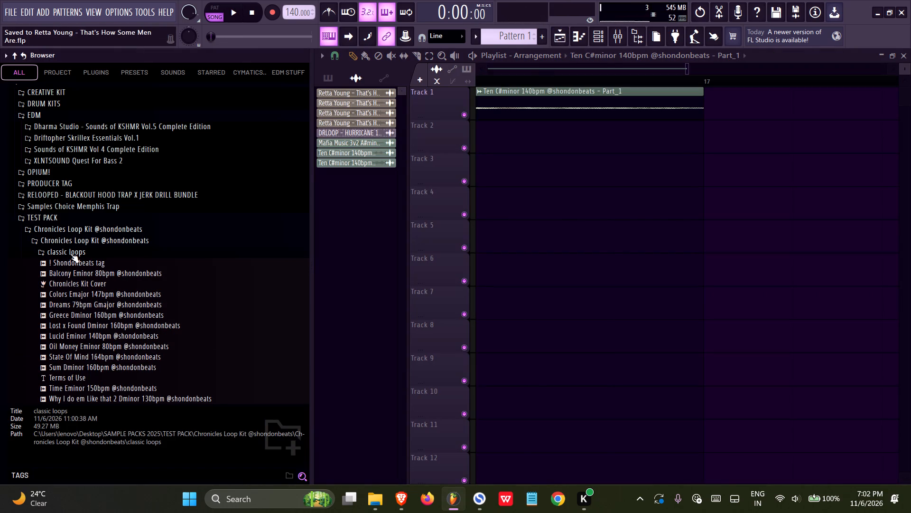
scroll(70, 255, down, 3)
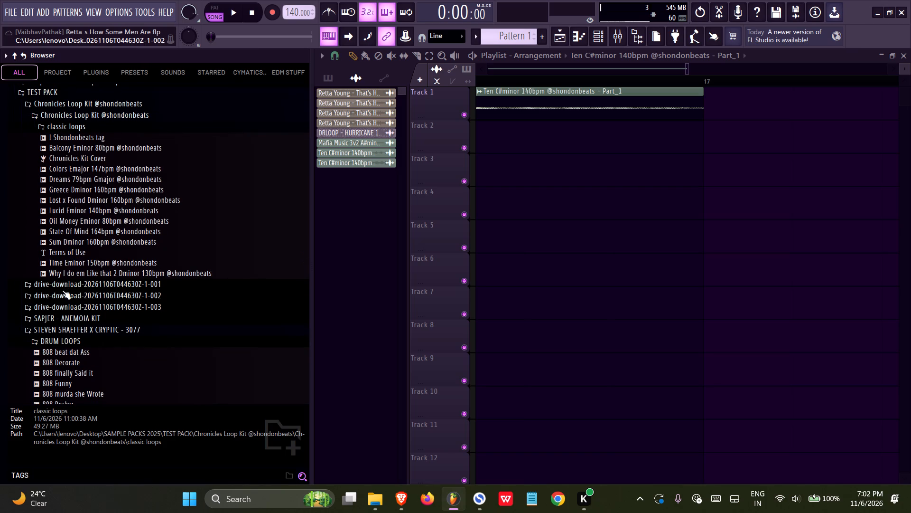
scroll(68, 327, down, 2)
click(69, 257)
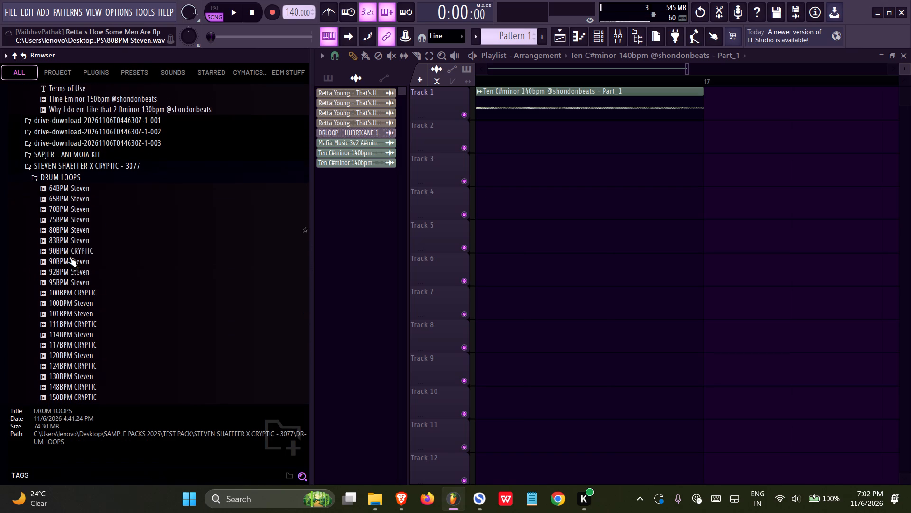
scroll(74, 250, down, 5)
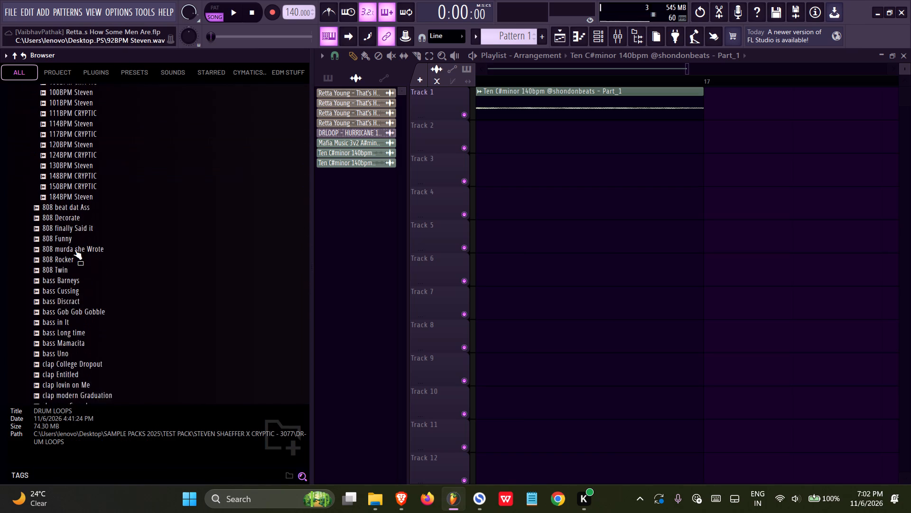
scroll(74, 249, up, 4)
click(60, 335)
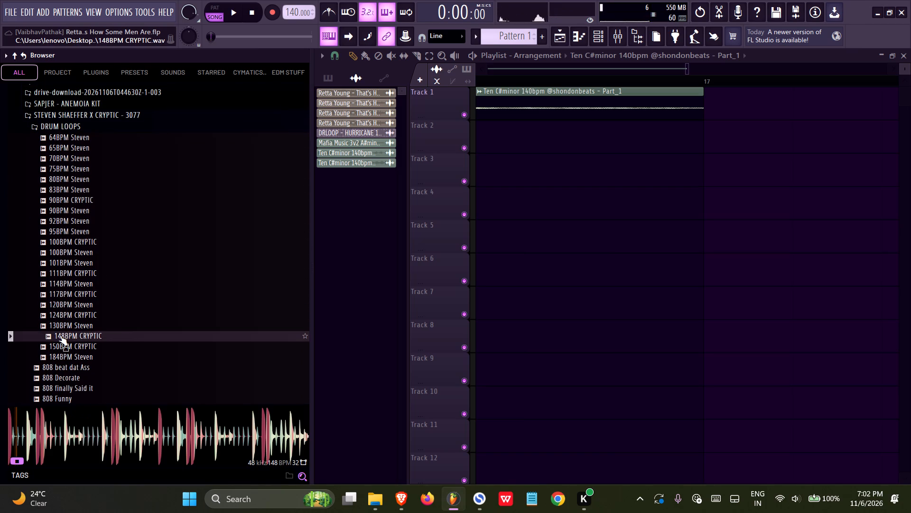
drag(62, 335, 497, 154)
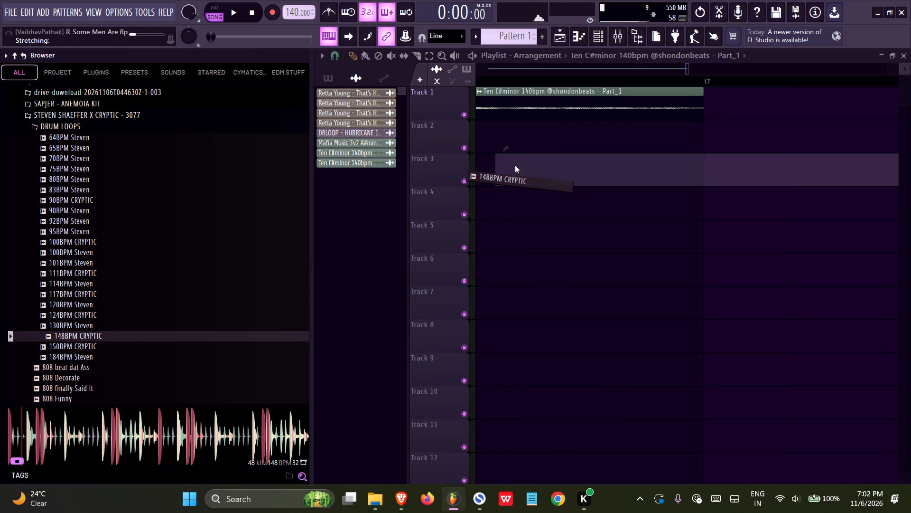
Fit the 148BPM CRYPTIC drum clip to the project tempo.
ctrl+scroll(519, 167, down, 11)
click(512, 156)
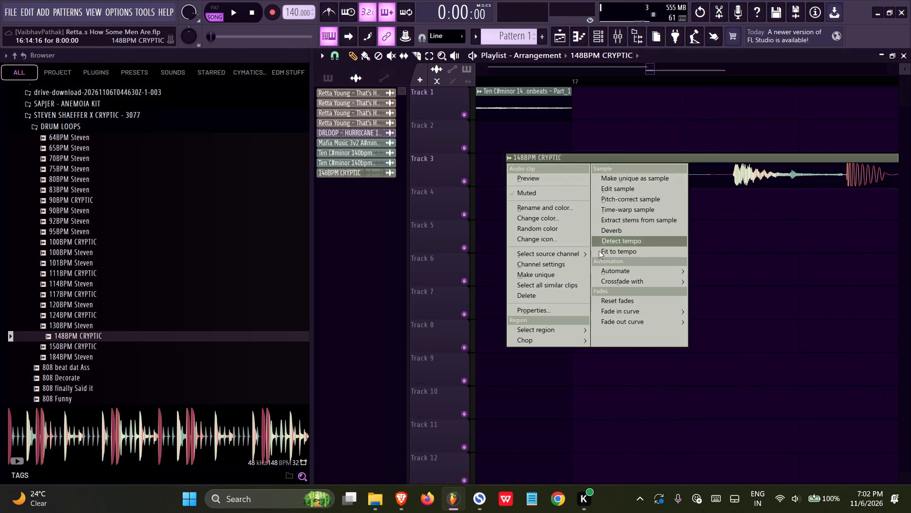
click(595, 255)
click(463, 261)
Move the 148BPM CRYPTIC clip to Track 4, starting at bar 1.
ctrl+scroll(543, 214, down, 16)
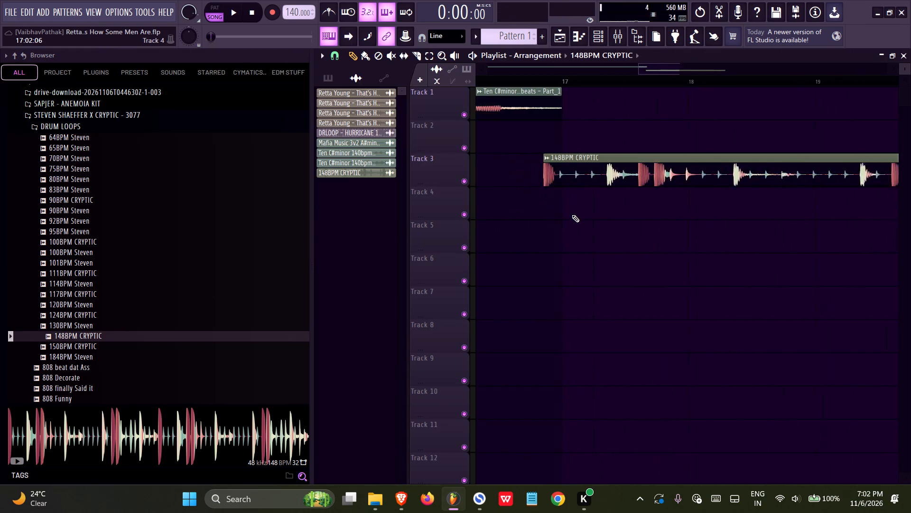
ctrl+scroll(572, 215, down, 20)
ctrl+scroll(572, 215, down, 2)
drag(675, 166, 375, 203)
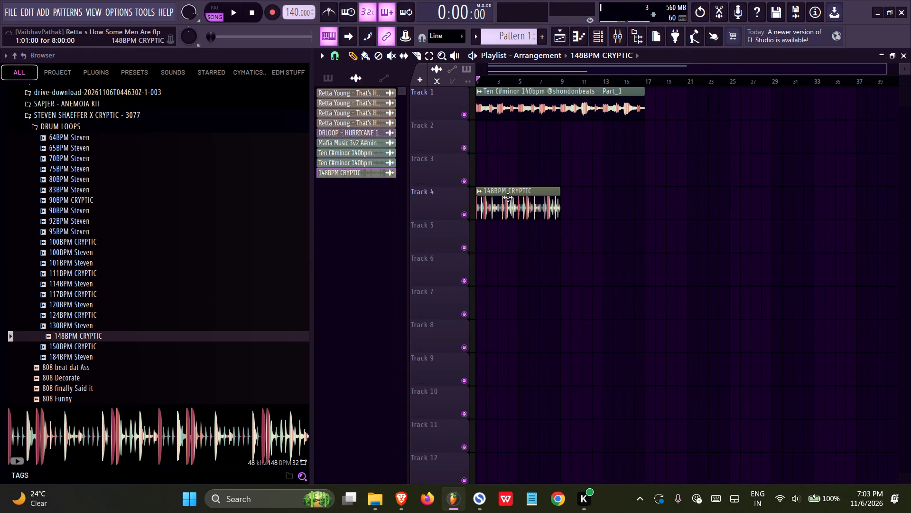
Duplicate the 148BPM CRYPTIC clip on Track 4 from bar 9 to bar 17 while playing the arrangement, and save the project.
click(236, 17)
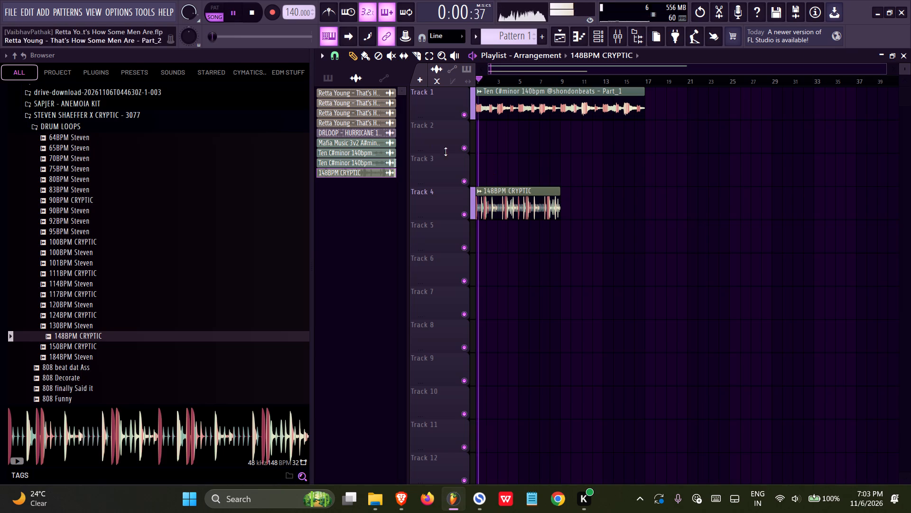
ctrl+drag(512, 164, 511, 192)
key(ctrl+b)
key(ctrl+s)
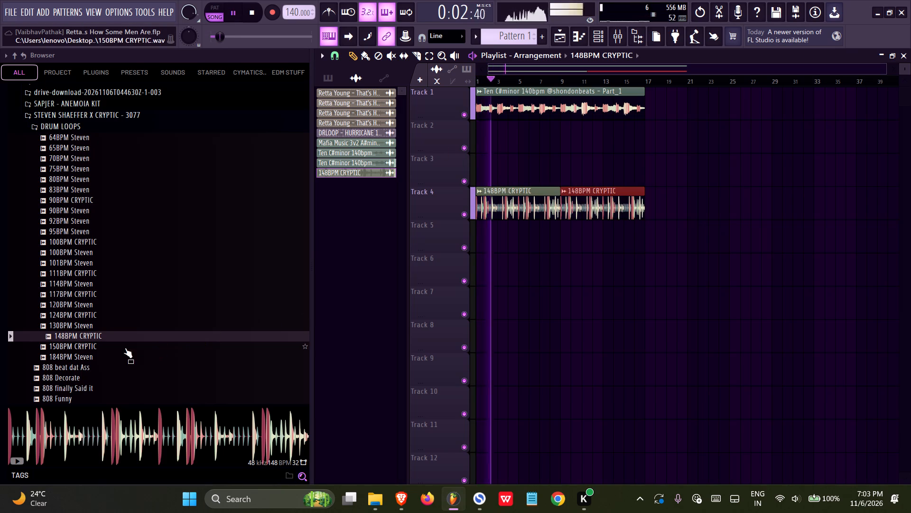
key(space)
key(ctrl+s)
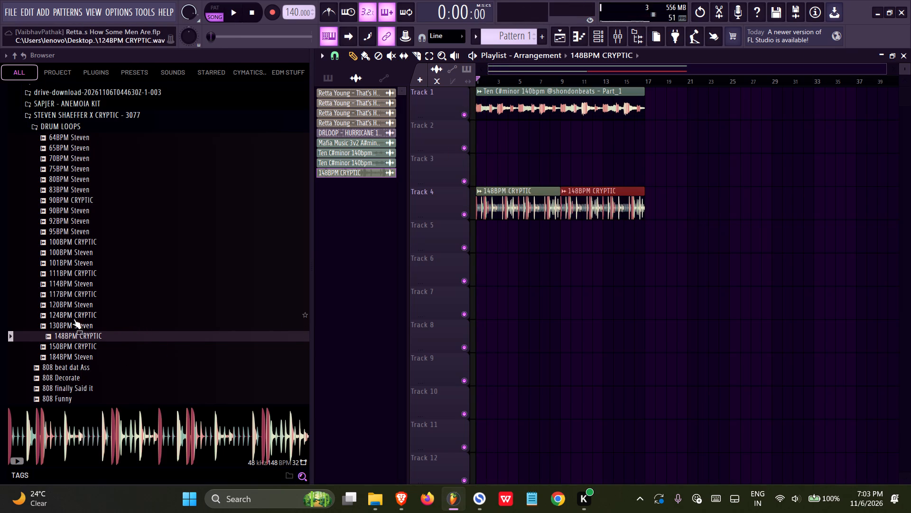
Play the arrangement while looking through the one-shots in the STEVEN SHAEFFER X CRYPTIC - 3077 kit.
key(space)
scroll(136, 278, down, 6)
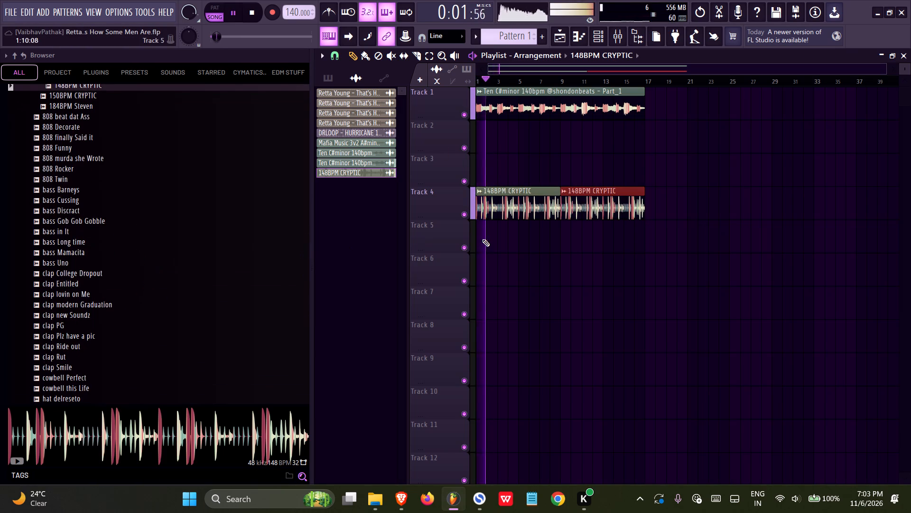
ctrl+scroll(482, 239, up, 14)
scroll(502, 256, up, 1)
middle_drag(502, 255, 617, 229)
scroll(210, 321, down, 6)
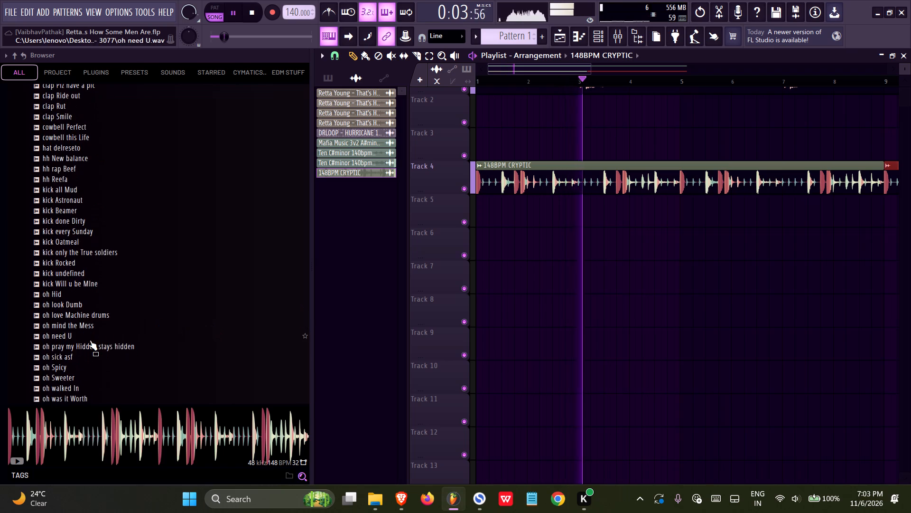
scroll(90, 340, down, 11)
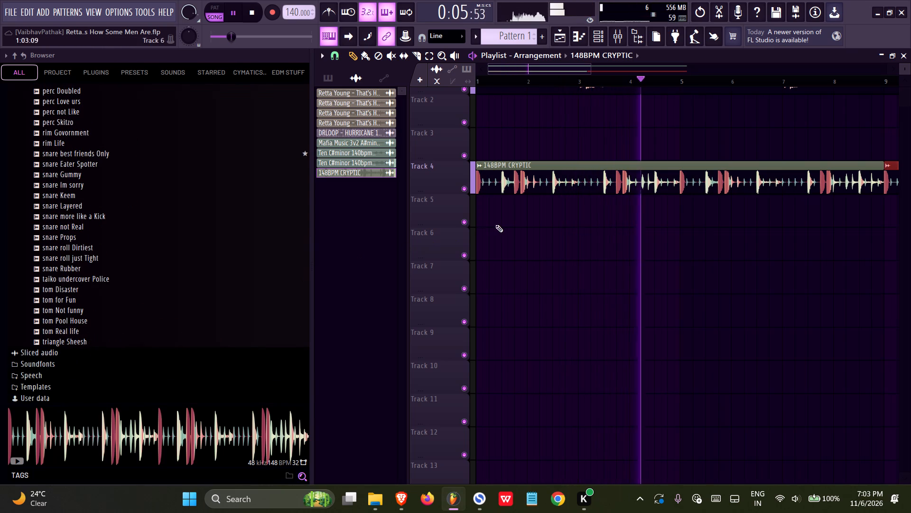
scroll(74, 310, up, 7)
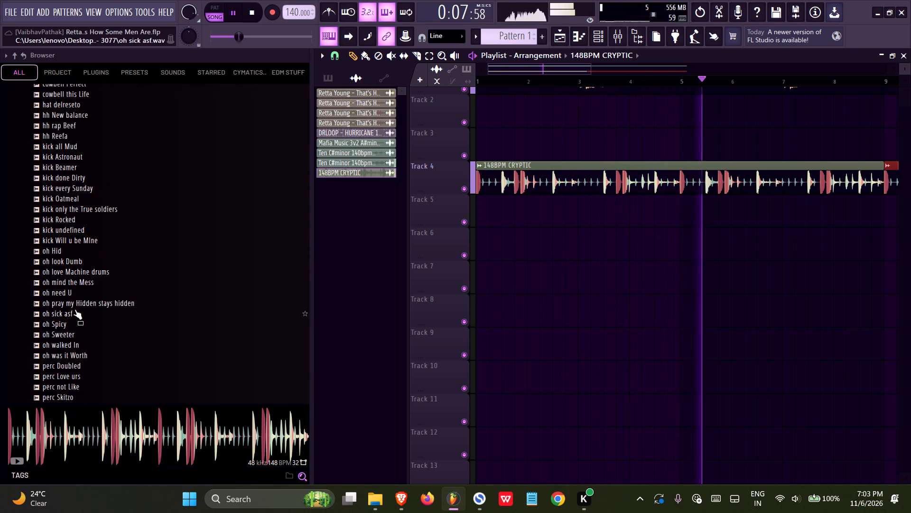
scroll(73, 313, up, 11)
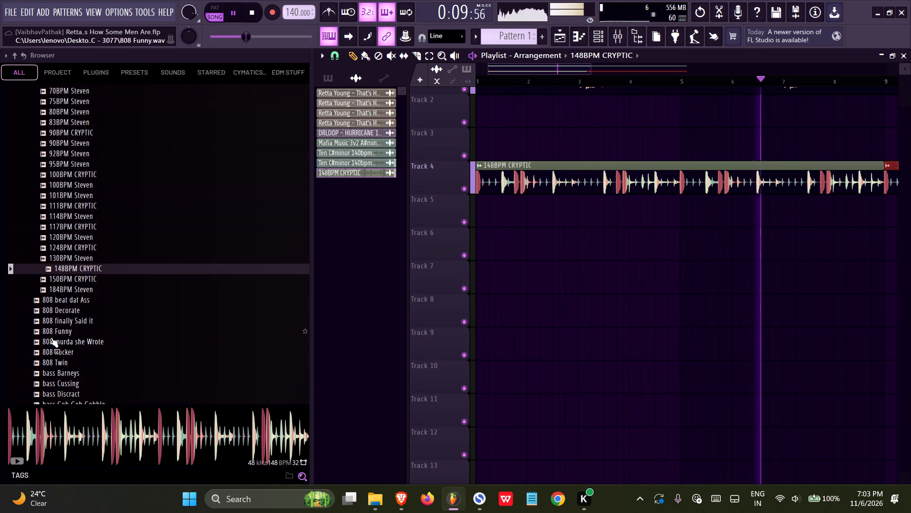
scroll(56, 348, up, 6)
click(52, 308)
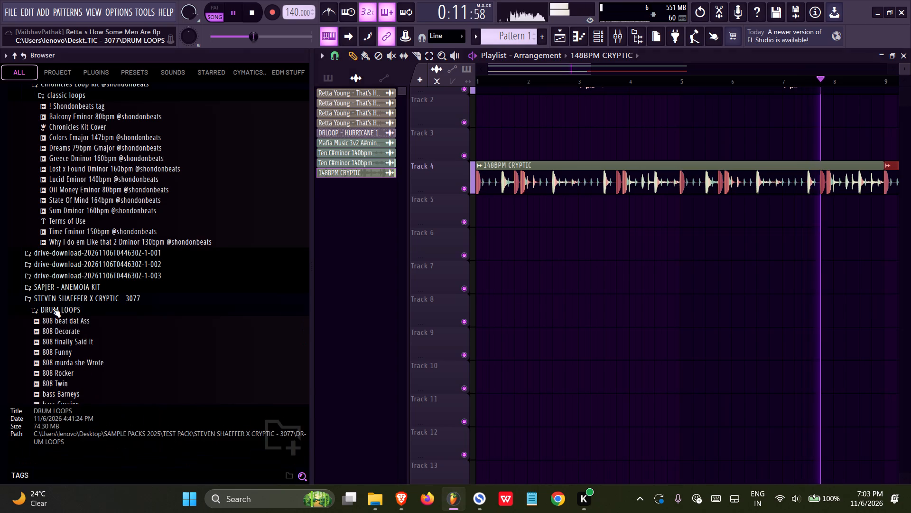
scroll(73, 314, down, 4)
ctrl+scroll(439, 256, down, 7)
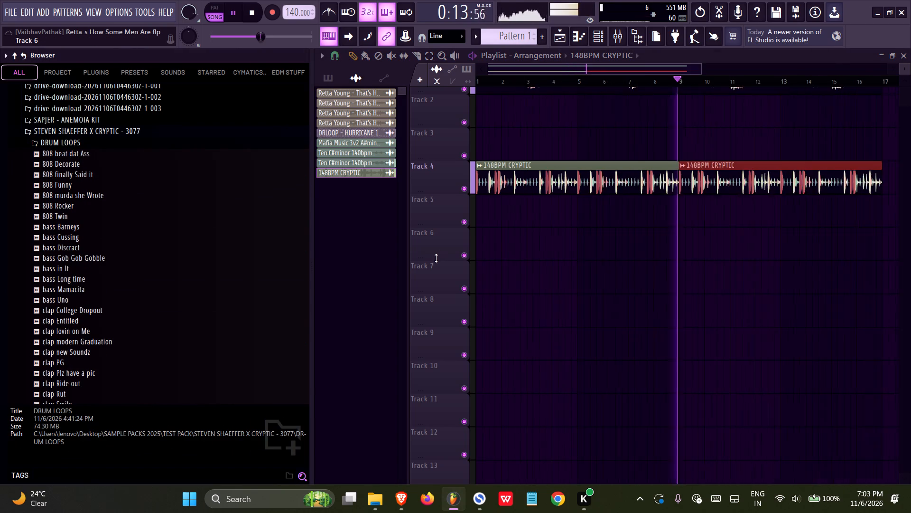
scroll(452, 260, up, 7)
Save the project.
key(ctrl+s)
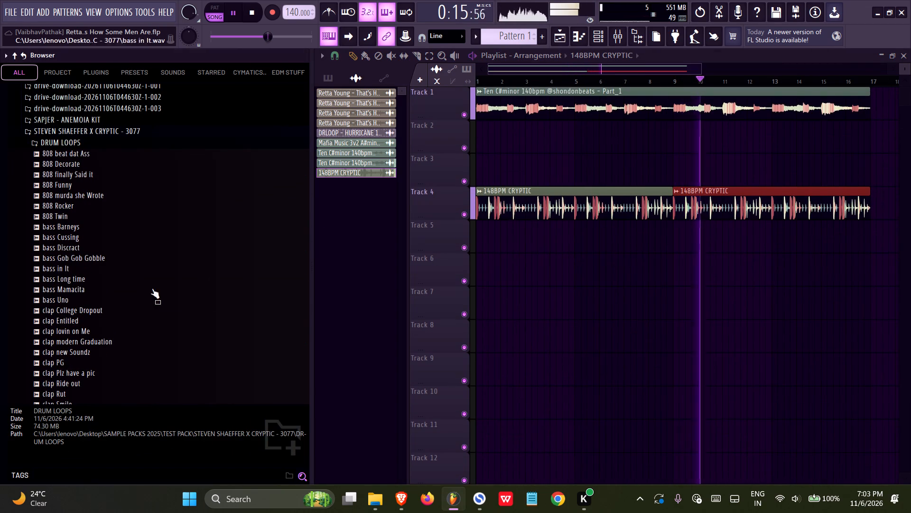
Look over the DRUM LOOPS list and the other sample pack folders in SAMPLE PACKS 2025 during playback.
scroll(108, 321, up, 2)
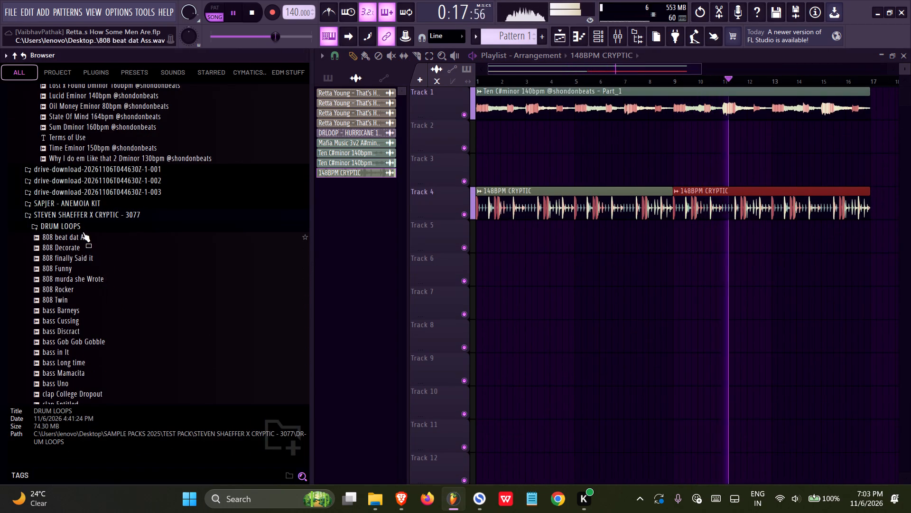
click(83, 229)
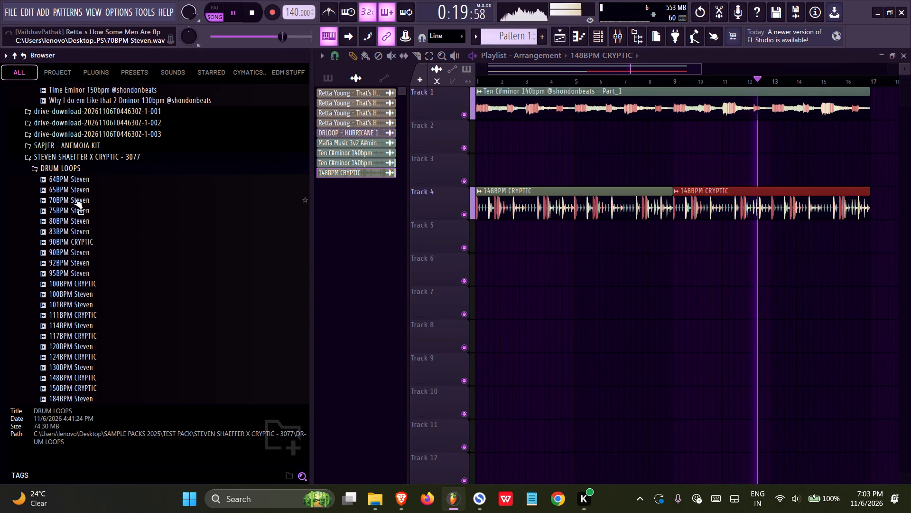
click(72, 160)
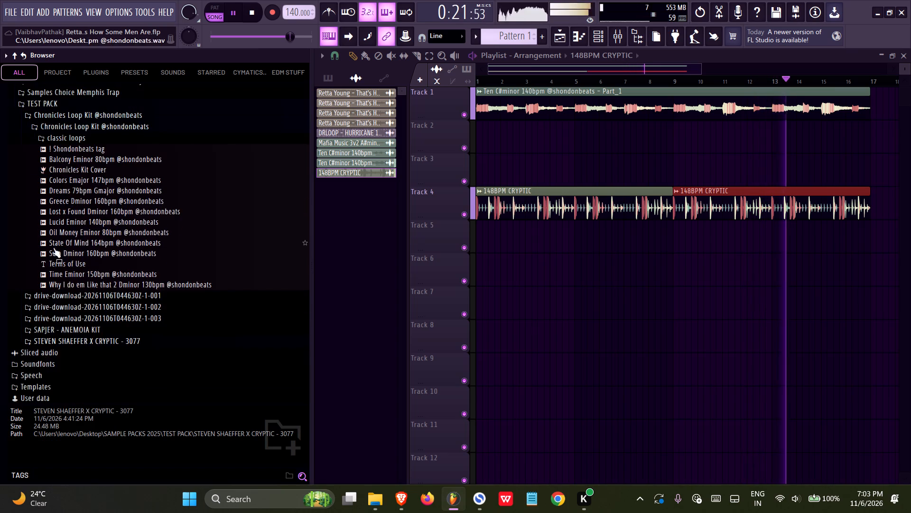
scroll(48, 257, up, 4)
click(49, 288)
click(62, 273)
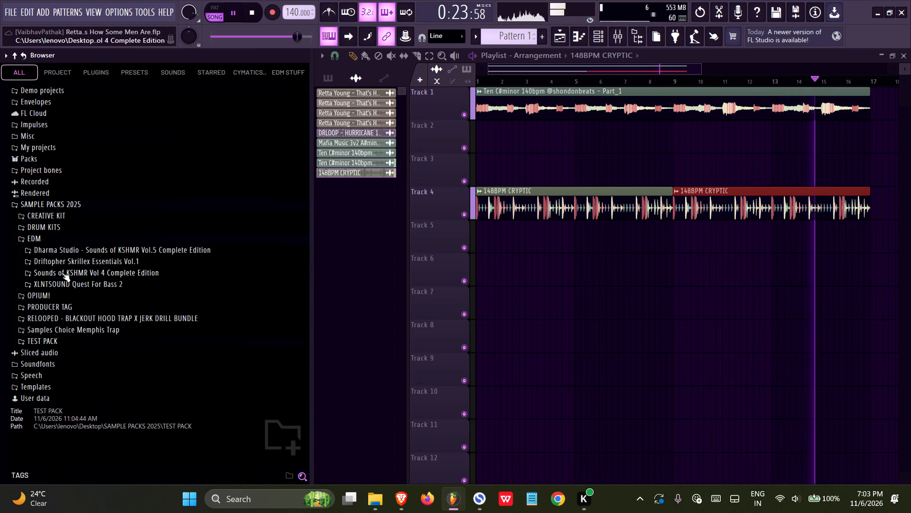
ctrl+scroll(578, 144, down, 6)
Save the project.
key(ctrl+s)
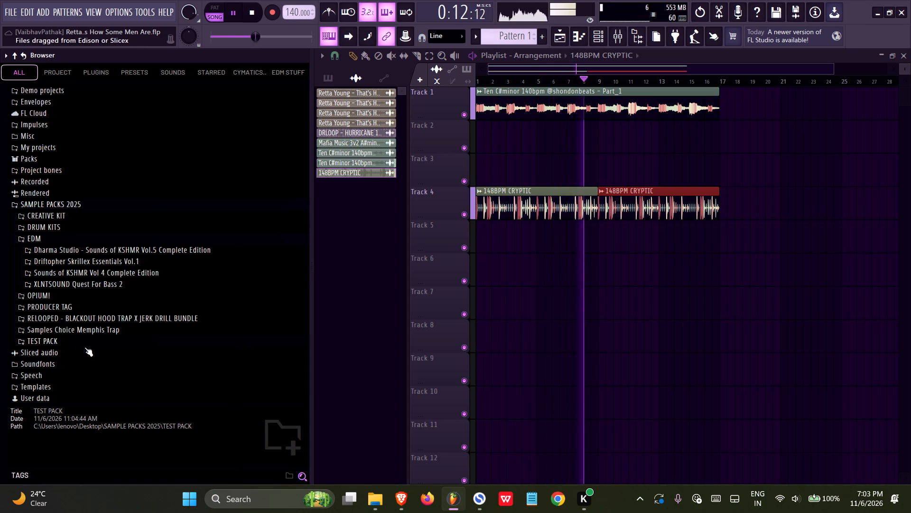
Reopen the STEVEN SHAEFFER X CRYPTIC - 3077 kit in TEST PACK, stop playback and audition its 808 samples.
click(68, 342)
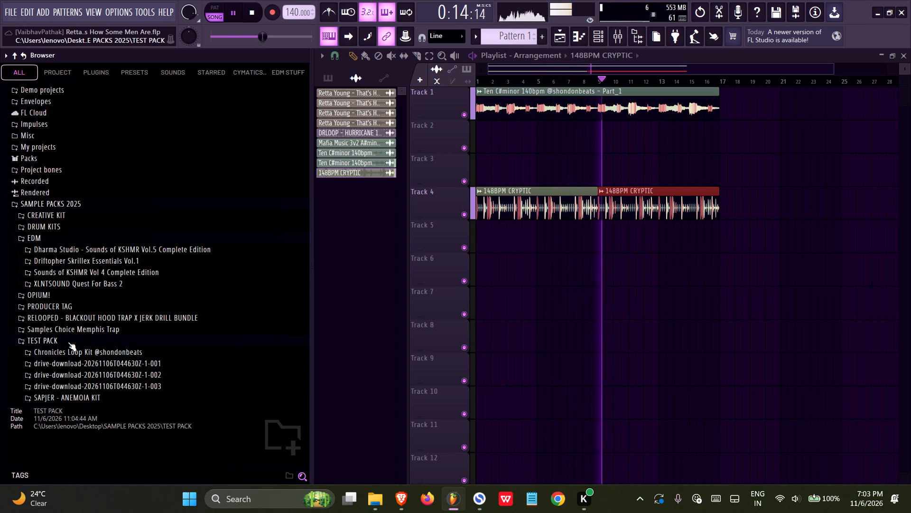
scroll(95, 332, down, 4)
click(82, 339)
scroll(82, 339, down, 4)
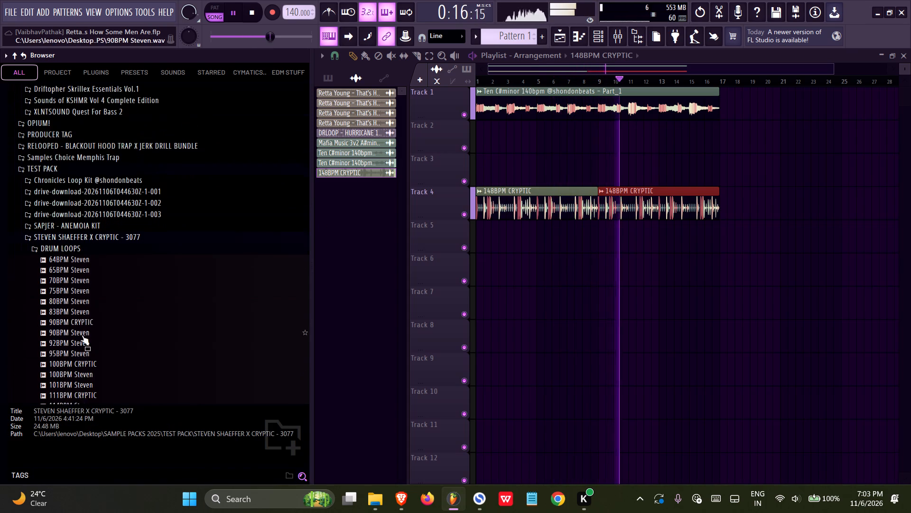
scroll(82, 335, down, 1)
key(space)
scroll(84, 310, down, 6)
click(65, 220)
click(65, 200)
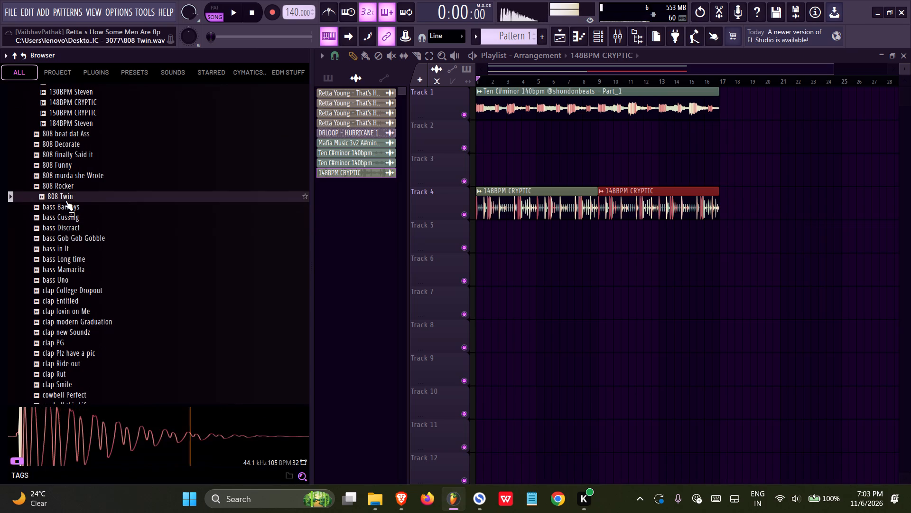
click(68, 183)
click(65, 171)
click(64, 163)
Audition the bass and clap samples of the kit, from bass Mamacita through clap Smile.
click(60, 291)
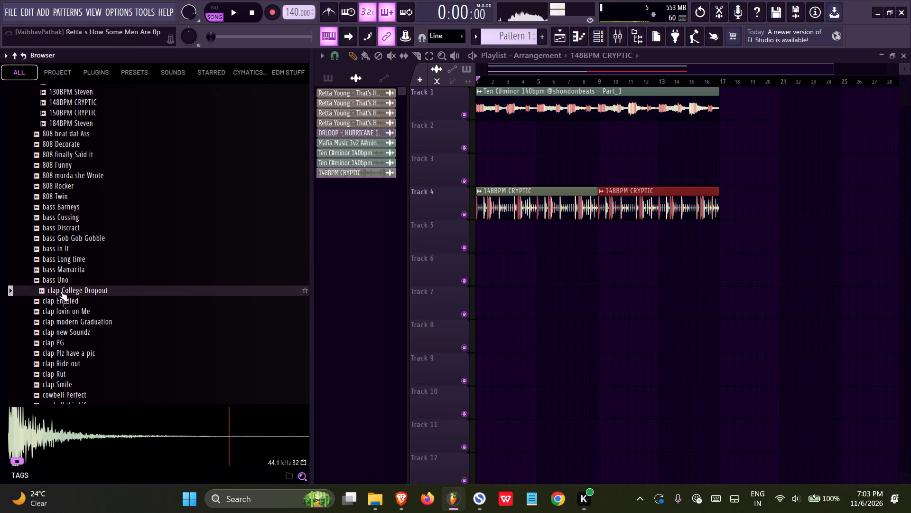
click(60, 291)
click(61, 281)
click(64, 268)
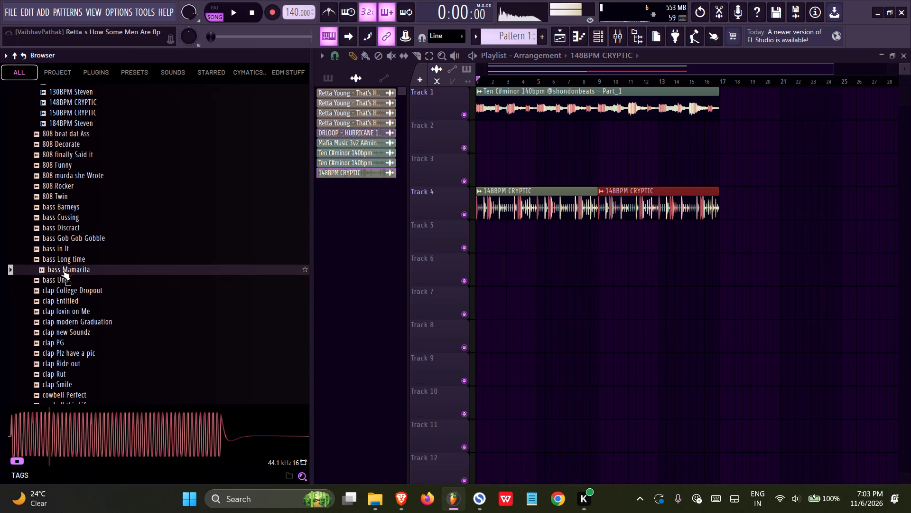
click(53, 286)
click(61, 332)
click(68, 319)
click(68, 318)
click(71, 307)
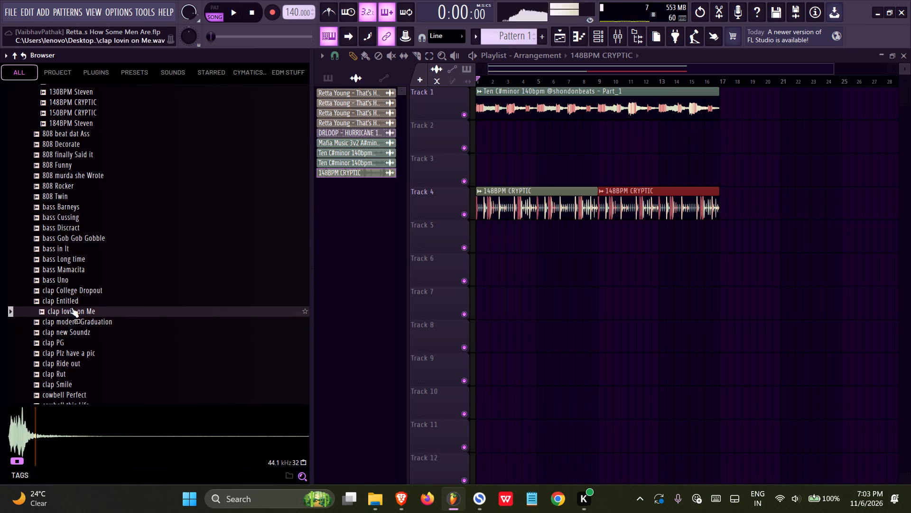
click(58, 349)
click(61, 340)
click(65, 332)
click(65, 344)
click(66, 354)
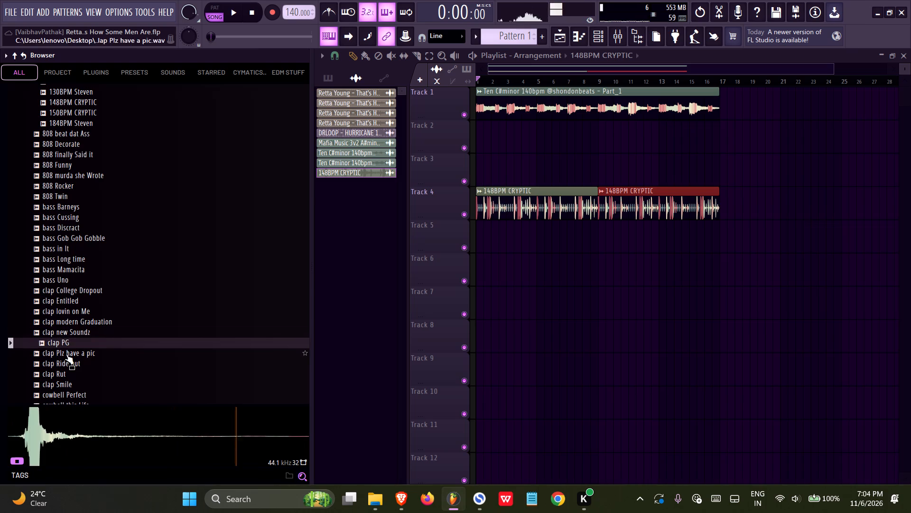
click(59, 366)
click(59, 373)
click(62, 383)
Audition the kit's hat, cowbell and kick samples, ending with kick Will u be MIne.
scroll(75, 353, down, 3)
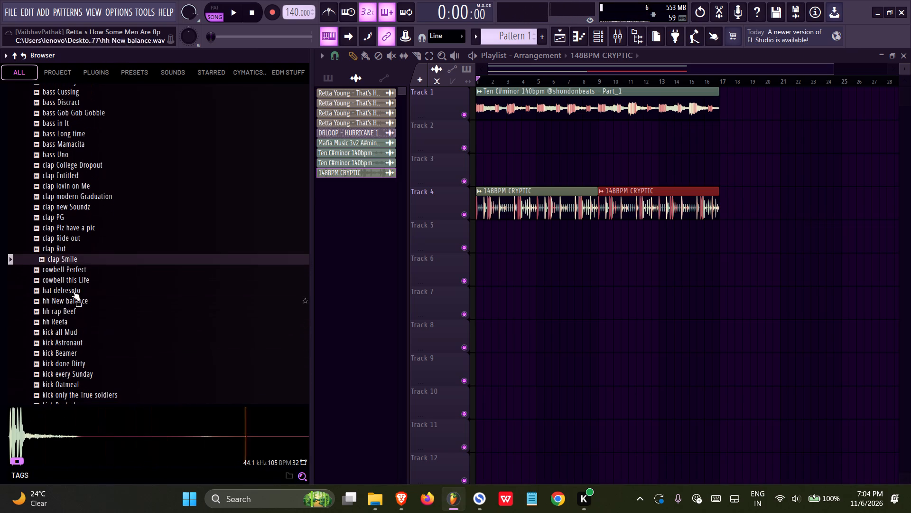
click(73, 289)
click(68, 270)
click(67, 324)
click(65, 337)
click(62, 343)
click(66, 363)
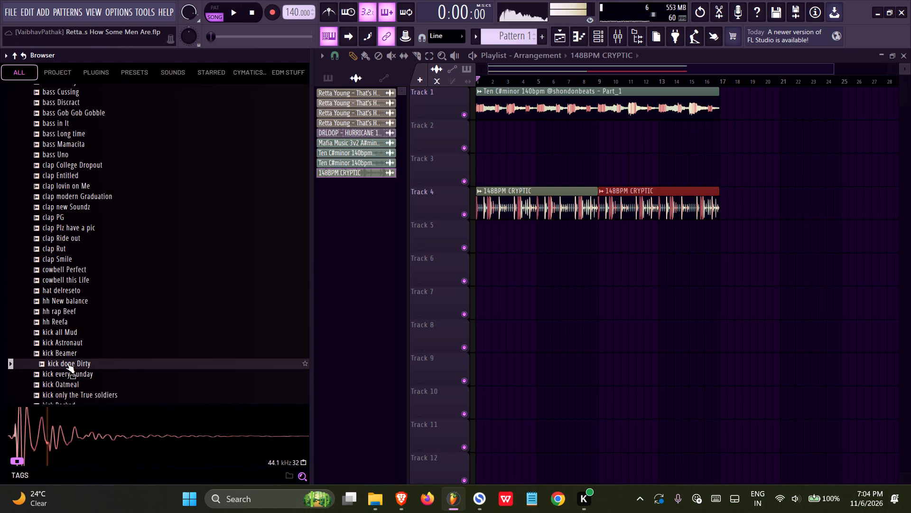
click(62, 381)
click(64, 391)
click(65, 388)
click(62, 398)
scroll(71, 337, down, 1)
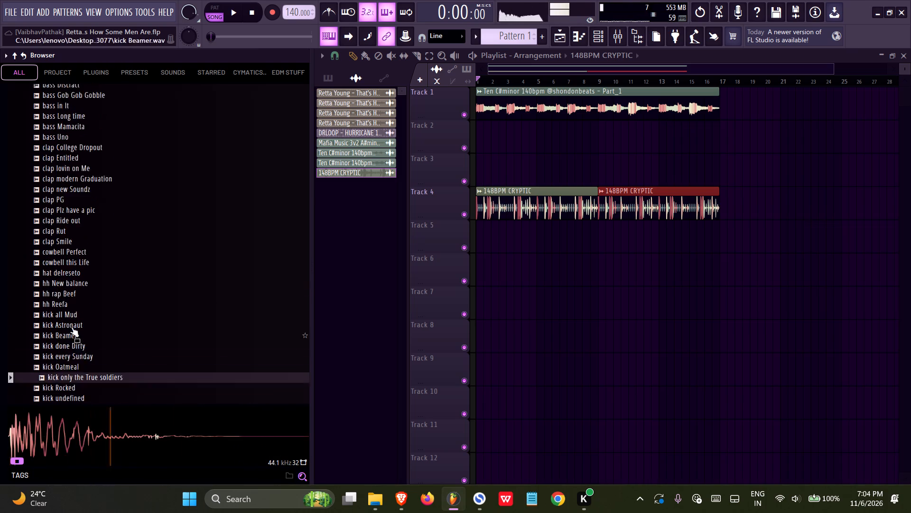
scroll(71, 327, down, 2)
click(73, 304)
click(73, 304)
click(72, 302)
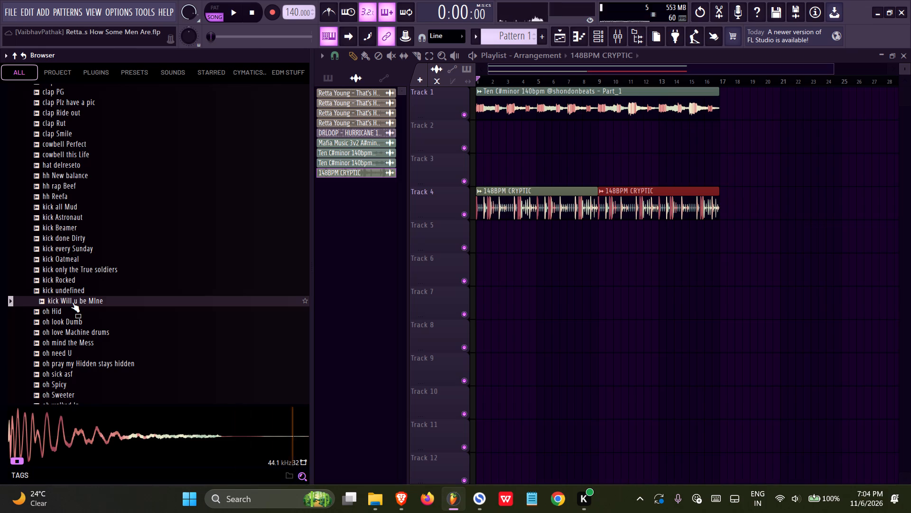
Place kick Will u be MIne on Track 6 at the start of bar 1 and trim it to 0:04:00.
drag(72, 302, 483, 258)
ctrl+scroll(473, 278, up, 10)
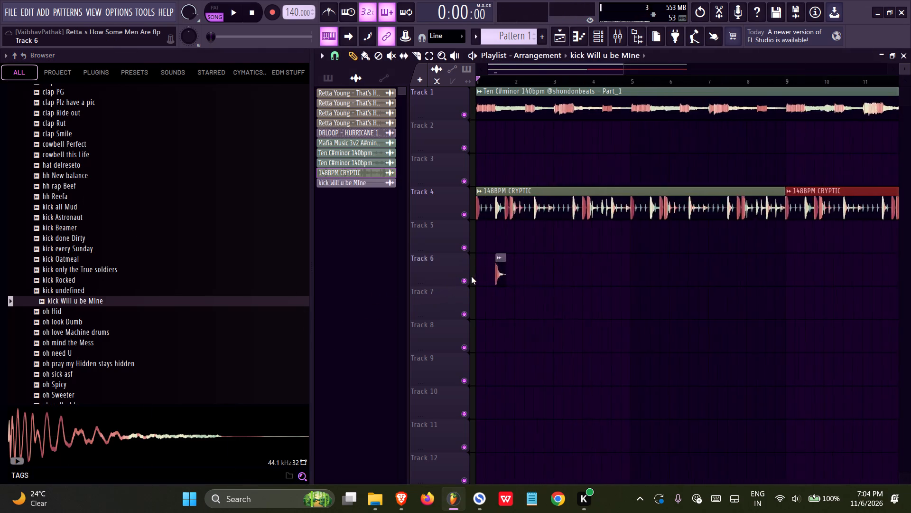
ctrl+scroll(471, 276, up, 18)
drag(622, 263, 392, 292)
ctrl+scroll(509, 301, up, 3)
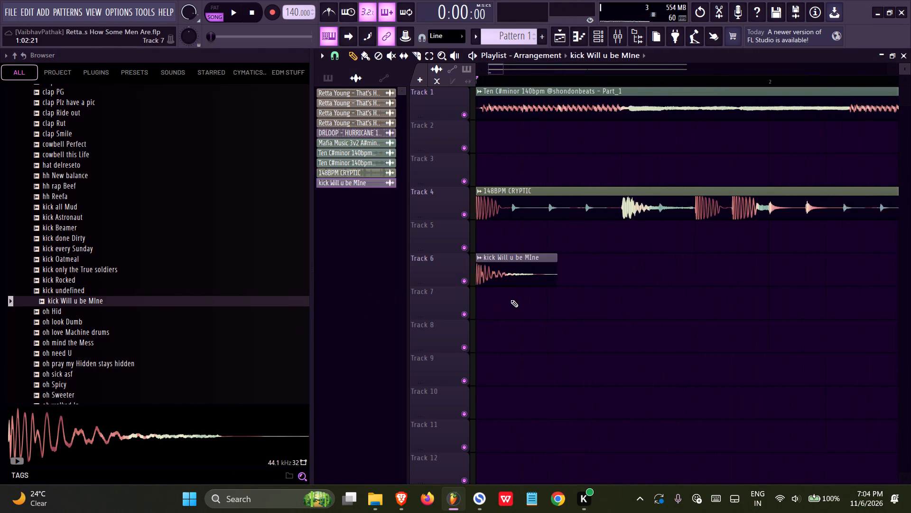
ctrl+scroll(511, 300, up, 3)
drag(595, 255, 577, 256)
Add a second kick Will u be MIne on Track 6 at 1:13:00, under the drum loop's kick, and trim it to 0:02:00.
ctrl+scroll(520, 296, down, 4)
click(731, 266)
ctrl+scroll(779, 309, up, 8)
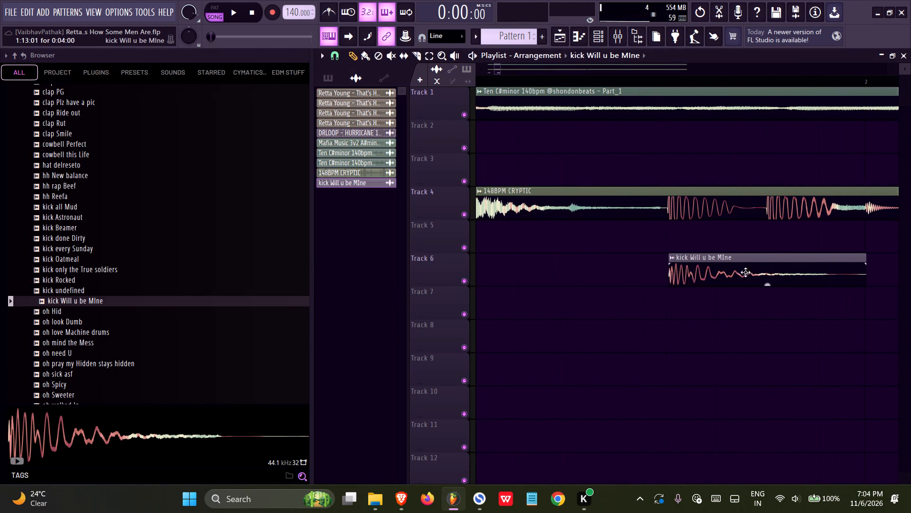
click(747, 269)
drag(865, 256, 767, 273)
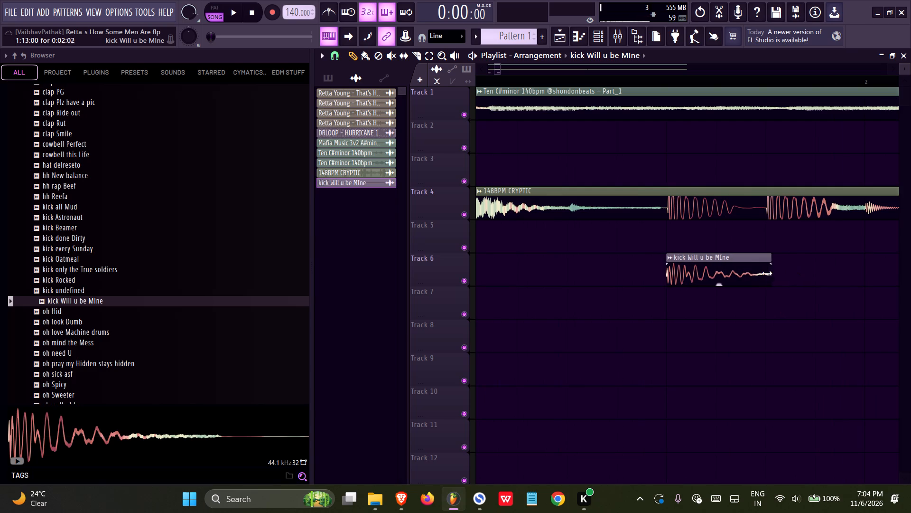
drag(767, 273, 767, 280)
ctrl+scroll(793, 310, up, 7)
click(744, 254)
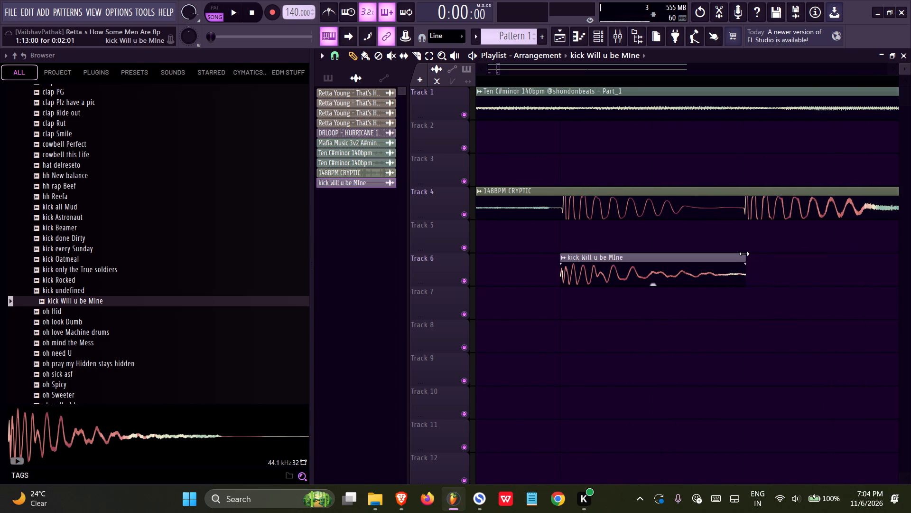
ctrl+scroll(593, 332, down, 13)
Duplicate the shortened kick on Track 6 directly after itself, under the drum loop's following kick hit.
ctrl+click(561, 276)
key(ctrl+b)
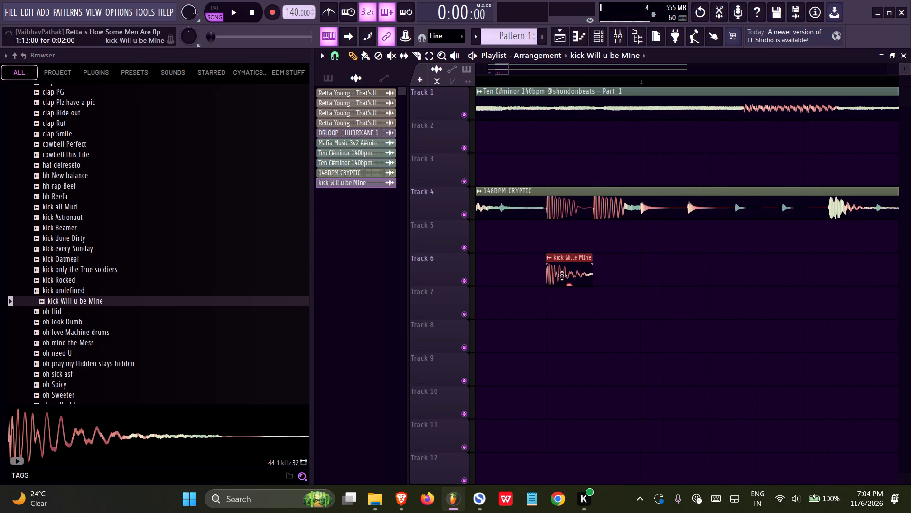
ctrl+scroll(605, 306, down, 6)
ctrl+scroll(570, 324, down, 5)
Mute the Ten C#minor melody on Track 1 and play back the layered kicks with the drum loop.
key(space)
key(space)
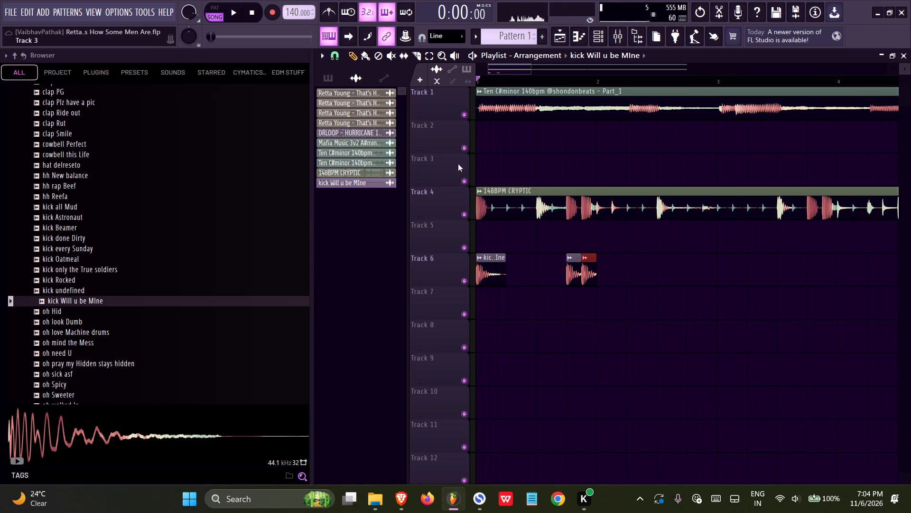
click(464, 114)
key(space)
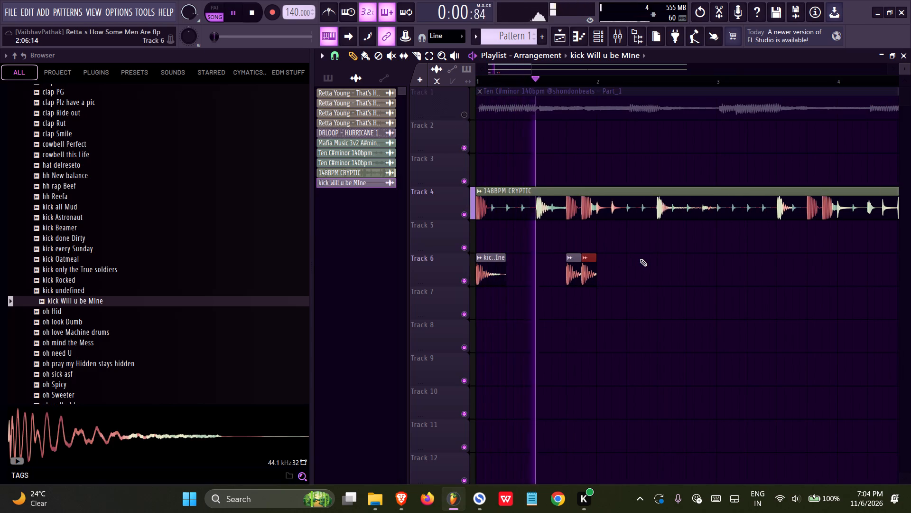
middle_drag(637, 258, 595, 227)
ctrl+scroll(598, 241, up, 7)
ctrl+scroll(560, 260, down, 8)
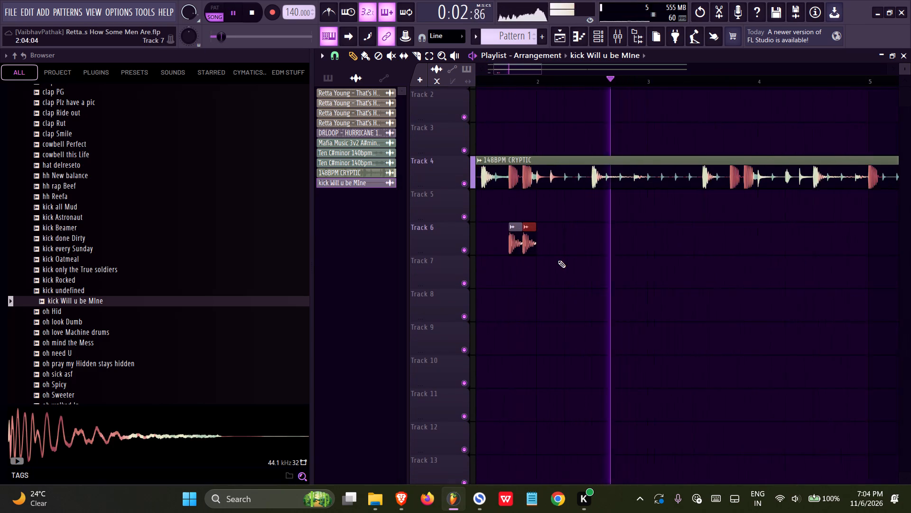
ctrl+scroll(772, 256, up, 8)
ctrl+scroll(735, 265, up, 5)
key(space)
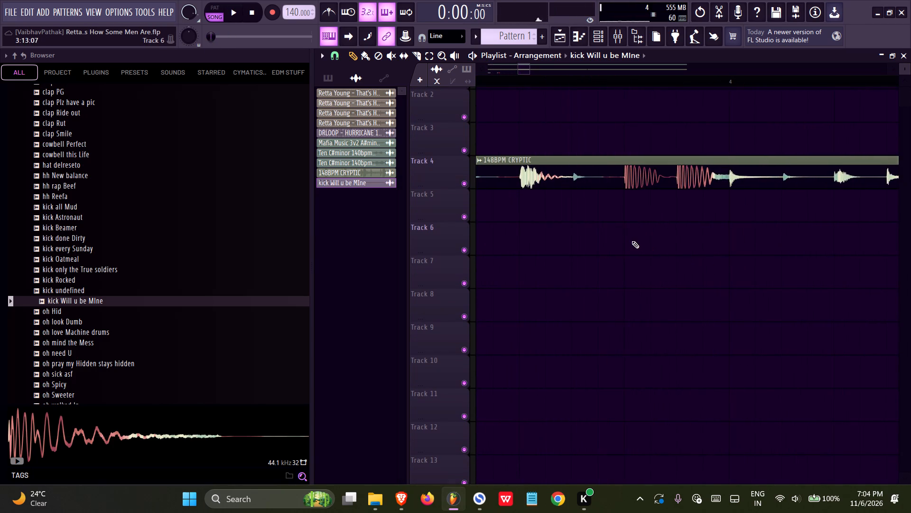
Place a kick Will u be MIne on Track 6 at 3:13:00, duplicate it directly after itself, and save the project.
click(627, 236)
ctrl+scroll(650, 258, up, 8)
drag(651, 234, 644, 239)
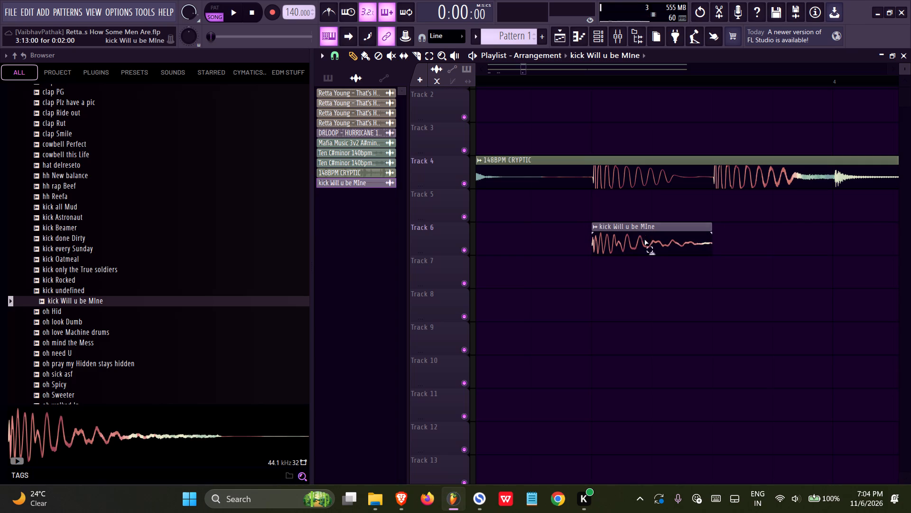
ctrl+click(644, 239)
key(ctrl+b)
ctrl+scroll(677, 267, down, 20)
ctrl+scroll(677, 267, down, 15)
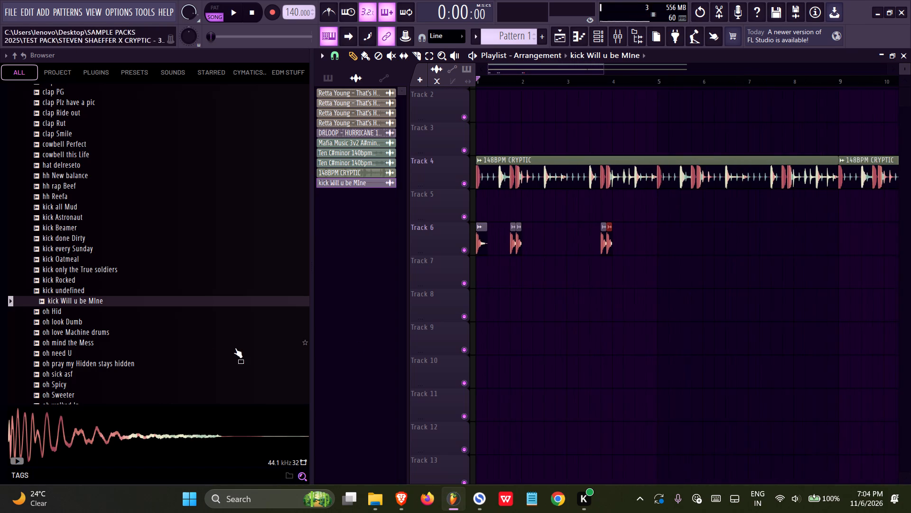
key(ctrl+s)
Audition the kit's open hat and perc samples to find a percussion layer for the beat.
click(67, 318)
click(58, 334)
click(60, 353)
click(58, 363)
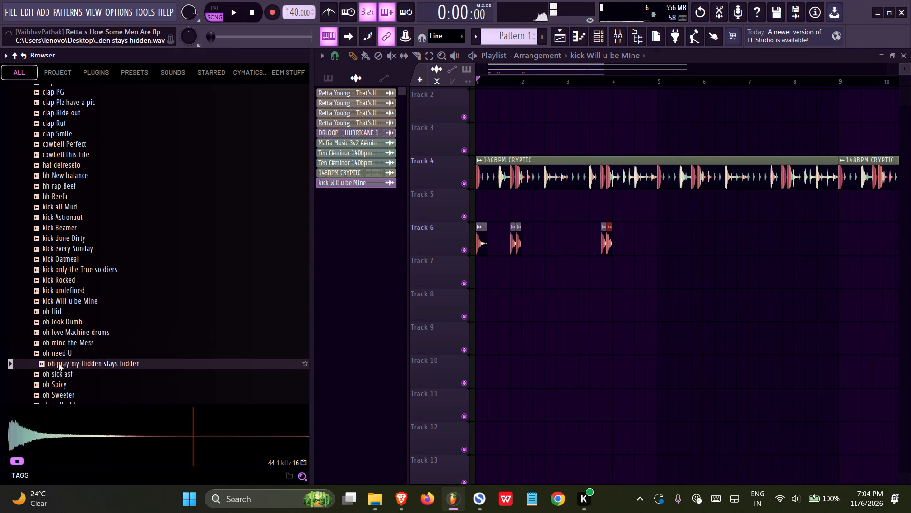
click(56, 375)
click(53, 387)
scroll(65, 350, down, 2)
click(65, 330)
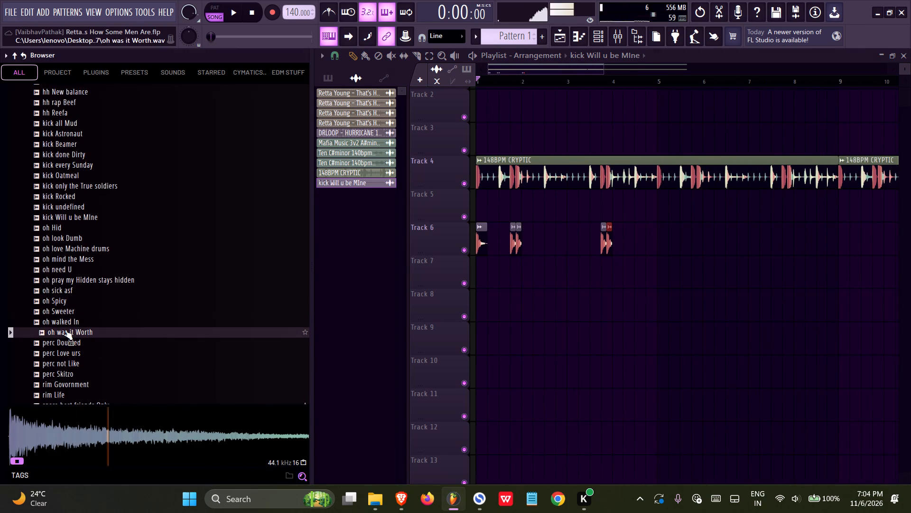
click(65, 330)
click(63, 347)
click(61, 354)
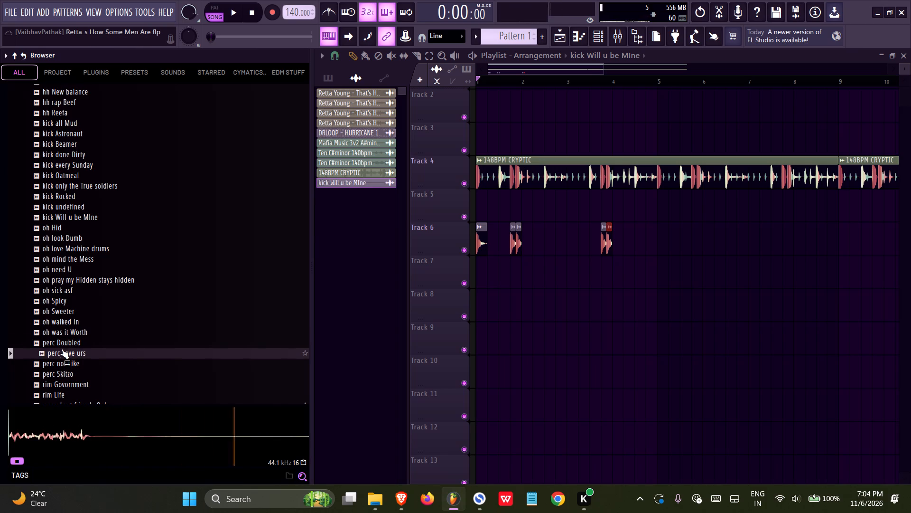
Place the perc Doubled sample on Track 8 in the middle of bar 1.
click(61, 349)
click(61, 342)
drag(61, 342, 496, 291)
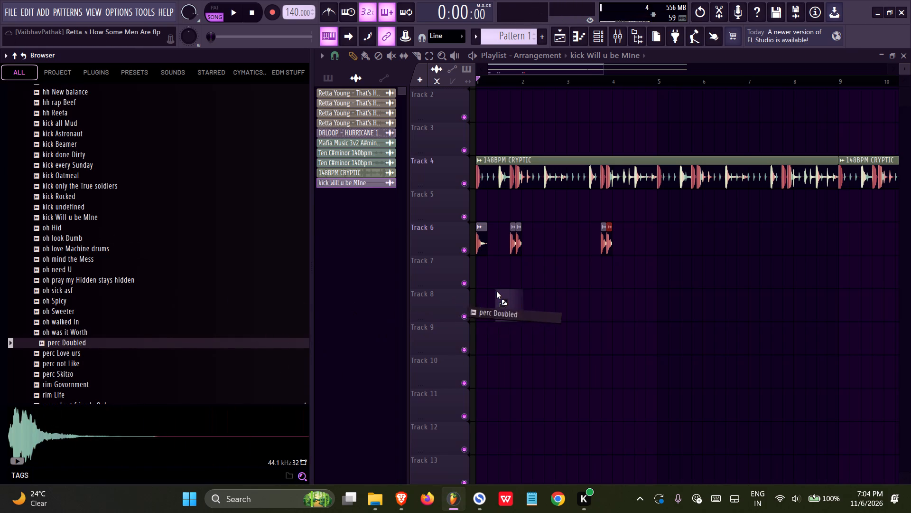
drag(496, 291, 501, 294)
Audition the kit's first snares and place snare best friends Only on Track 9 in bar 1.
click(116, 400)
scroll(95, 367, down, 2)
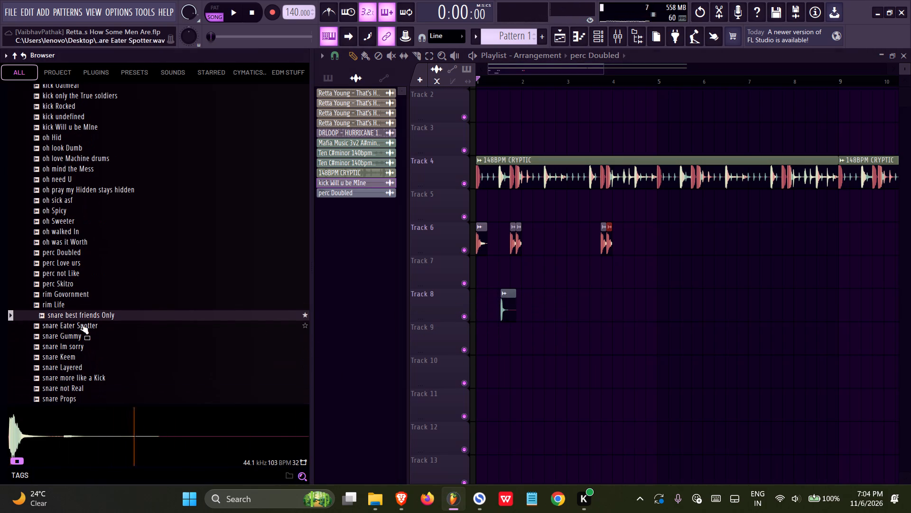
click(82, 321)
click(85, 315)
drag(85, 315, 501, 334)
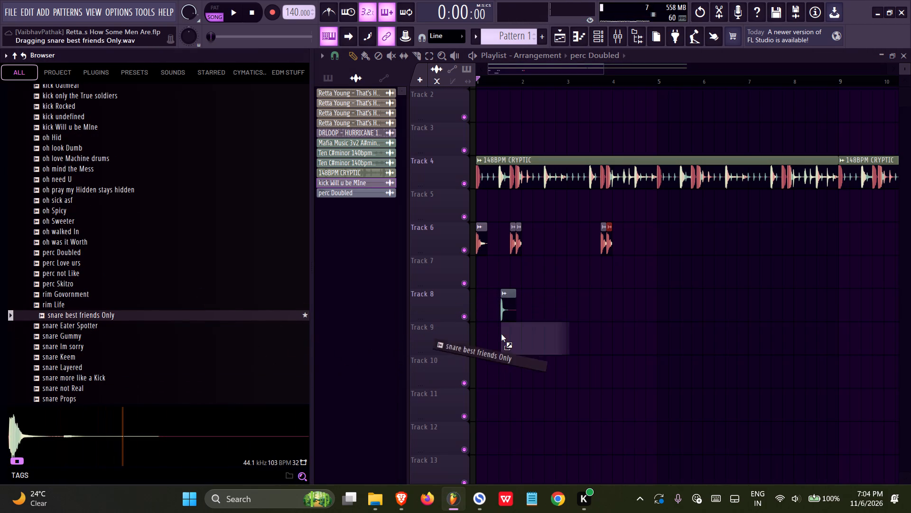
drag(501, 334, 498, 329)
Align snare best friends Only and perc Doubled to 1:09:00, under the drum loop's first snare hit.
ctrl+scroll(479, 360, up, 20)
ctrl+scroll(479, 360, up, 14)
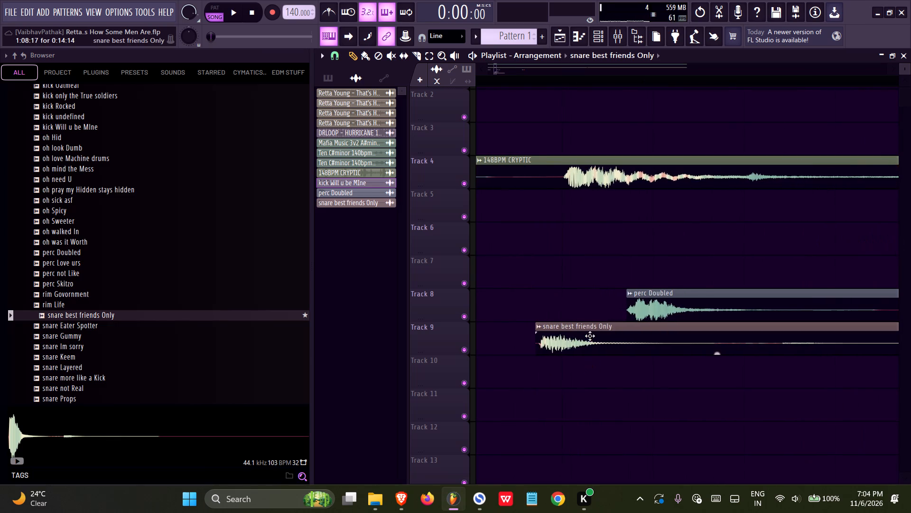
drag(588, 333, 616, 337)
drag(663, 305, 598, 310)
ctrl+scroll(482, 341, down, 6)
Slice perc Doubled and snare best friends Only down to 0:02:00 and delete the leftover tails.
click(419, 56)
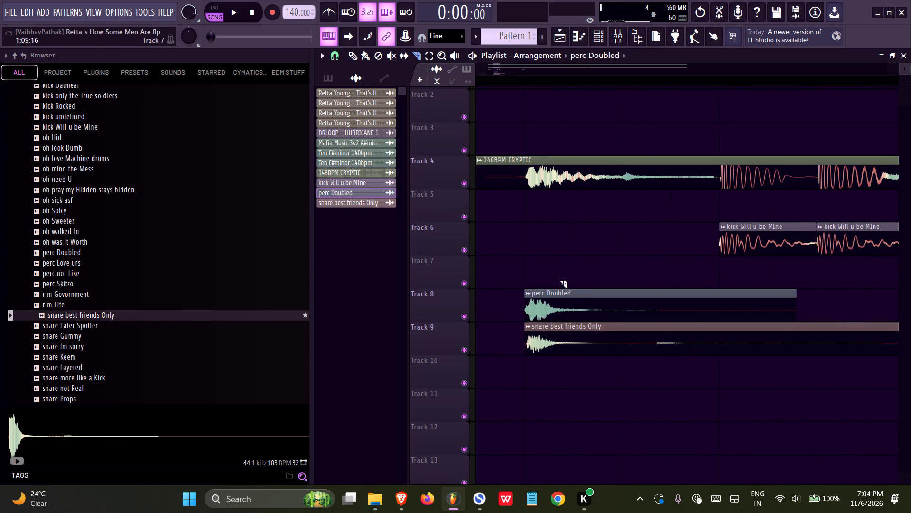
shift+drag(623, 360, 624, 289)
click(351, 50)
right_drag(628, 238, 647, 361)
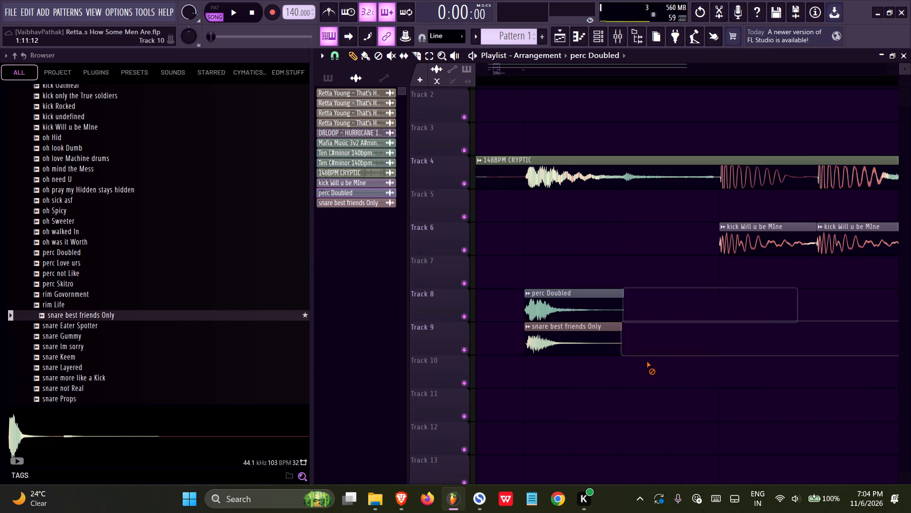
right_drag(647, 361, 647, 362)
ctrl+scroll(646, 362, up, 7)
click(606, 292)
right_click(636, 292)
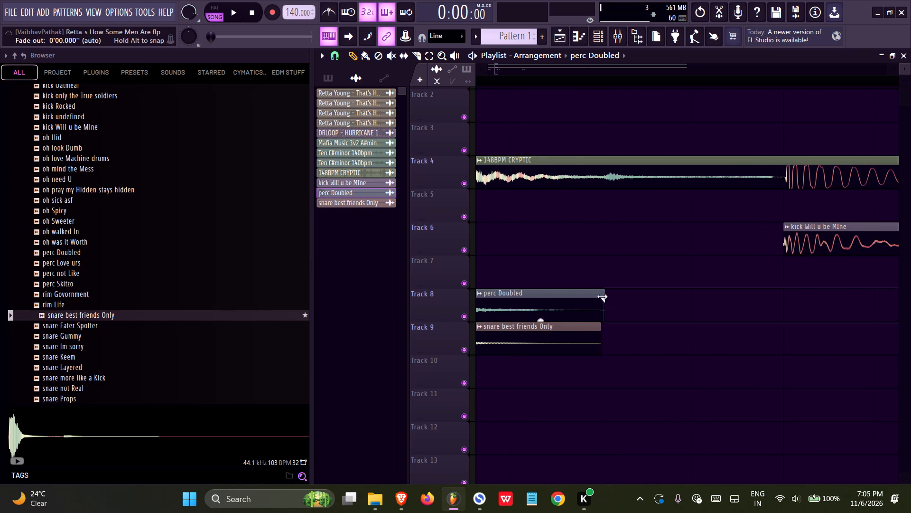
click(601, 294)
ctrl+scroll(642, 332, down, 19)
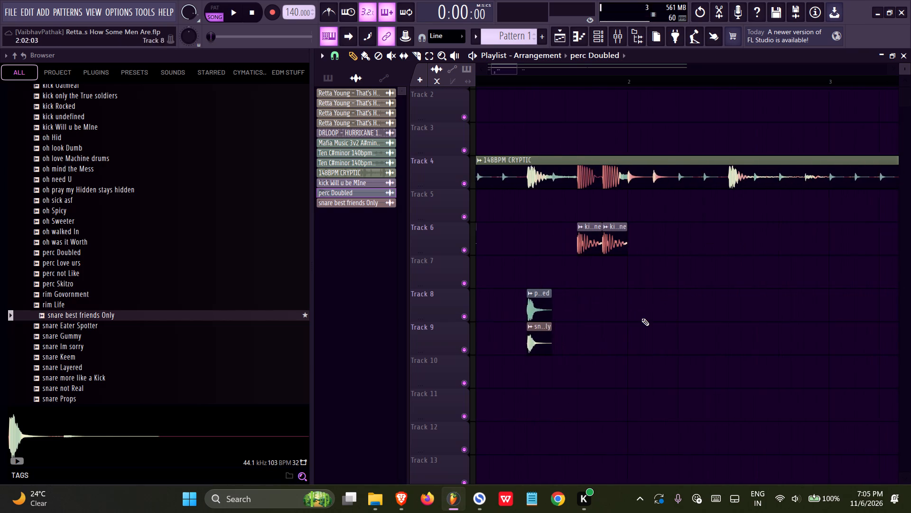
Mute the 148BPM CRYPTIC drum loop on Track 4 and play back the layered one-shots alone.
key(space)
key(space)
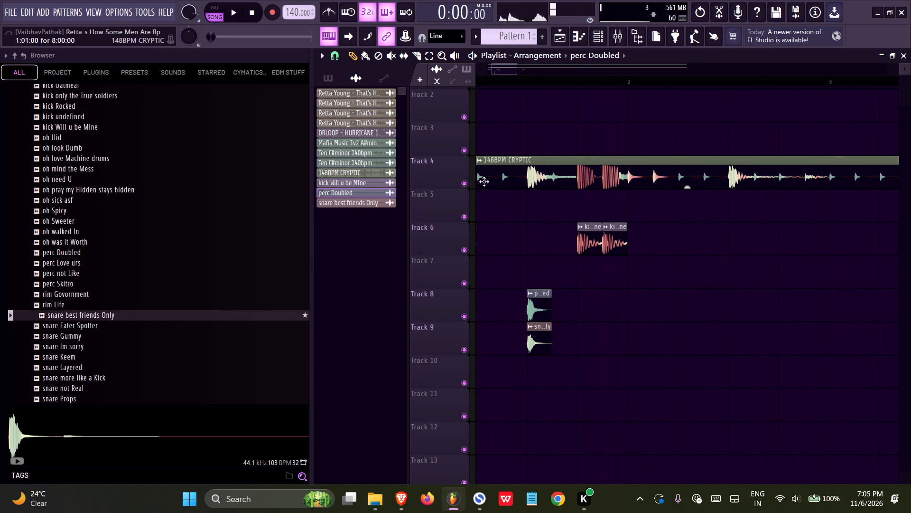
click(465, 185)
key(space)
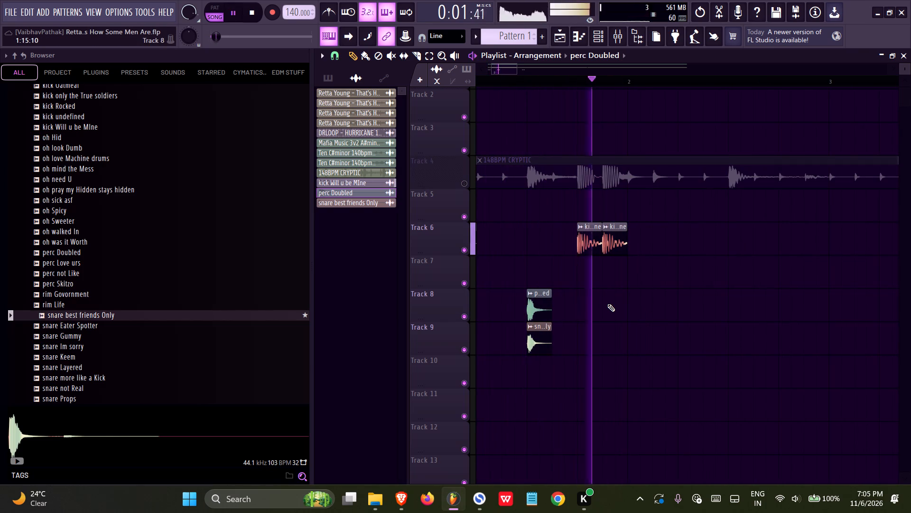
key(space)
Duplicate the perc Doubled and snare best friends Only pair to 2:09:00, under the loop's snare hit, and play it back.
ctrl+drag(601, 274, 521, 357)
shift+drag(537, 340, 717, 328)
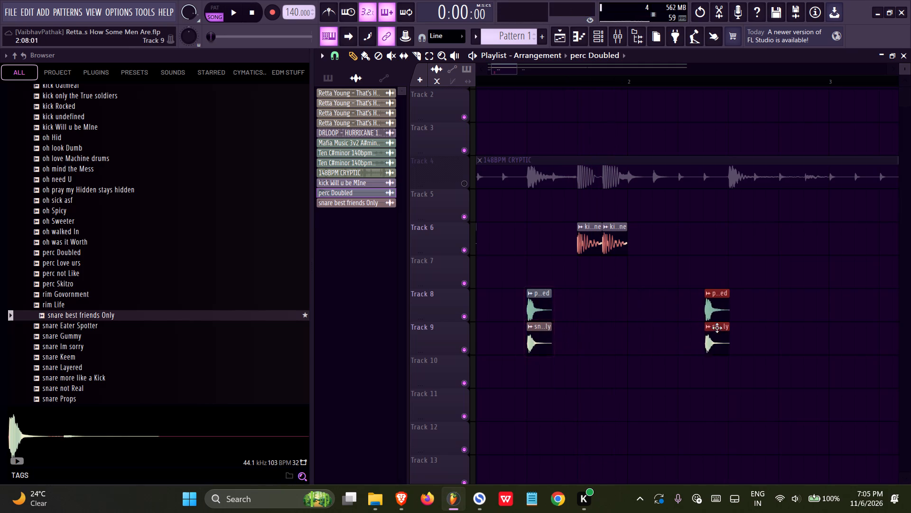
shift+drag(717, 328, 743, 334)
ctrl+scroll(741, 338, up, 15)
ctrl+middle_click(741, 338)
drag(754, 333, 749, 332)
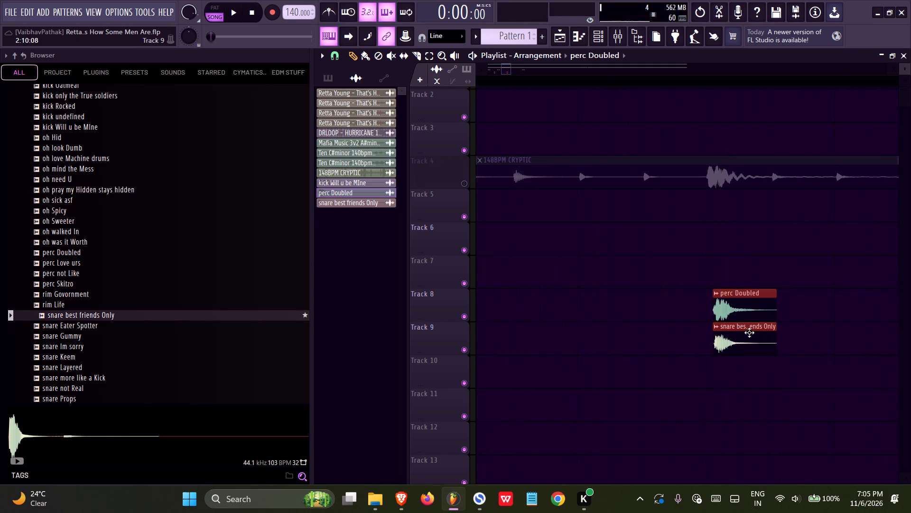
drag(749, 332, 742, 329)
key(space)
ctrl+scroll(733, 335, up, 7)
click(722, 333)
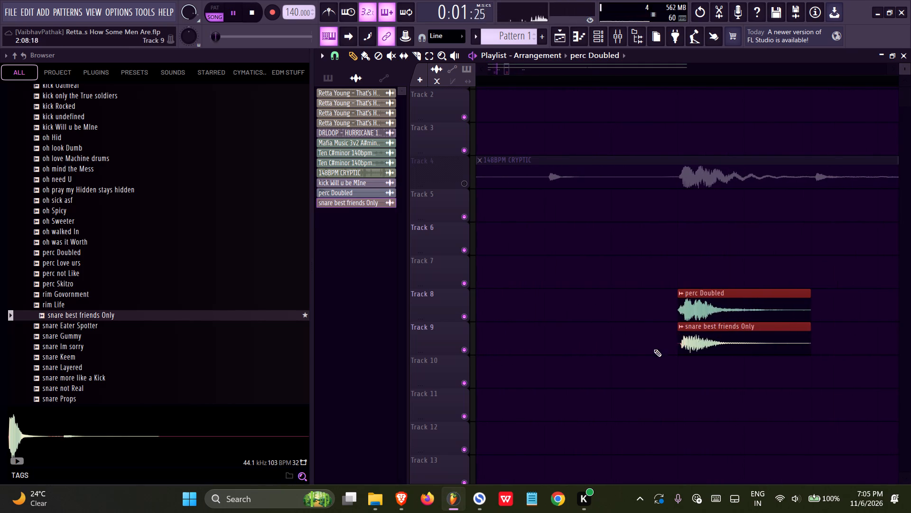
ctrl+scroll(648, 352, down, 19)
middle_drag(708, 269, 706, 269)
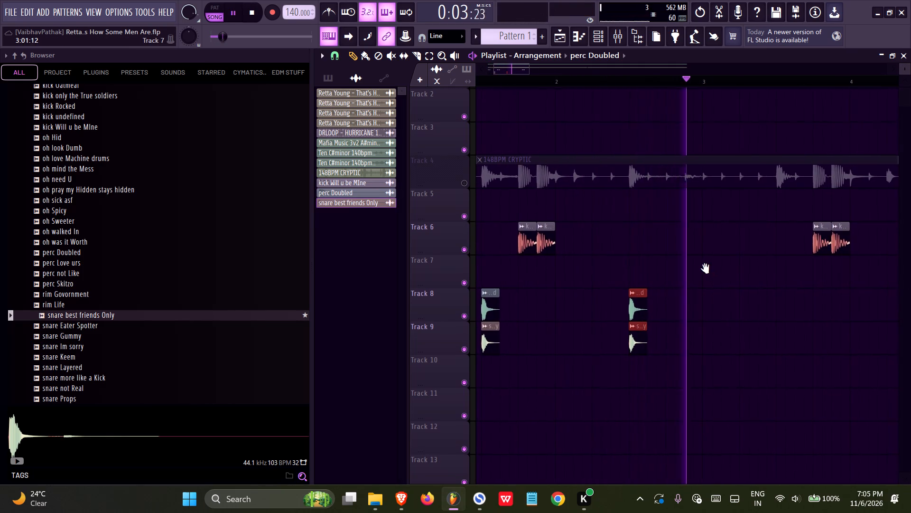
middle_drag(706, 269, 664, 262)
key(space)
Duplicate the perc and snare pair under the loop's snare hit in bar 3, and save the project.
ctrl+drag(656, 256, 571, 341)
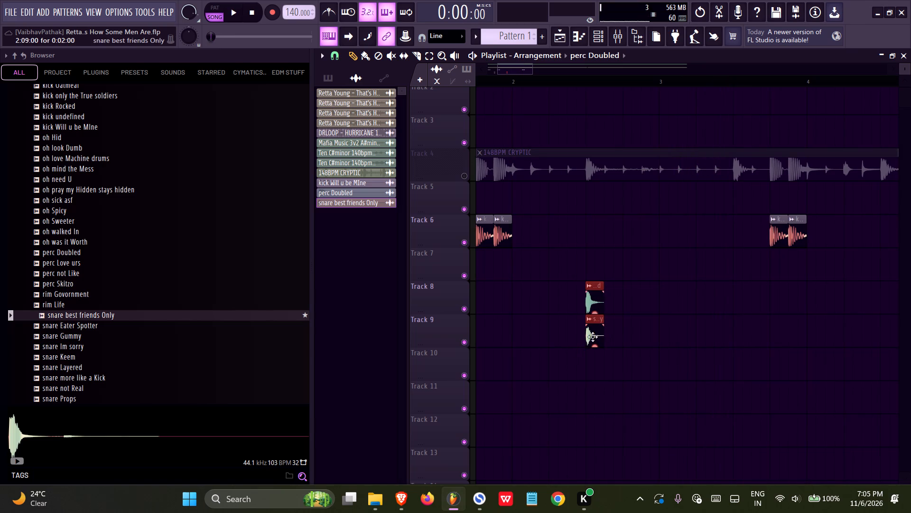
shift+drag(594, 334, 748, 339)
ctrl+scroll(748, 340, up, 17)
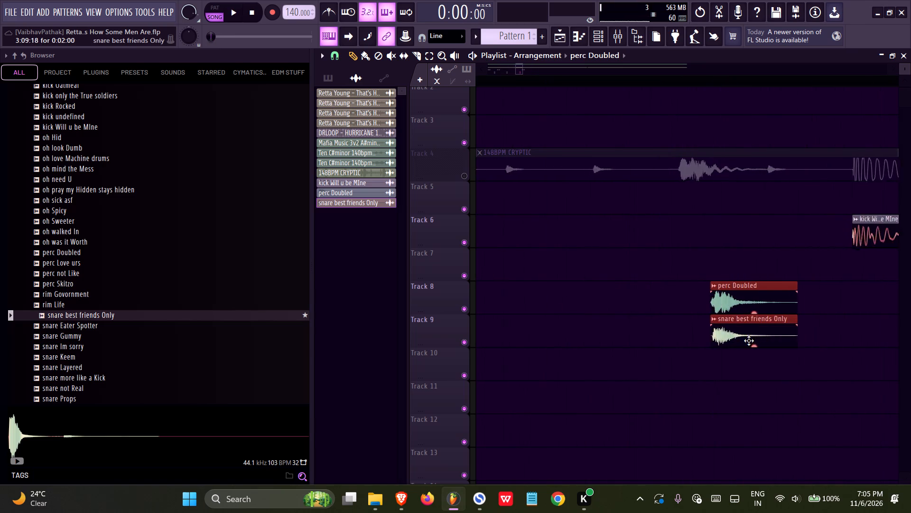
ctrl+scroll(749, 341, up, 2)
drag(752, 324, 702, 320)
key(space)
ctrl+scroll(676, 337, down, 11)
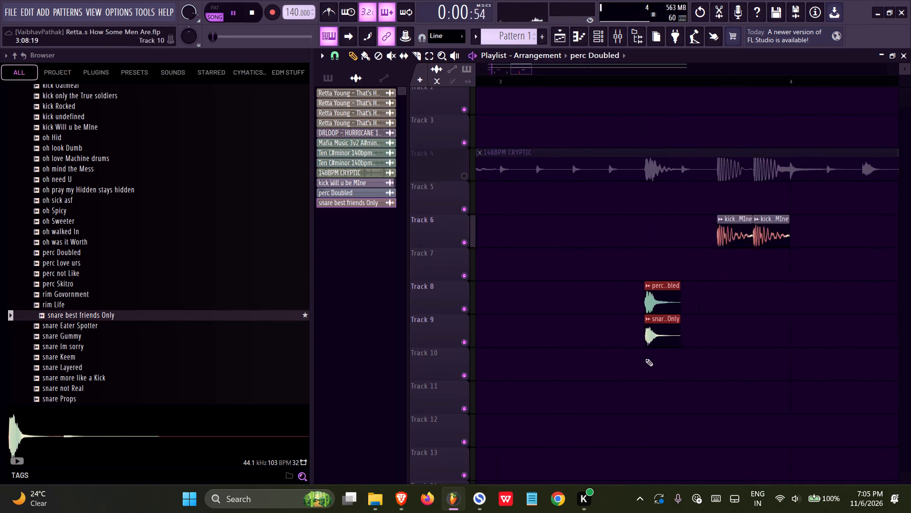
ctrl+scroll(645, 359, down, 20)
ctrl+scroll(645, 359, down, 2)
key(ctrl+s)
key(space)
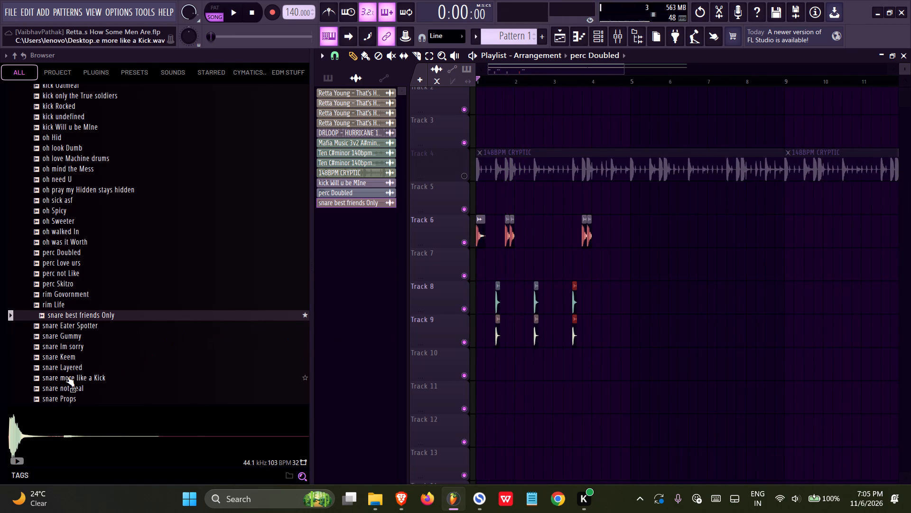
Audition the remaining snare and tom samples in the drum kit.
click(67, 376)
click(63, 370)
scroll(64, 356, down, 4)
click(61, 325)
click(61, 319)
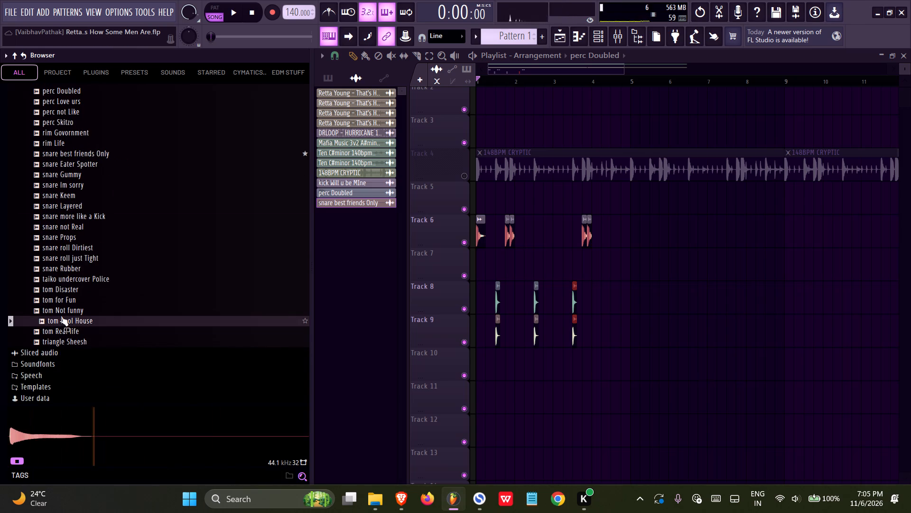
click(61, 316)
click(58, 303)
click(52, 282)
Audition the kit's hi-hat samples, such as hh New balance, hh rap Beef and hat delreseto, along with the cowbells.
scroll(58, 283, up, 10)
click(59, 287)
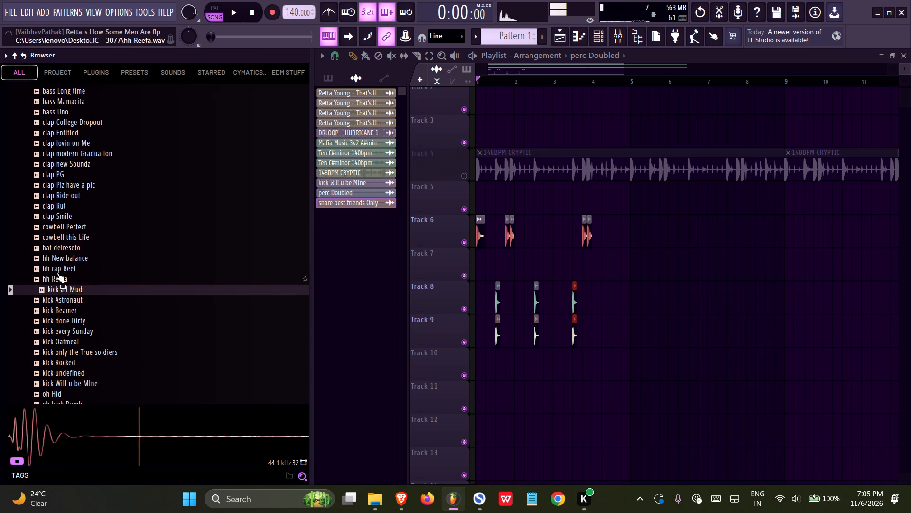
click(56, 272)
click(61, 258)
double_click(60, 250)
click(62, 239)
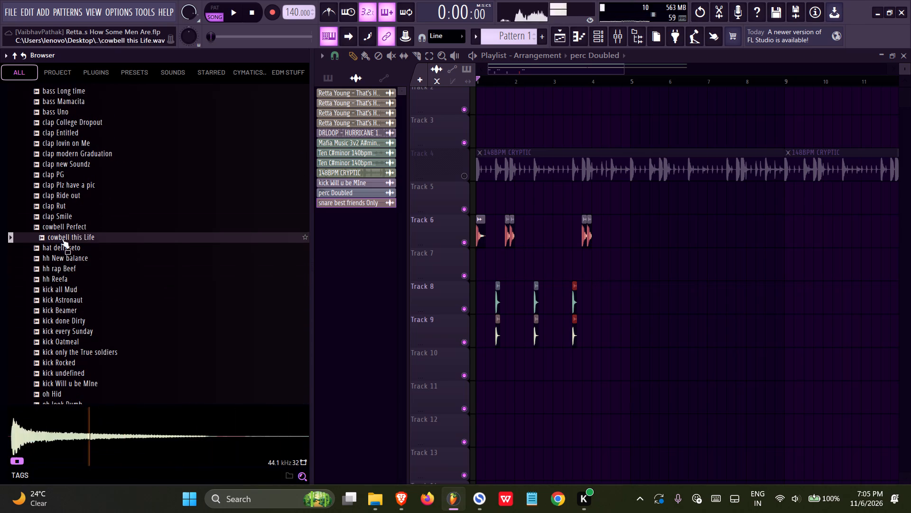
click(62, 294)
double_click(62, 280)
double_click(65, 264)
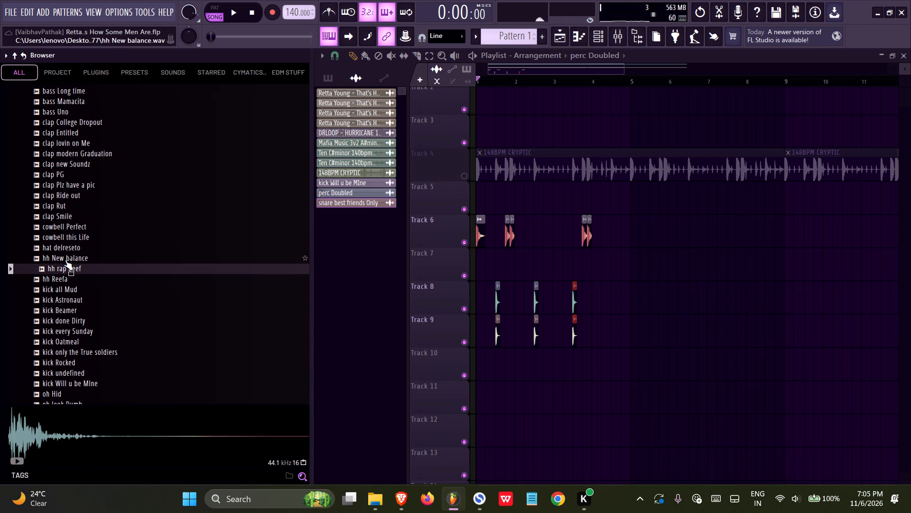
double_click(65, 259)
click(63, 250)
click(59, 244)
click(59, 231)
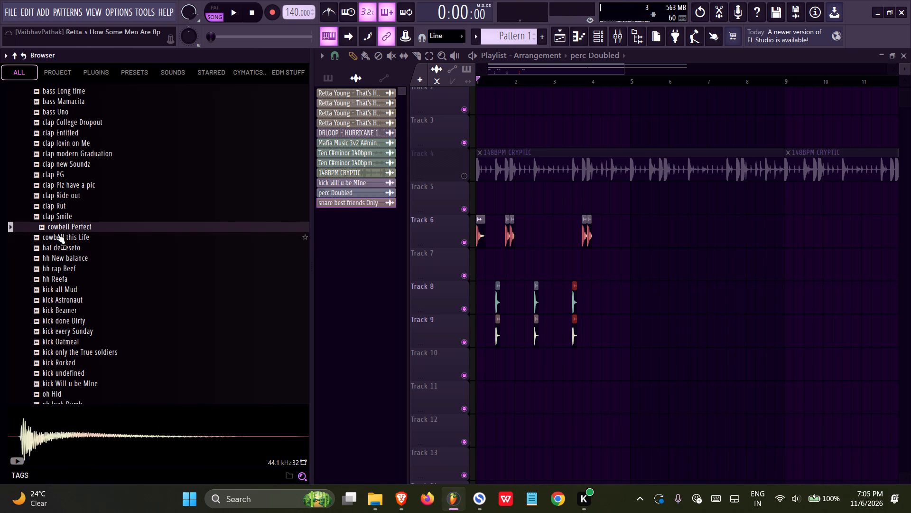
click(54, 214)
scroll(54, 217, up, 4)
click(54, 218)
Audition the kit's 808 and bass samples, including 808 Rocker, bass Discract and bass Mamacita.
scroll(56, 244, up, 3)
click(57, 245)
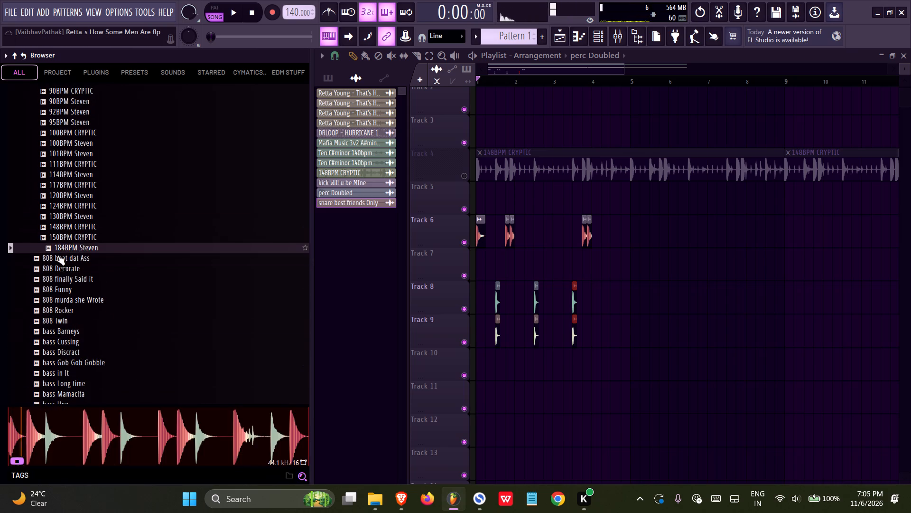
double_click(56, 280)
click(55, 288)
click(55, 290)
click(54, 310)
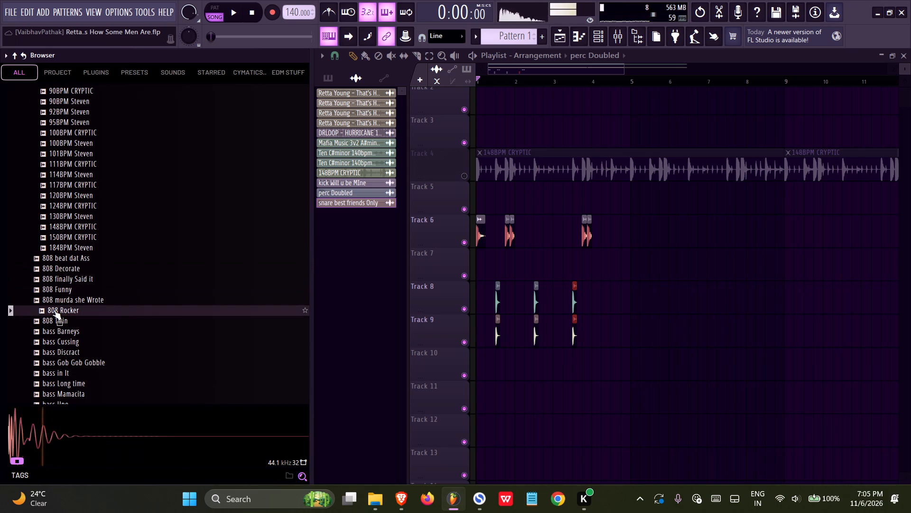
click(59, 302)
click(55, 333)
click(47, 356)
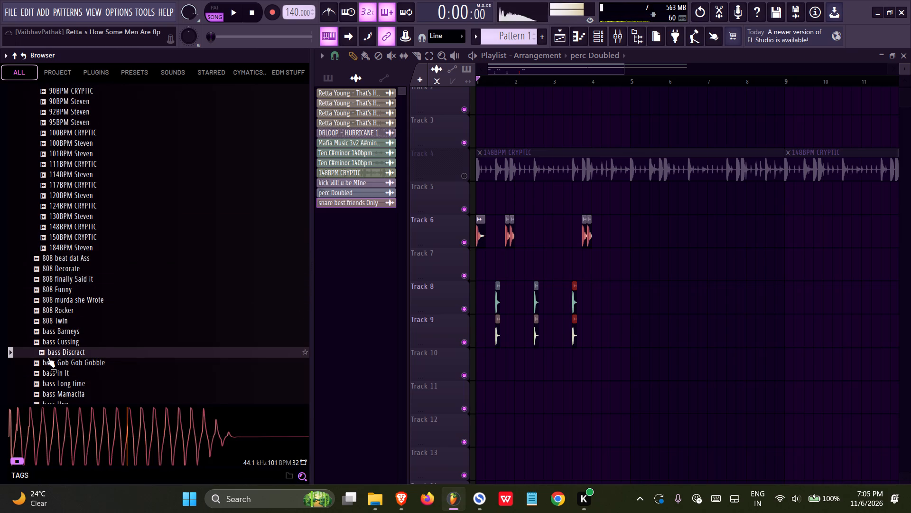
click(47, 357)
click(47, 372)
scroll(48, 372, down, 1)
click(52, 355)
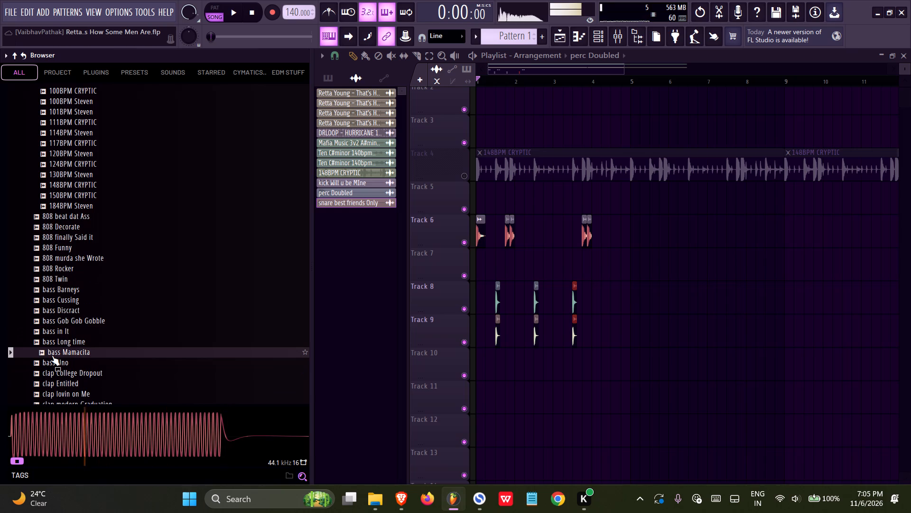
scroll(55, 353, down, 2)
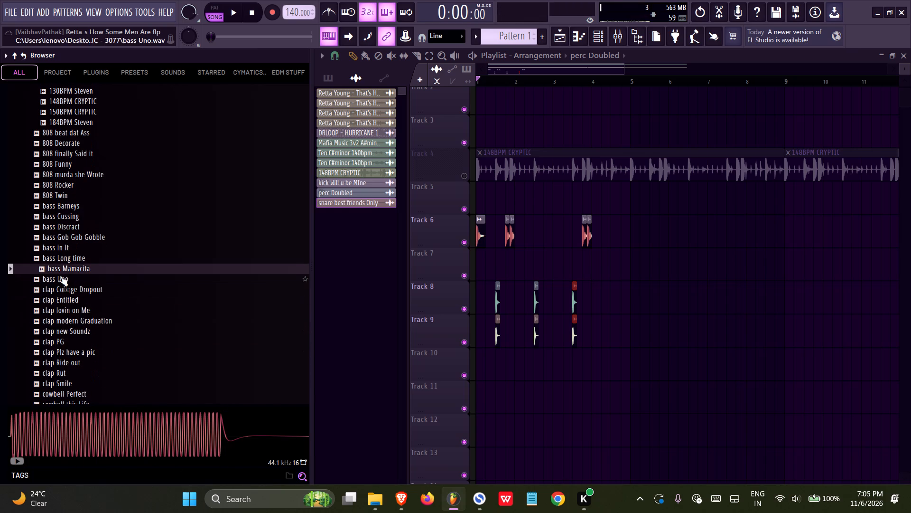
click(62, 266)
click(62, 266)
click(62, 266)
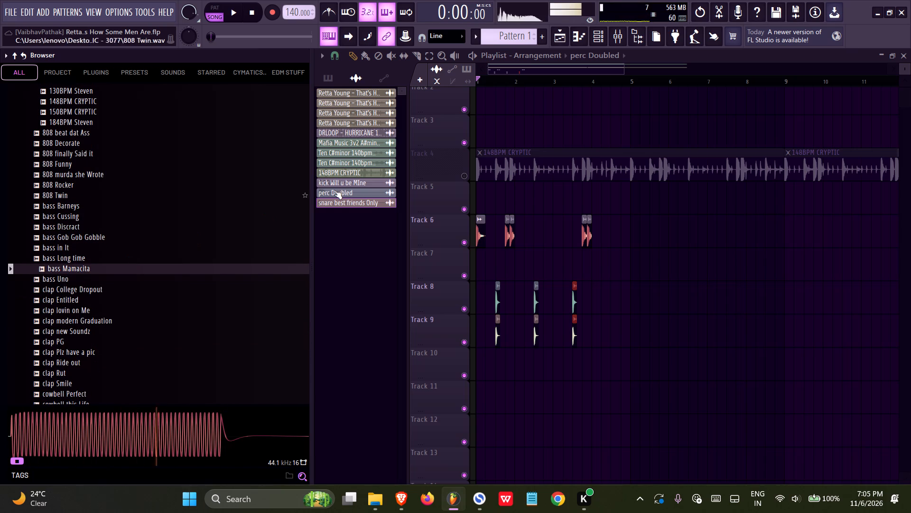
Audition the kit's clap samples, including clap College Dropout, clap lovin on Me and clap modern Graduation.
click(596, 38)
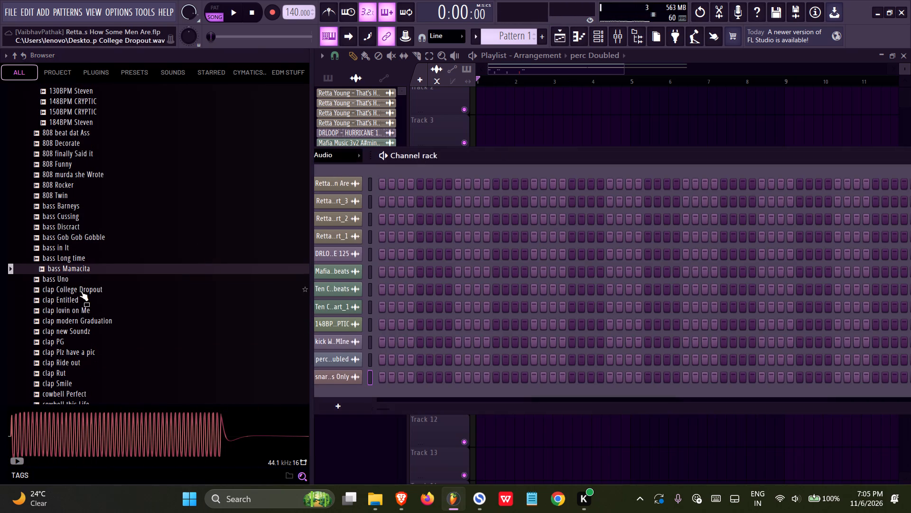
click(81, 291)
click(69, 282)
click(63, 290)
click(55, 323)
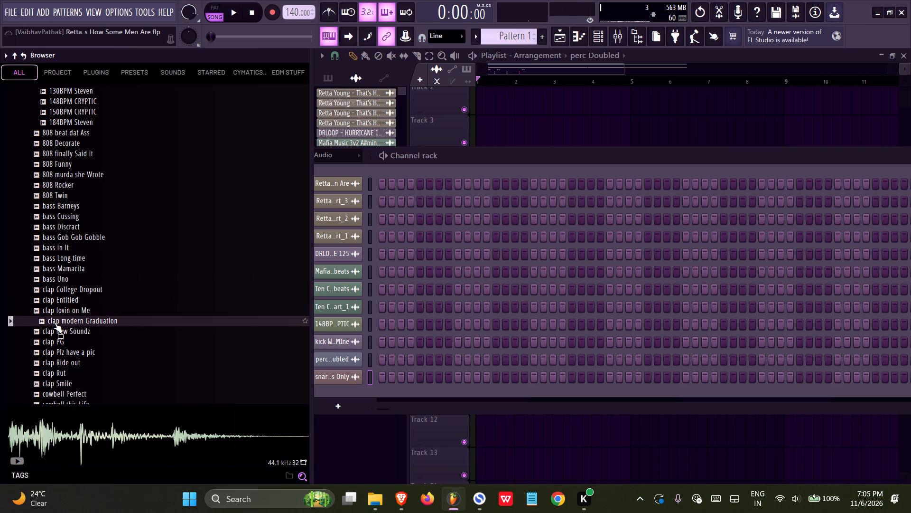
click(55, 323)
click(56, 315)
click(54, 320)
click(60, 310)
click(56, 320)
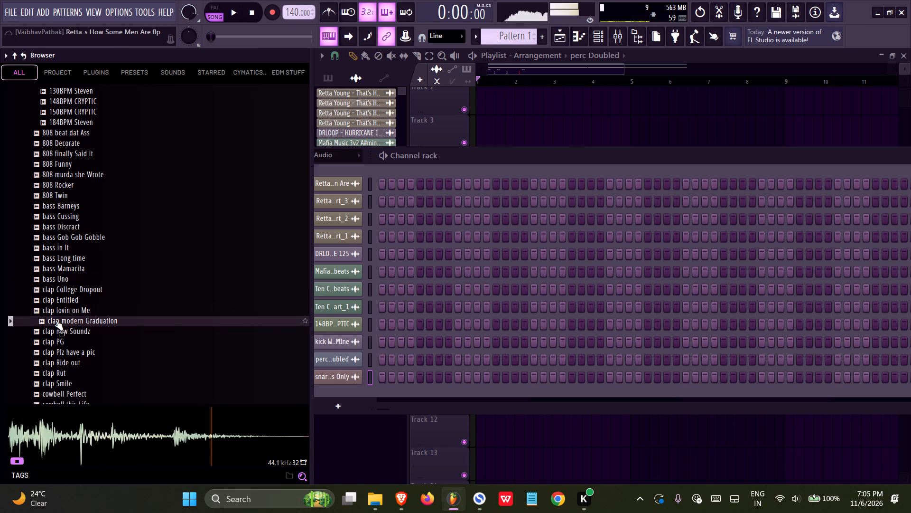
click(56, 320)
Place the clap modern Graduation sample on Track 10, aligned under the perc and snare hit in bar 1.
drag(55, 320, 505, 423)
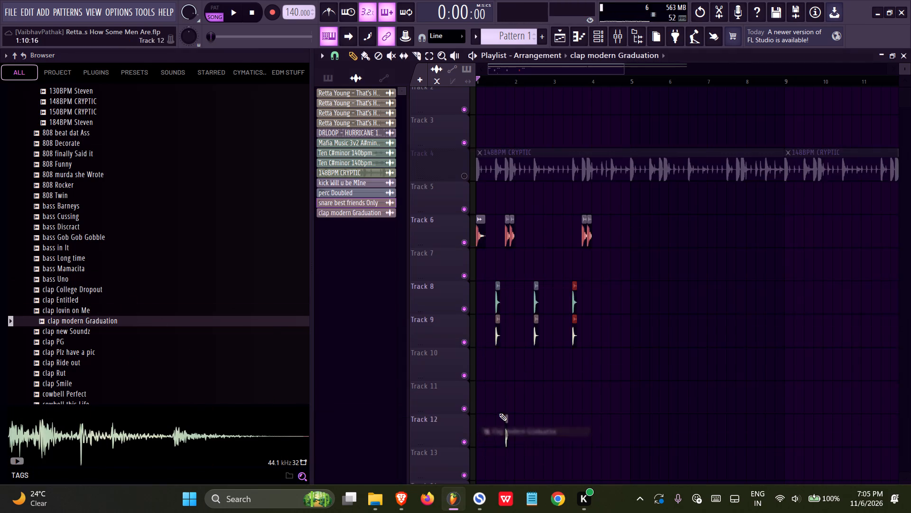
ctrl+scroll(499, 413, up, 18)
click(526, 438)
right_click(526, 437)
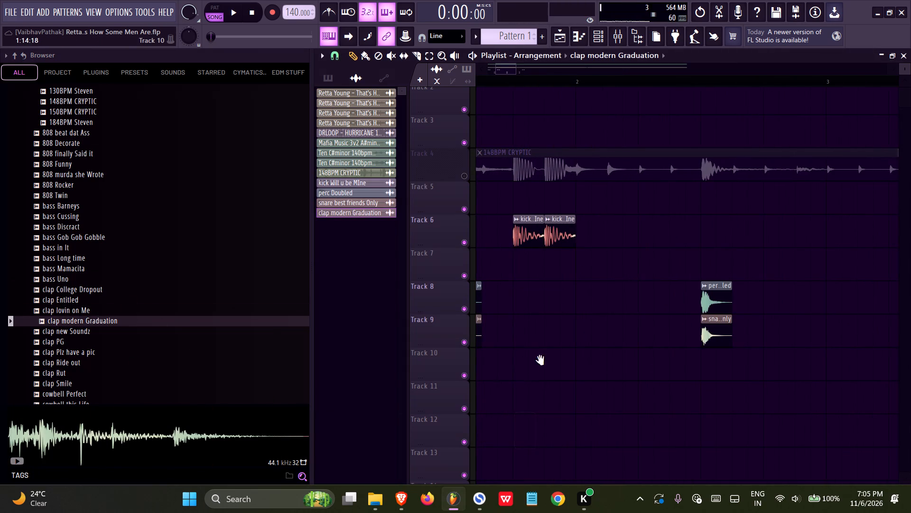
middle_drag(540, 361, 615, 348)
scroll(551, 357, up, 1)
ctrl+scroll(533, 371, up, 8)
click(523, 351)
drag(535, 350, 527, 347)
Add clap modern Graduation on Track 10 under the snare hits in bars 2 and 3, and save the project.
key(space)
ctrl+scroll(512, 352, down, 15)
middle_drag(643, 357, 590, 335)
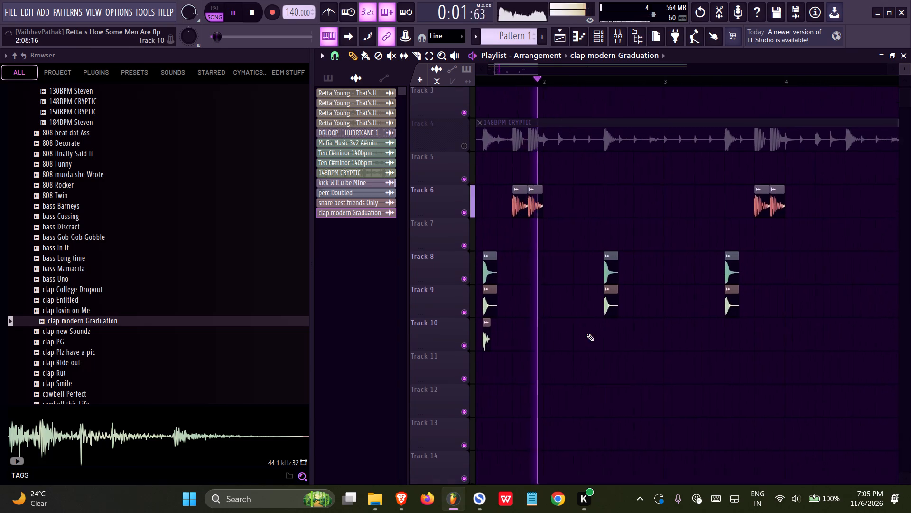
ctrl+scroll(607, 345, up, 16)
click(566, 328)
click(586, 330)
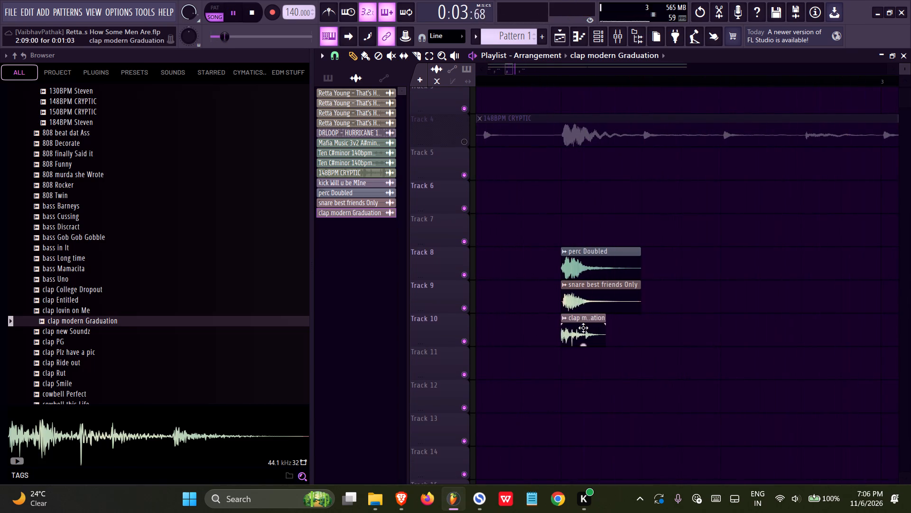
ctrl+scroll(579, 332, up, 7)
click(576, 332)
ctrl+scroll(499, 352, down, 11)
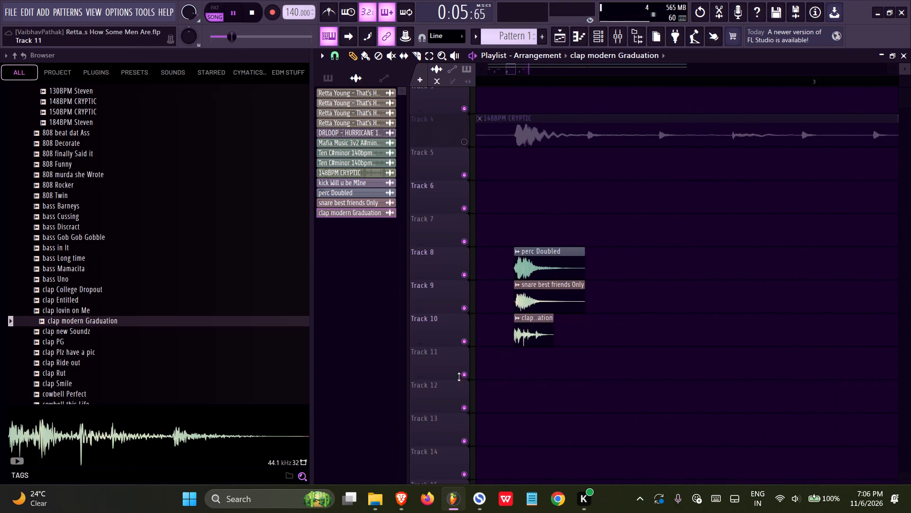
ctrl+scroll(459, 377, down, 9)
ctrl+scroll(602, 347, up, 16)
click(781, 319)
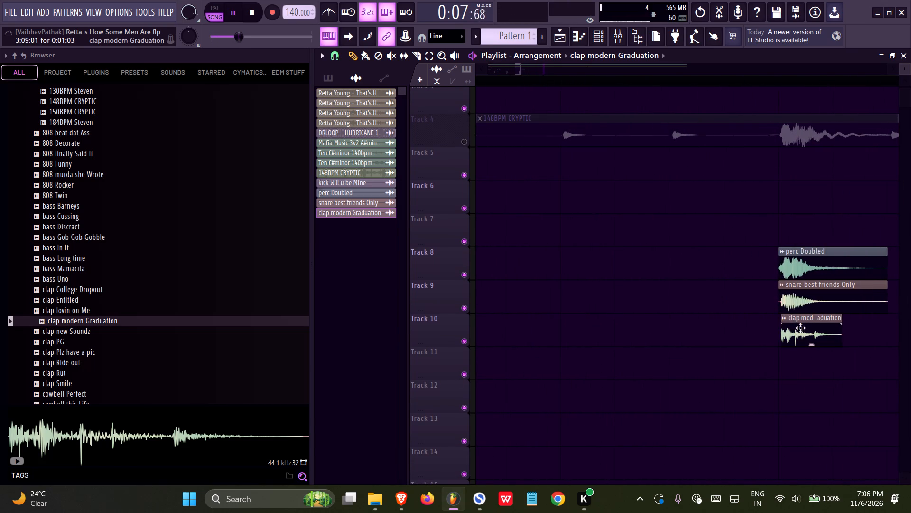
click(797, 329)
key(ctrl+s)
key(space)
Audition more kit samples, such as clap Rut, kick undefined and oh Hid, and compare hat delreseto, hh New balance, hh rap Beef and hh Reefa.
click(58, 377)
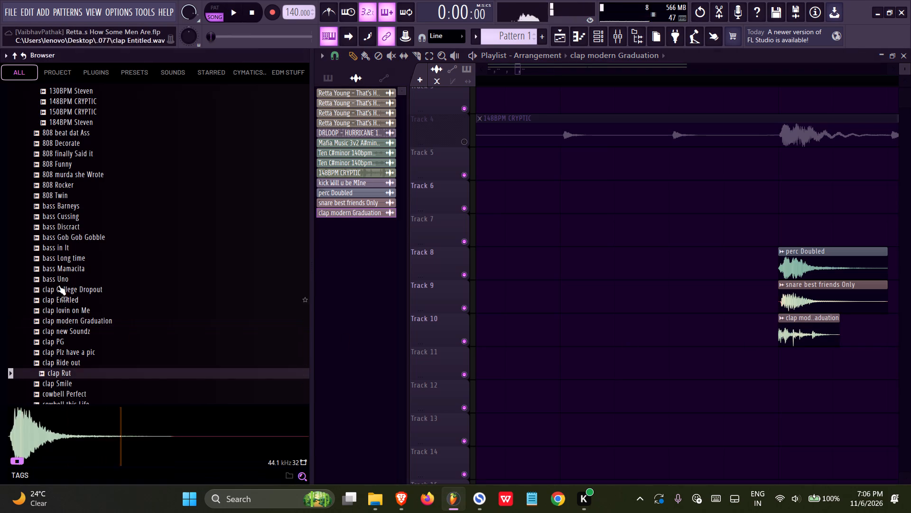
click(56, 277)
click(65, 205)
scroll(60, 212, down, 5)
click(68, 284)
click(54, 329)
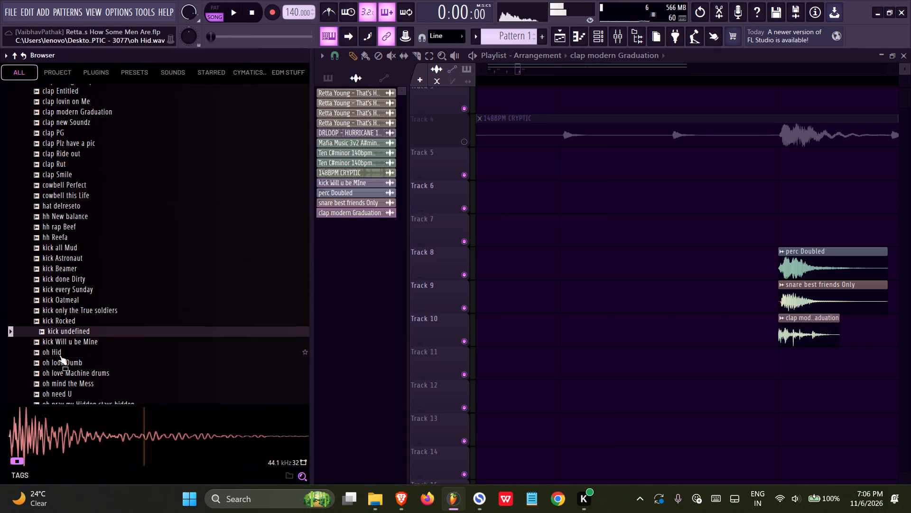
click(59, 355)
click(56, 378)
double_click(52, 225)
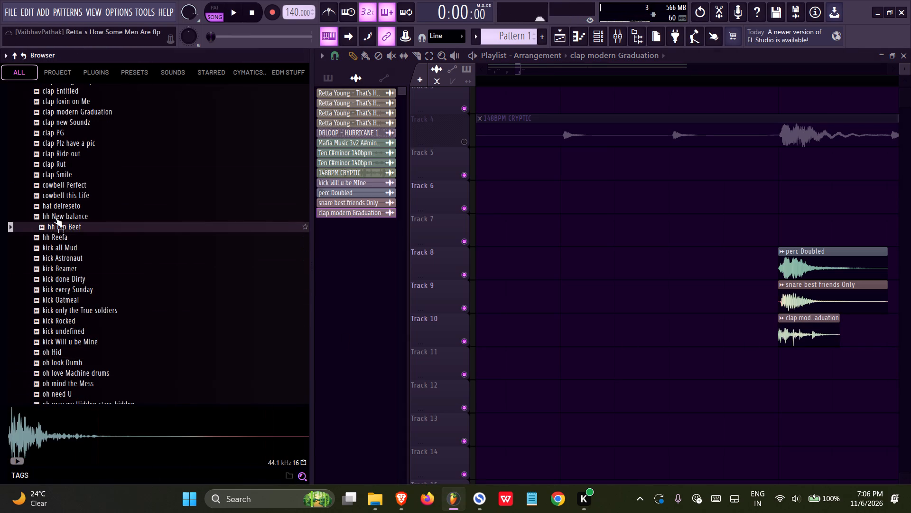
double_click(56, 216)
click(56, 212)
double_click(59, 206)
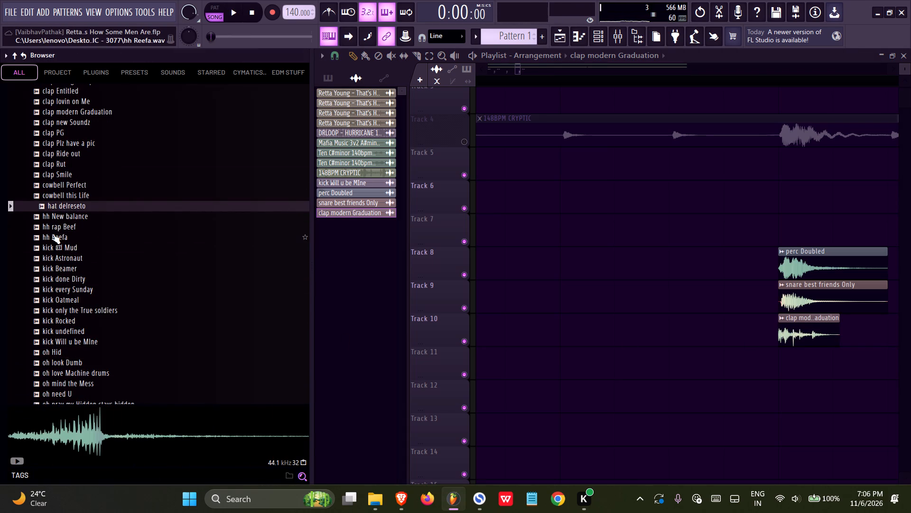
click(53, 233)
double_click(55, 227)
double_click(53, 233)
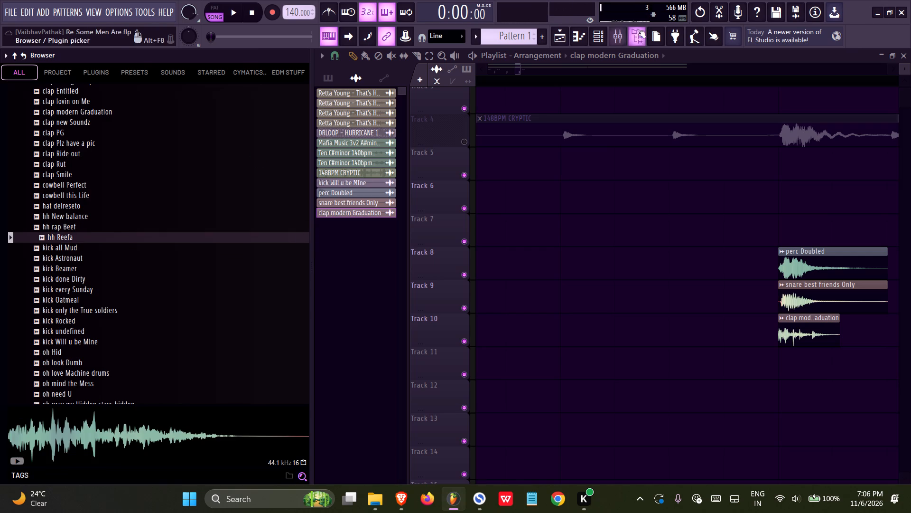
Add hh Reefa as a new channel in the channel rack and fill all sixteen of its steps in Pattern 7.
click(595, 37)
drag(89, 236, 257, 401)
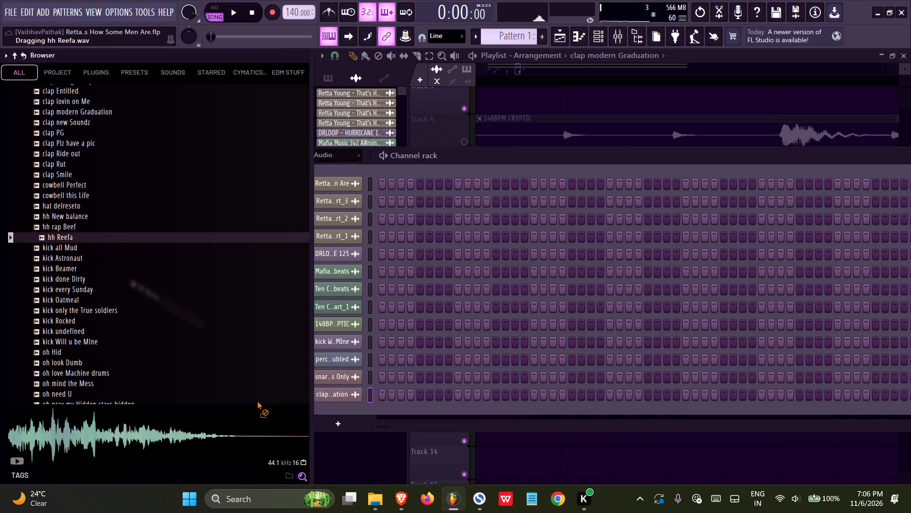
drag(257, 401, 325, 408)
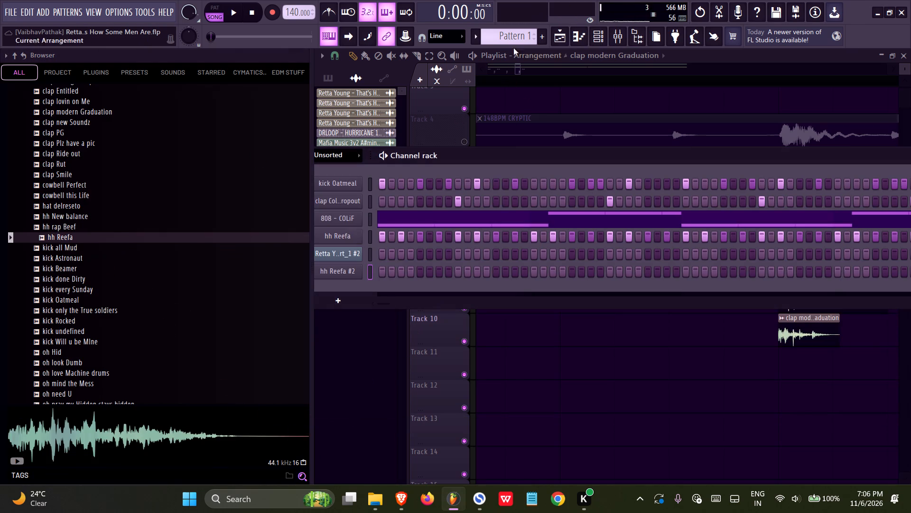
scroll(515, 44, up, 6)
right_click(340, 272)
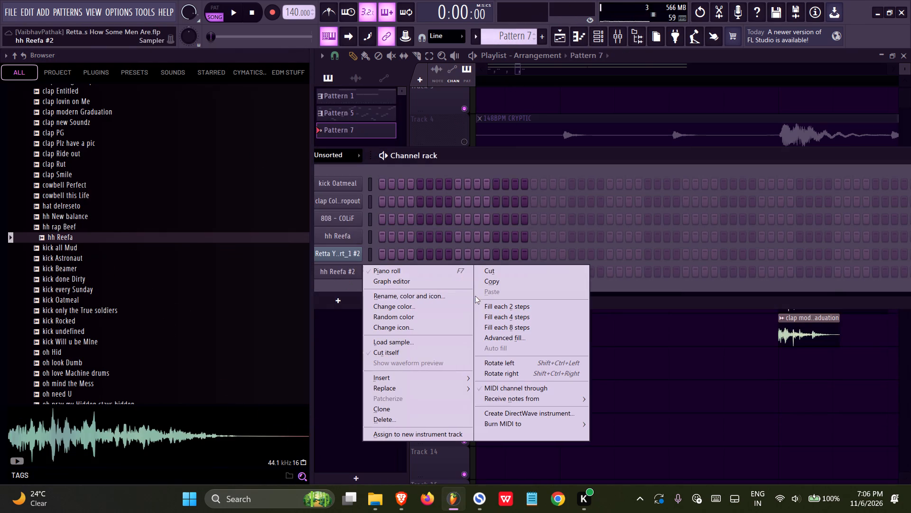
double_click(485, 301)
drag(522, 273, 458, 279)
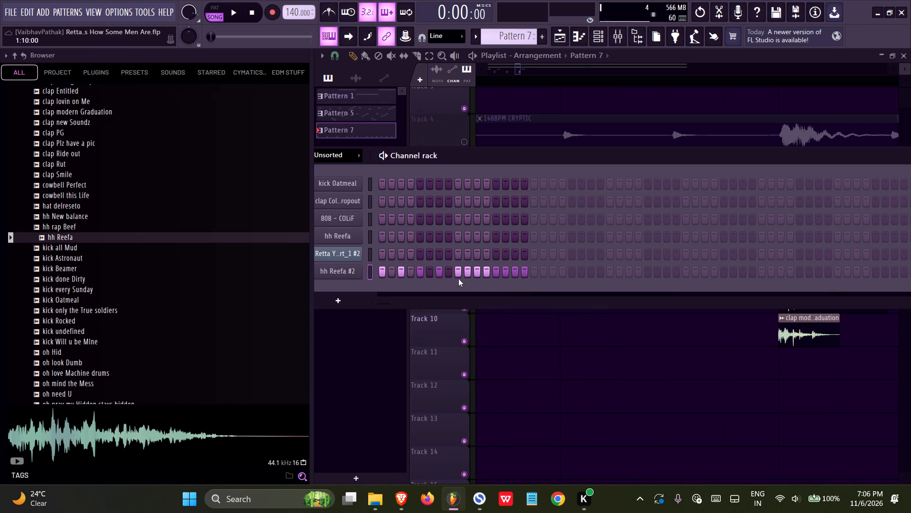
drag(458, 279, 389, 279)
Place Pattern 7 on Track 11 at bar 1 and duplicate it through bar 3.
click(490, 371)
drag(524, 366, 355, 379)
ctrl+scroll(451, 373, down, 14)
drag(556, 361, 360, 365)
key(space)
ctrl+scroll(536, 312, down, 7)
ctrl+drag(510, 322, 493, 386)
key(ctrl+b)
key(ctrl+b)
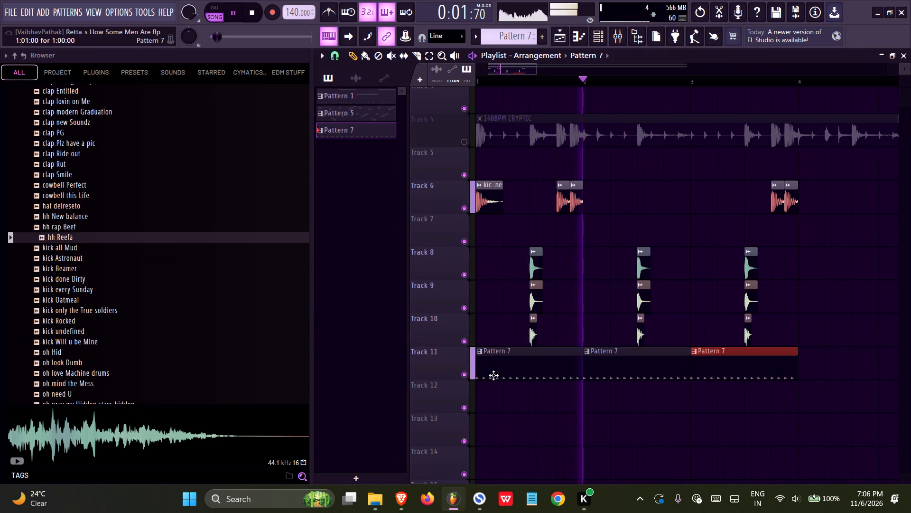
ctrl+scroll(535, 332, down, 4)
Copy the bar 3 perc, snare and clap group into bar 4, aligned under the drum loop's snare hit.
ctrl+drag(729, 189, 673, 239)
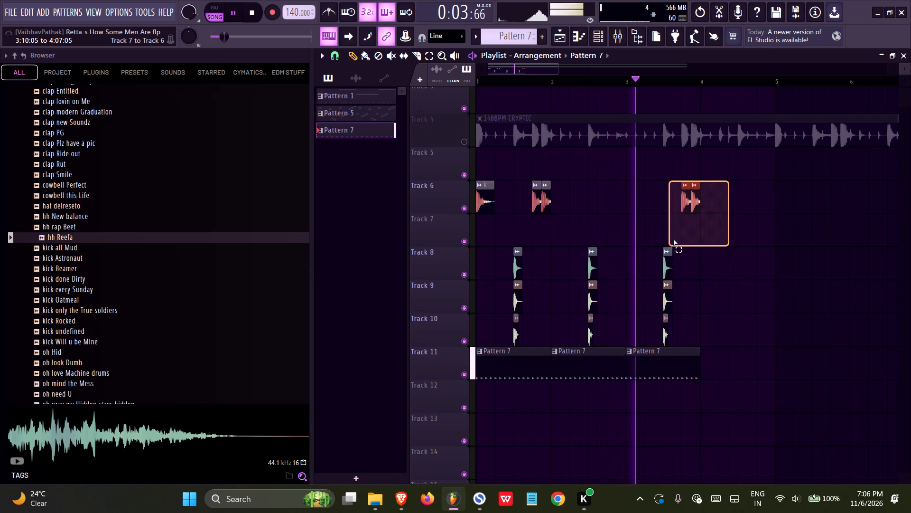
ctrl+drag(673, 239, 433, 377)
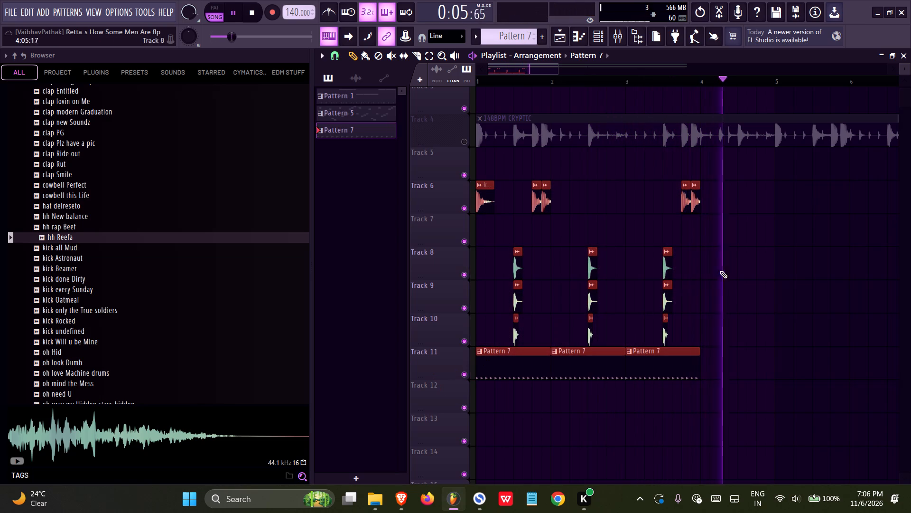
key(space)
ctrl+scroll(727, 257, up, 7)
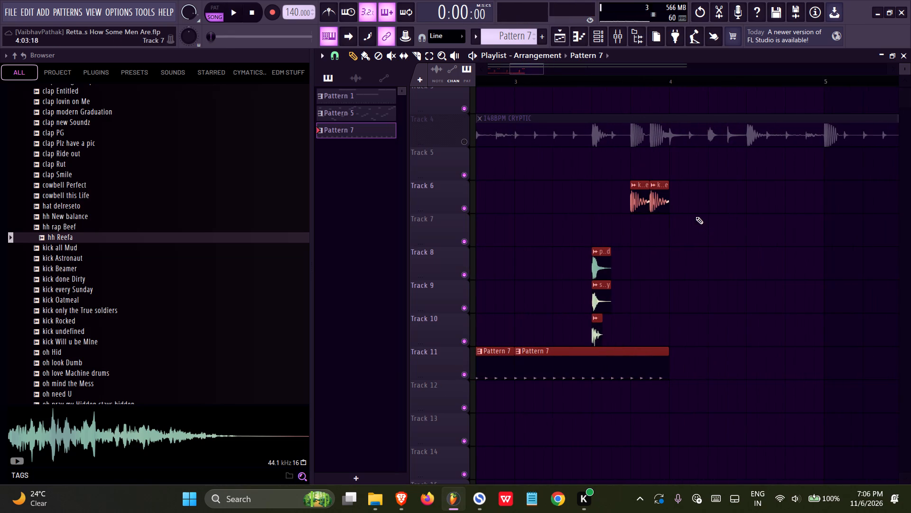
ctrl+drag(658, 243, 563, 332)
shift+drag(601, 267, 759, 269)
ctrl+scroll(760, 270, up, 17)
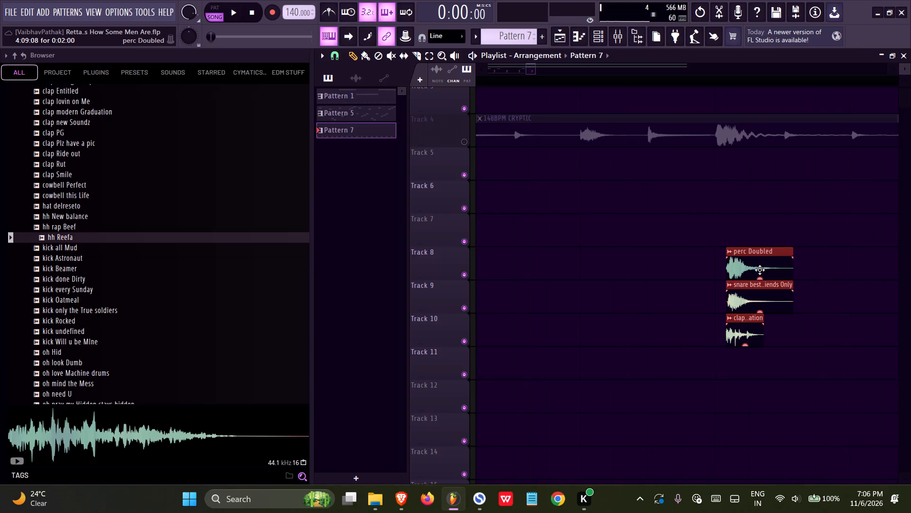
ctrl+scroll(760, 270, up, 1)
drag(753, 267, 733, 258)
ctrl+scroll(696, 281, down, 12)
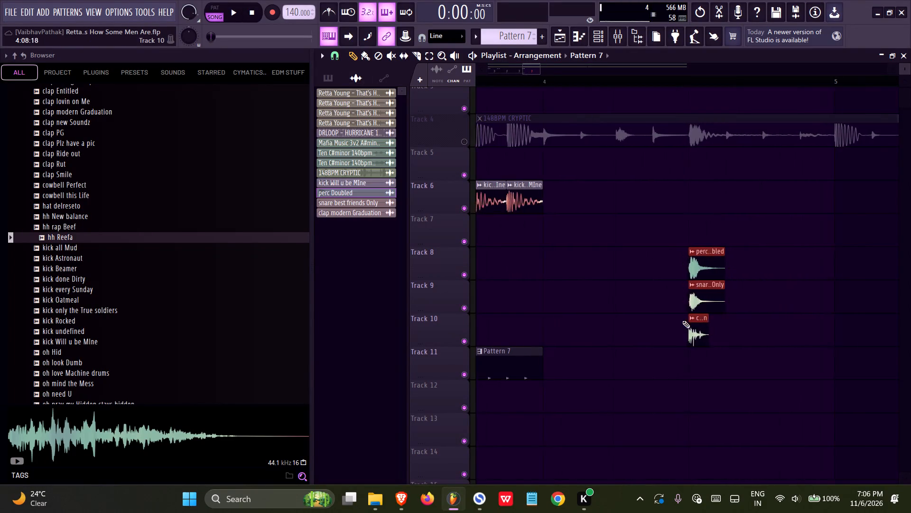
ctrl+scroll(682, 321, down, 11)
Duplicate the bar 3 Pattern 7 hi-hat clip on Track 11 into bar 4.
ctrl+drag(632, 359, 541, 379)
key(ctrl+b)
ctrl+scroll(586, 371, down, 7)
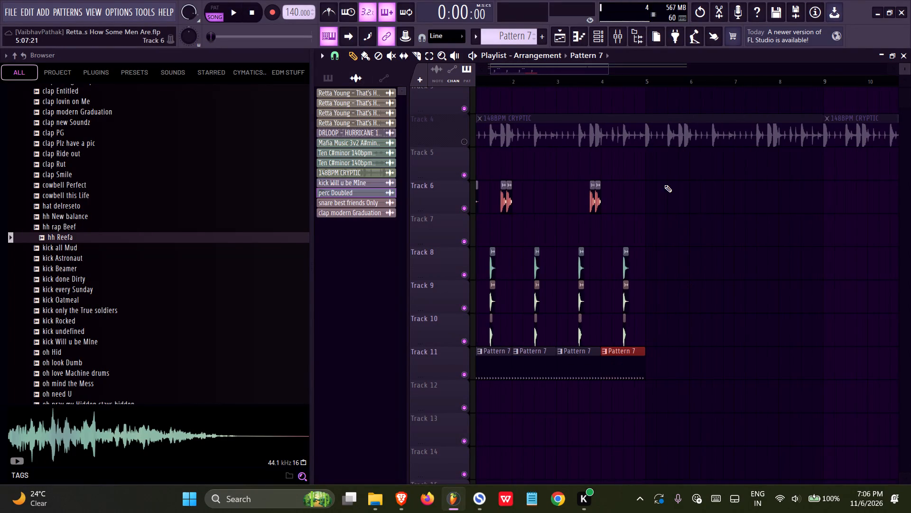
Duplicate the whole four-bar drum arrangement into bars 5 to 8, and save the project.
ctrl+drag(664, 181, 308, 367)
key(ctrl+b)
ctrl+scroll(576, 296, down, 5)
key(ctrl+s)
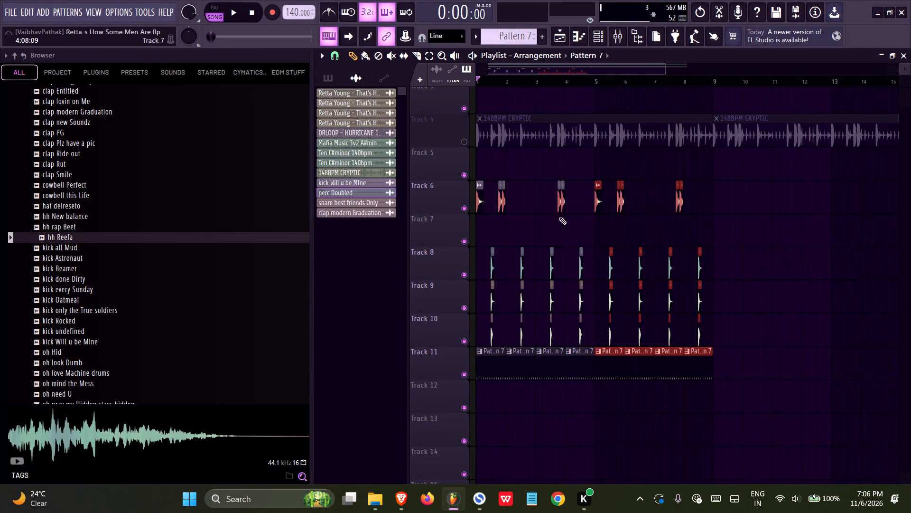
Unmute the Ten C#minor melody on Track 1 and play the arrangement from bar 1.
scroll(542, 203, up, 3)
click(464, 113)
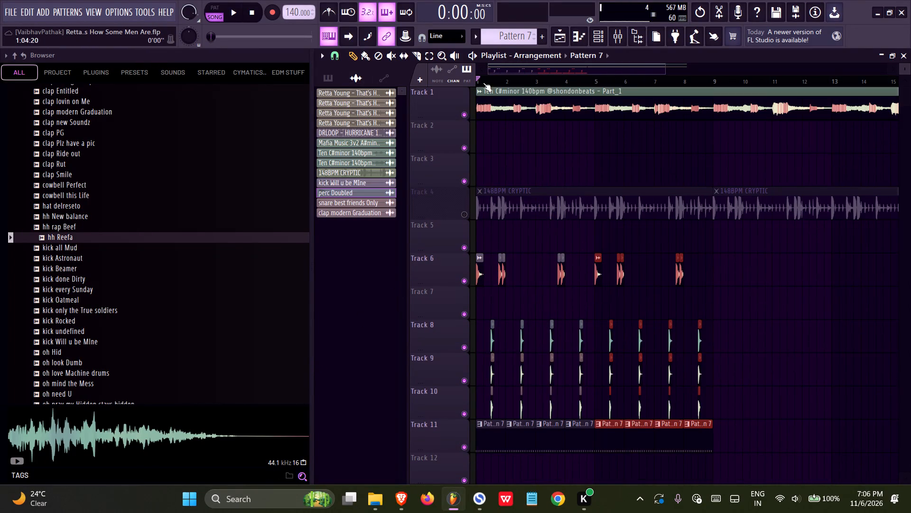
drag(485, 79, 355, 113)
key(space)
Collapse the DRUM LOOPS and STEVEN SHAEFFER X CRYPTIC - 3077 folders in the browser, and save the project.
scroll(87, 318, up, 9)
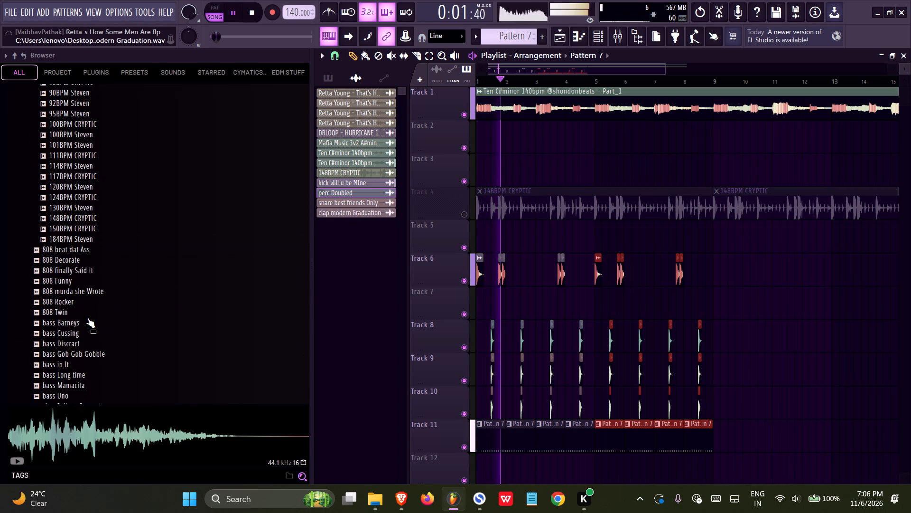
scroll(87, 318, up, 6)
click(70, 310)
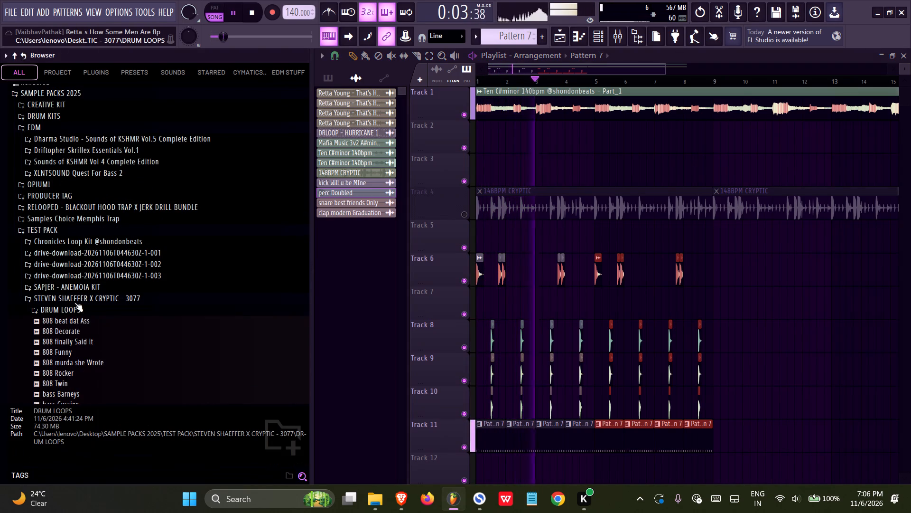
click(77, 297)
key(ctrl+s)
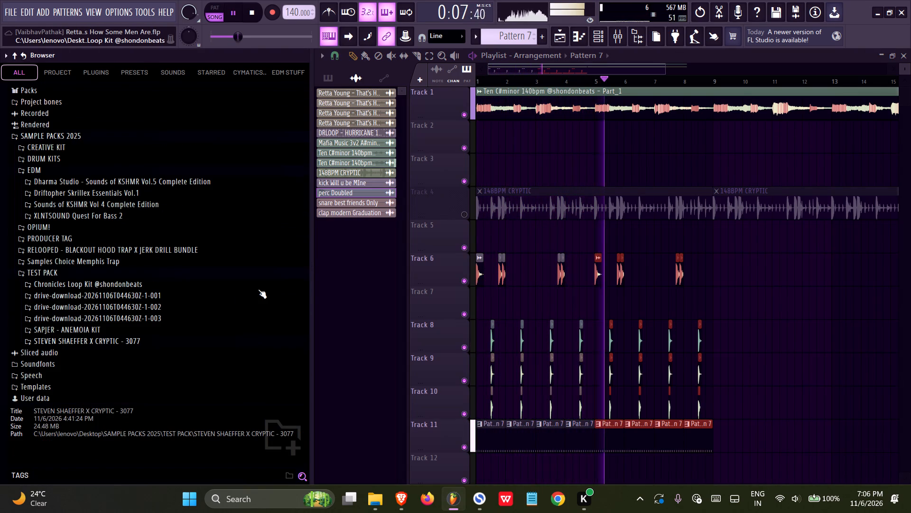
Open the STEVEN SHAEFFER X CRYPTIC - 3077 folder and audition its 808 samples plus bass Barneys and bass Cussing with playback stopped.
click(92, 329)
click(92, 329)
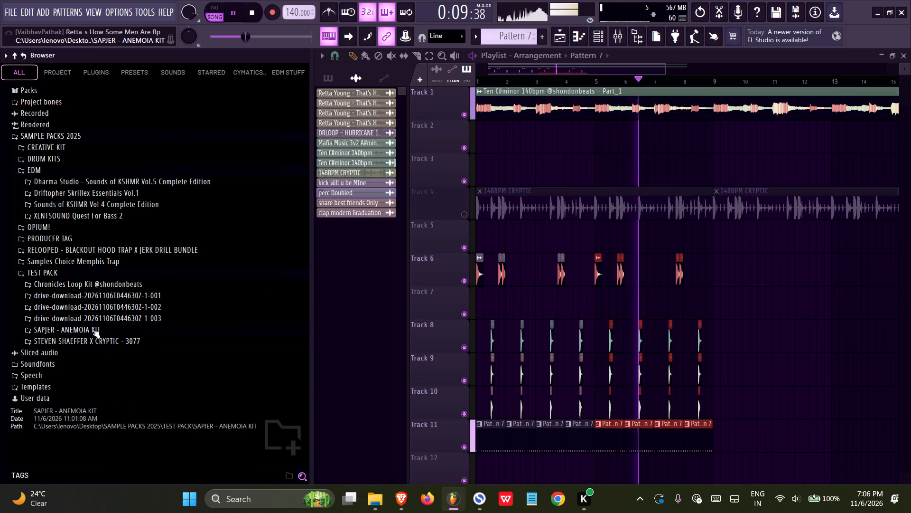
click(73, 341)
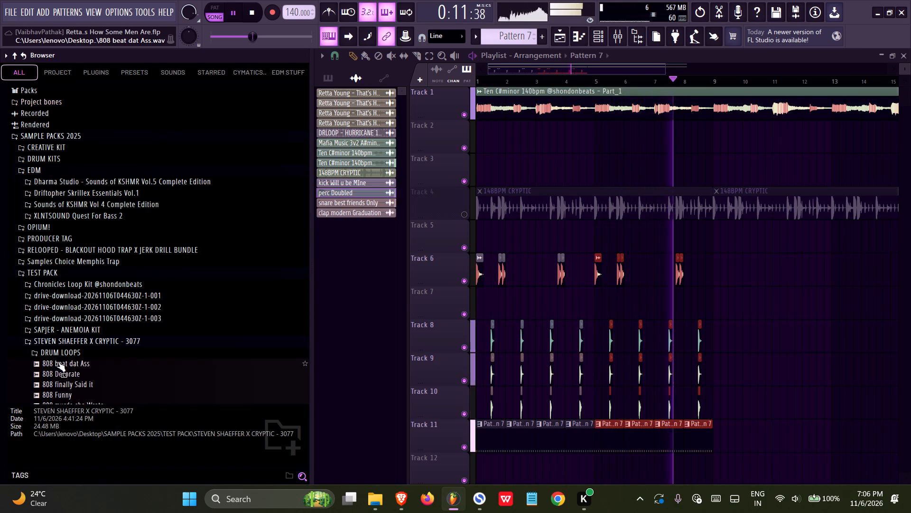
click(58, 367)
key(space)
triple_click(57, 378)
click(56, 378)
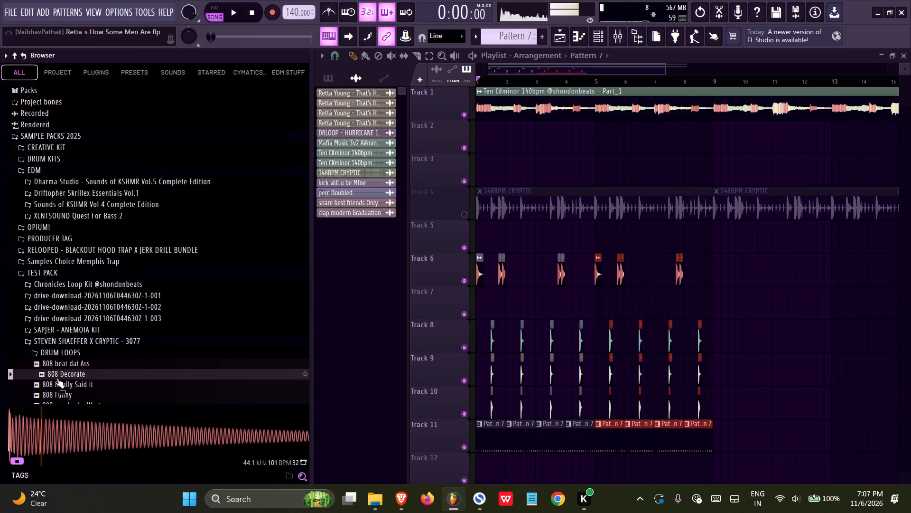
triple_click(56, 383)
scroll(65, 368, down, 2)
triple_click(68, 338)
click(68, 337)
click(57, 348)
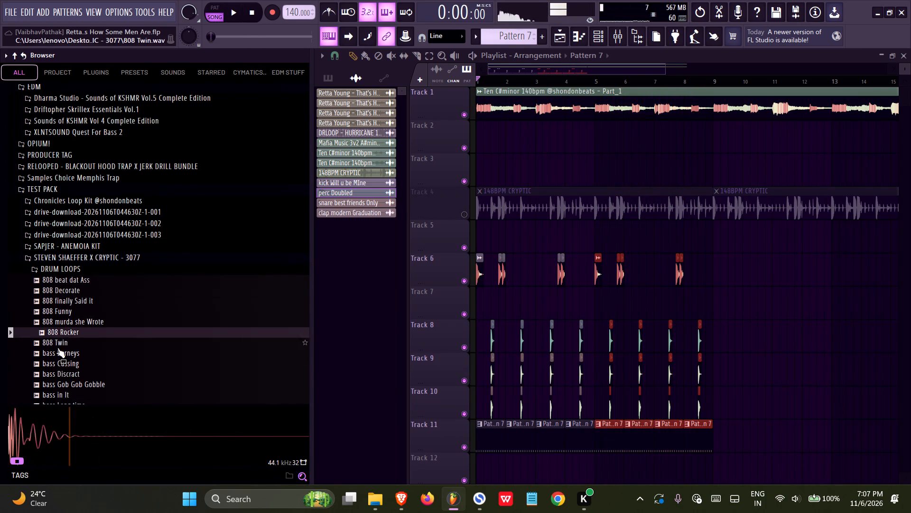
click(61, 356)
click(65, 332)
click(65, 329)
triple_click(62, 317)
triple_click(62, 313)
double_click(50, 351)
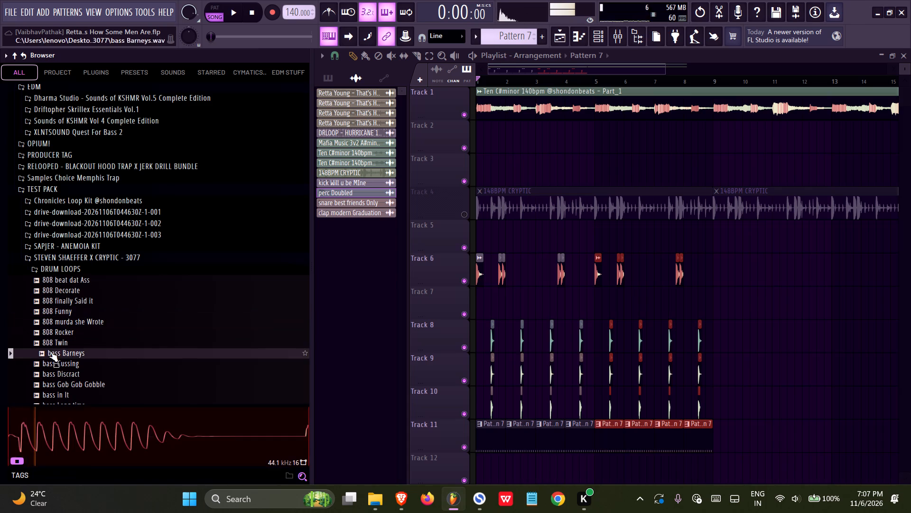
triple_click(52, 362)
click(53, 362)
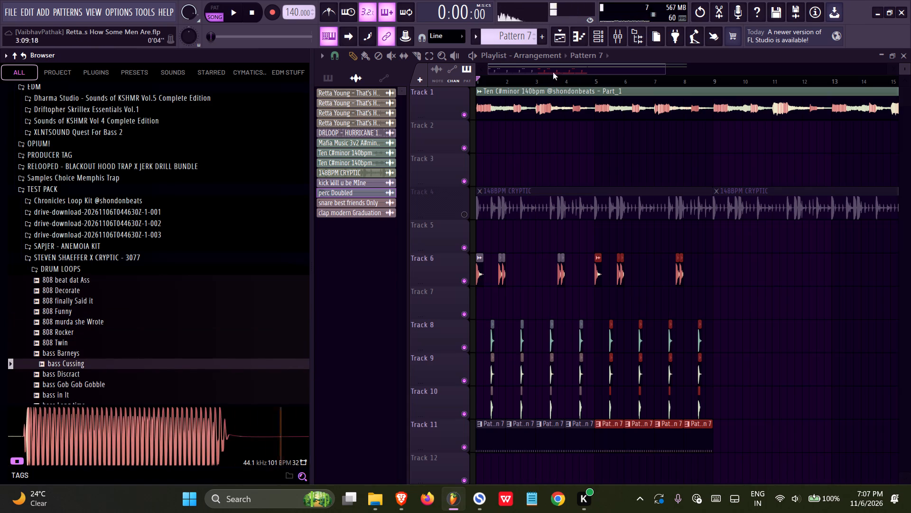
Bring up the channel rack and show all channels instead of only the audio ones.
click(600, 40)
click(326, 159)
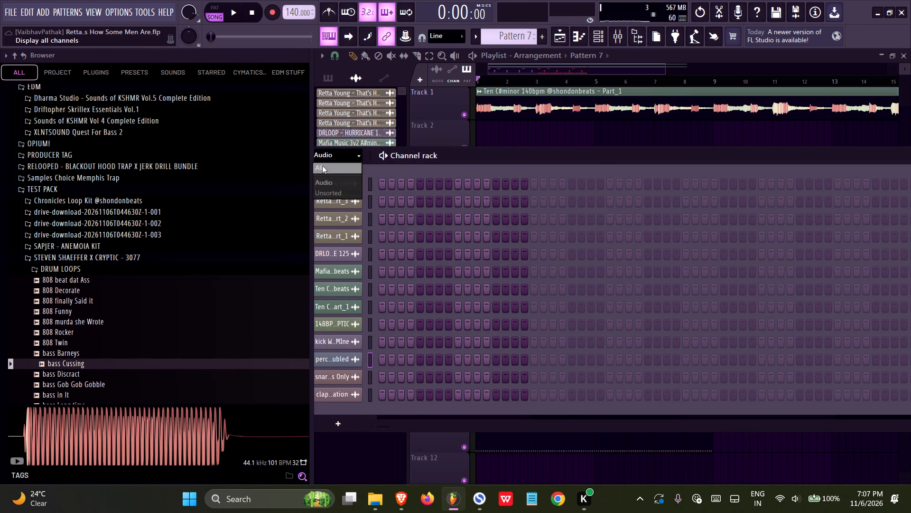
click(321, 168)
Audition kit claps and bass Uno, and add the bass Uno sample as a new channel at the top of the rack.
scroll(164, 301, down, 4)
click(129, 334)
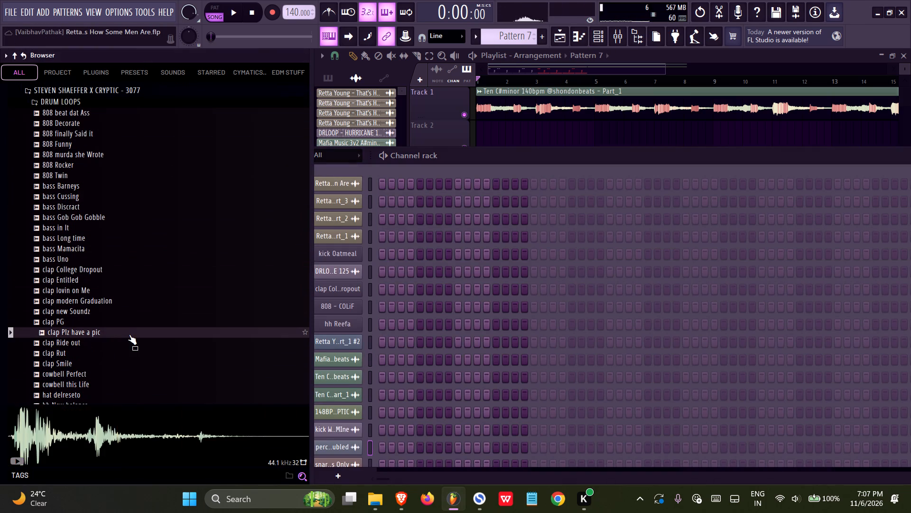
click(129, 334)
click(90, 310)
click(78, 288)
click(69, 269)
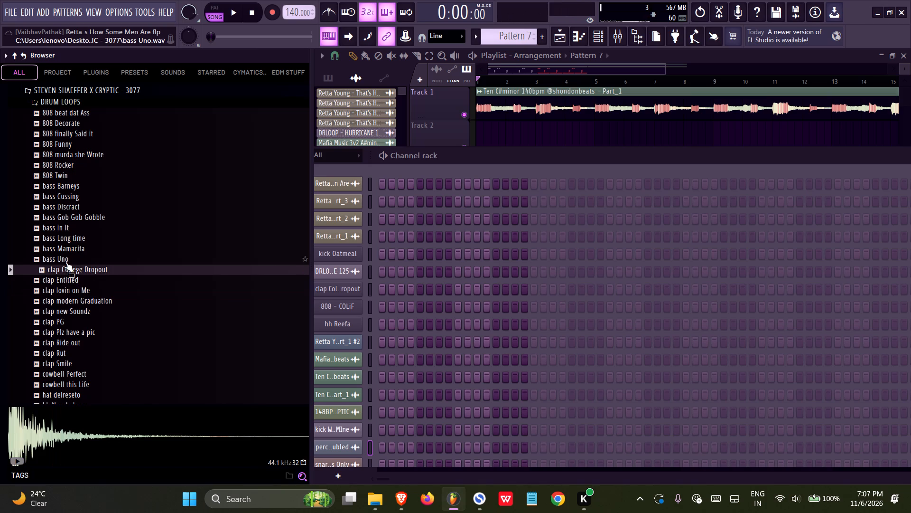
click(65, 262)
scroll(65, 261, up, 4)
scroll(67, 277, down, 2)
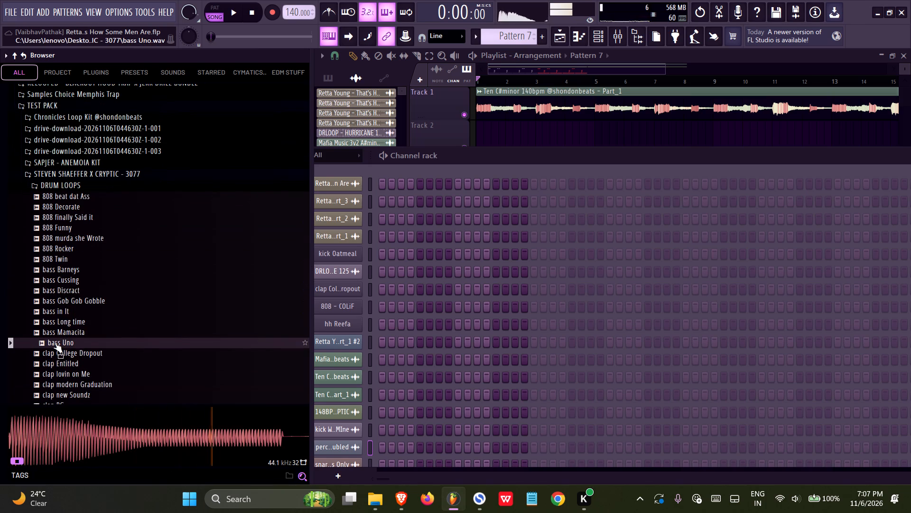
drag(54, 342, 325, 176)
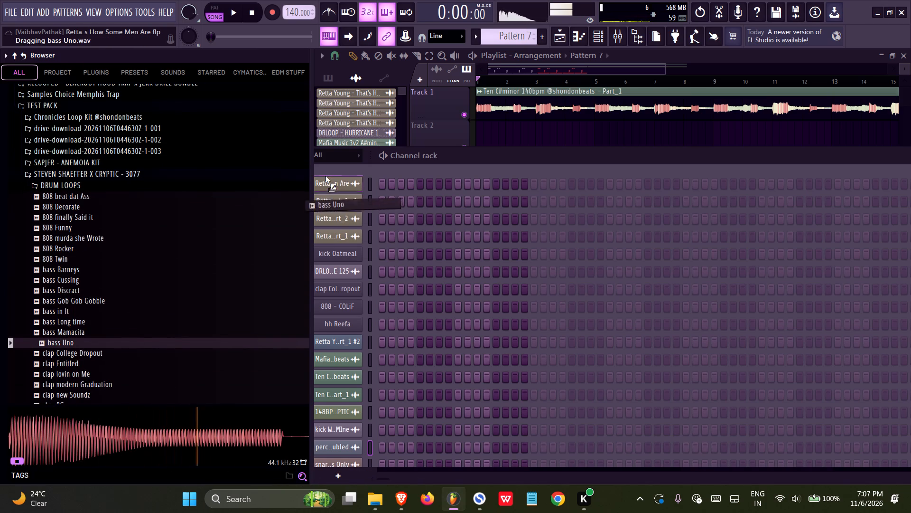
drag(325, 176, 325, 175)
Turn on Cut self for the bass Uno channel and enable its volume envelope with a hold-only shape.
click(331, 181)
click(425, 158)
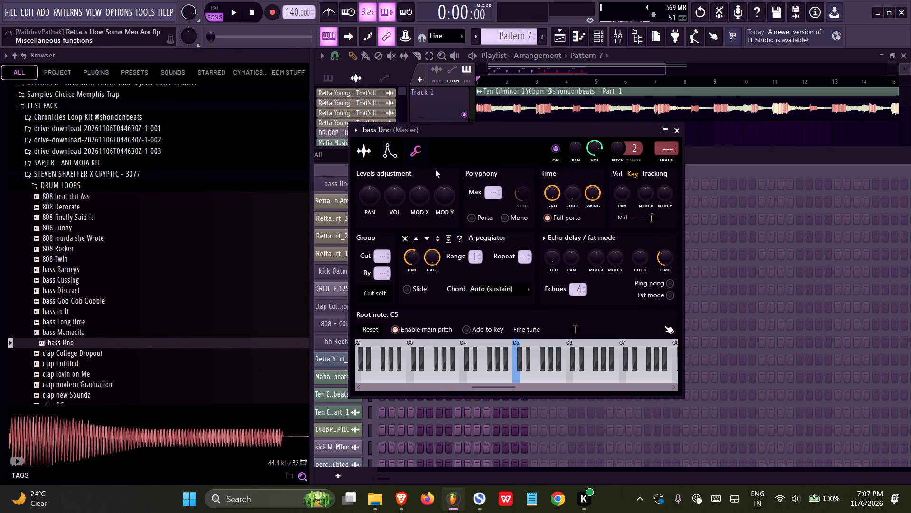
click(368, 299)
click(388, 152)
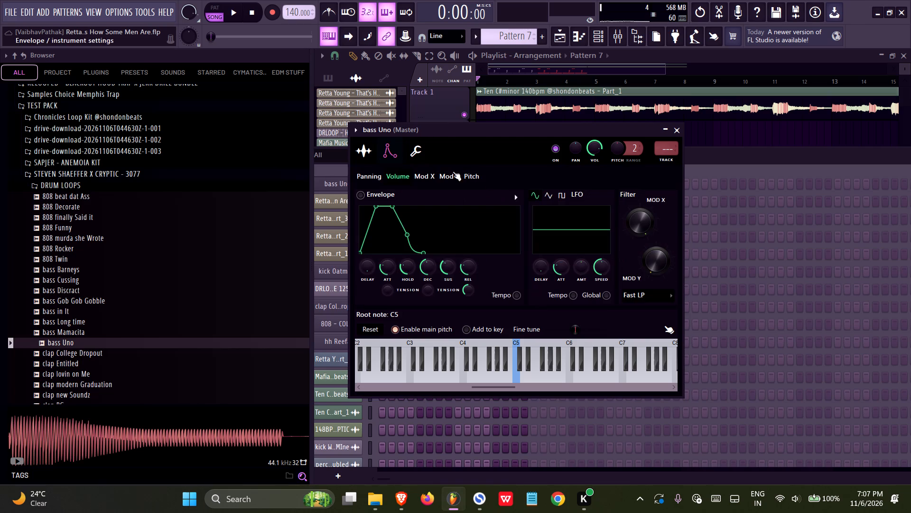
click(514, 202)
click(521, 220)
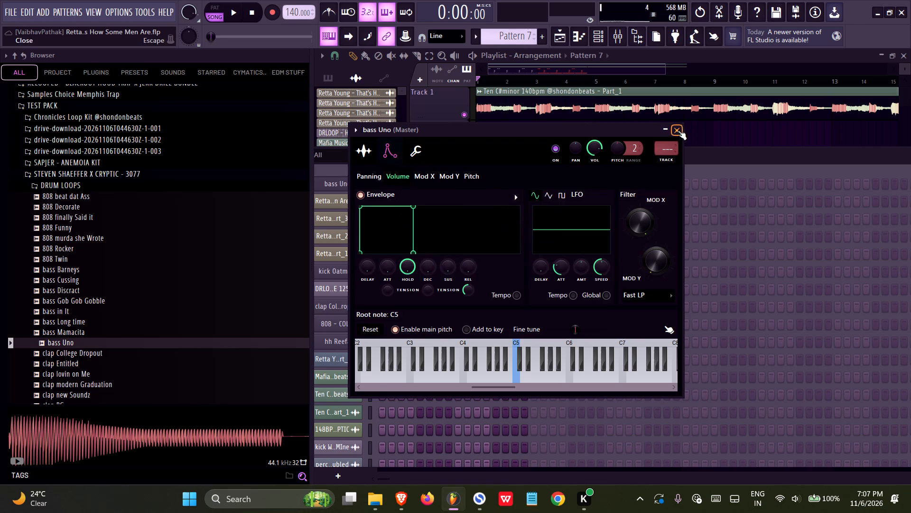
click(678, 131)
Open bass Uno's piano roll in Pattern 7 and set the highlighted scale's root note to C#.
right_click(345, 181)
click(363, 182)
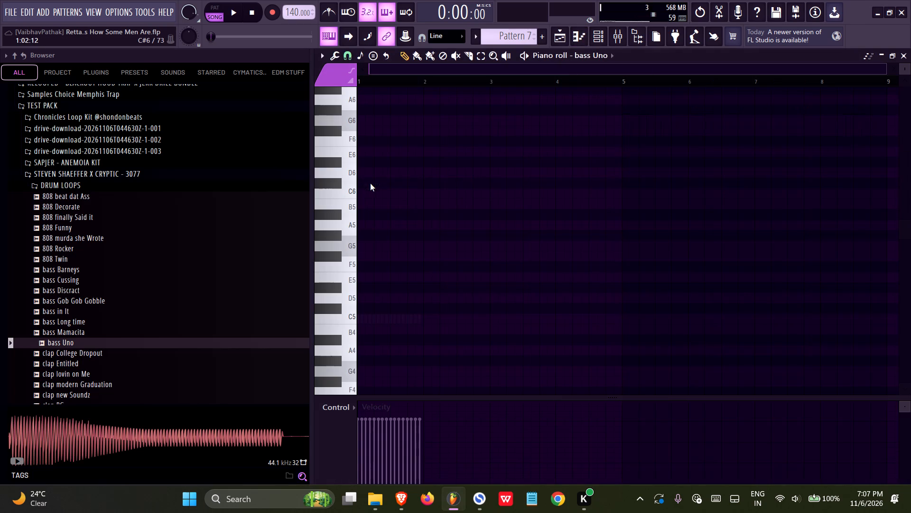
click(558, 39)
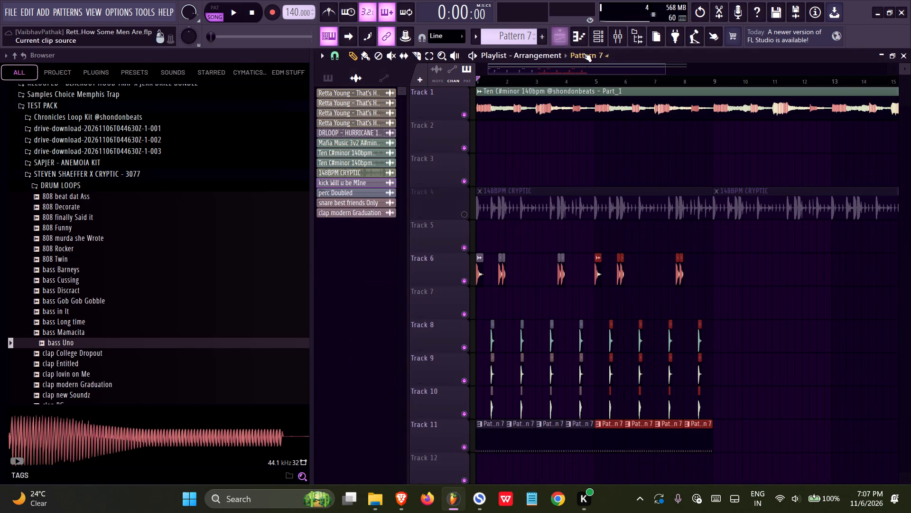
click(595, 42)
right_click(349, 185)
click(375, 178)
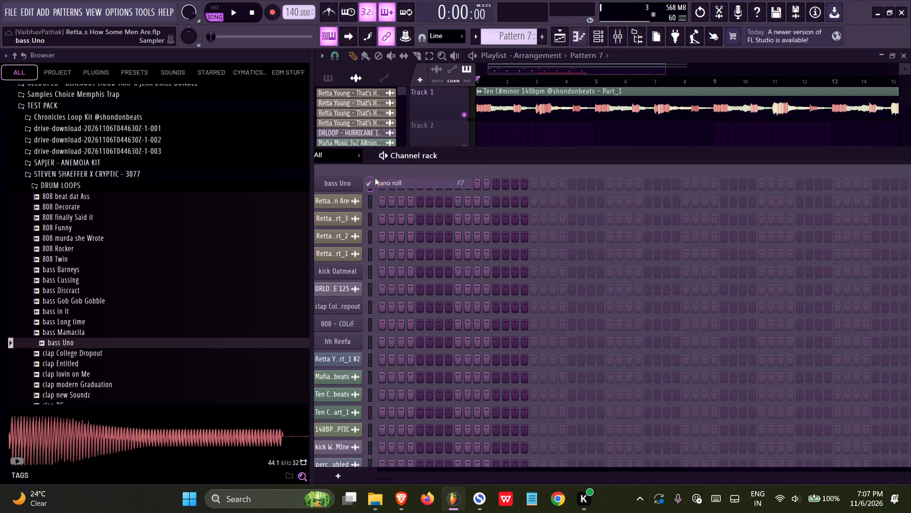
right_click(388, 177)
right_click(344, 187)
click(386, 185)
right_click(357, 62)
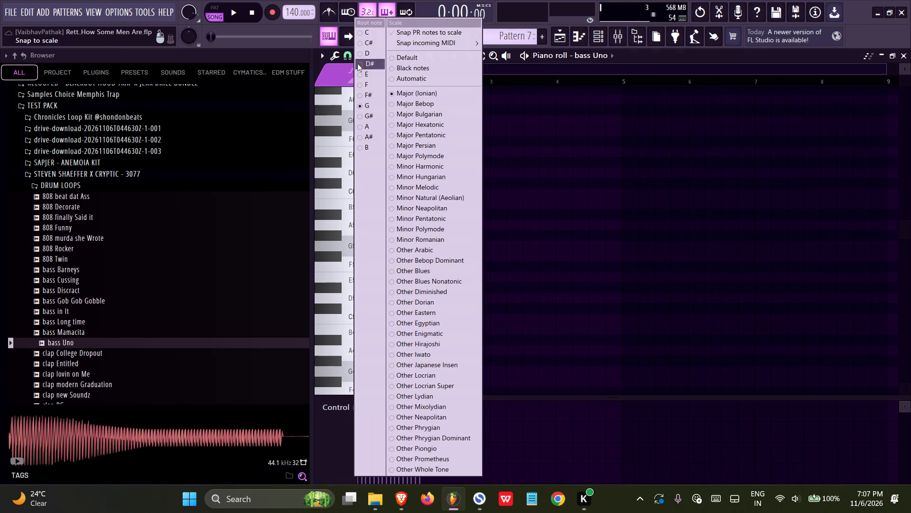
click(374, 40)
Draw a C#5 bass note at the start of bar 1, about seven steps long.
drag(363, 307, 331, 316)
ctrl+scroll(346, 328, up, 14)
drag(402, 308, 403, 309)
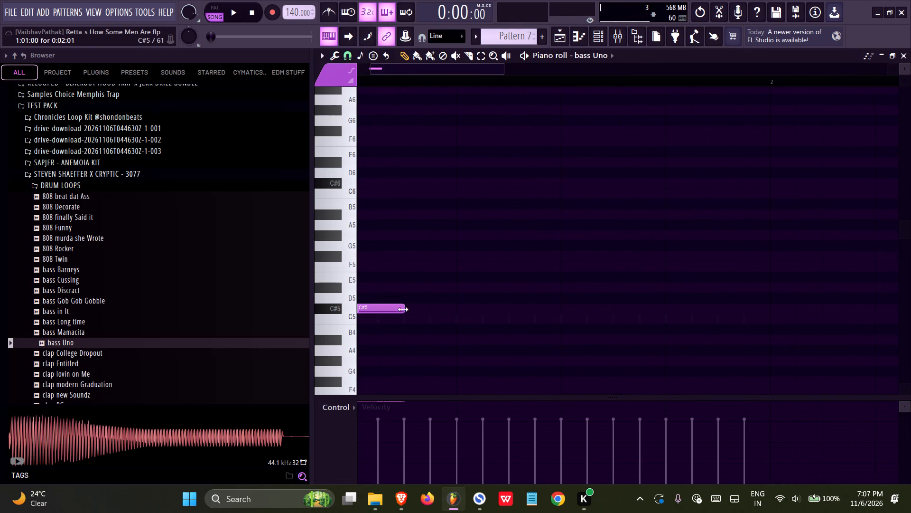
drag(403, 309, 533, 315)
click(536, 310)
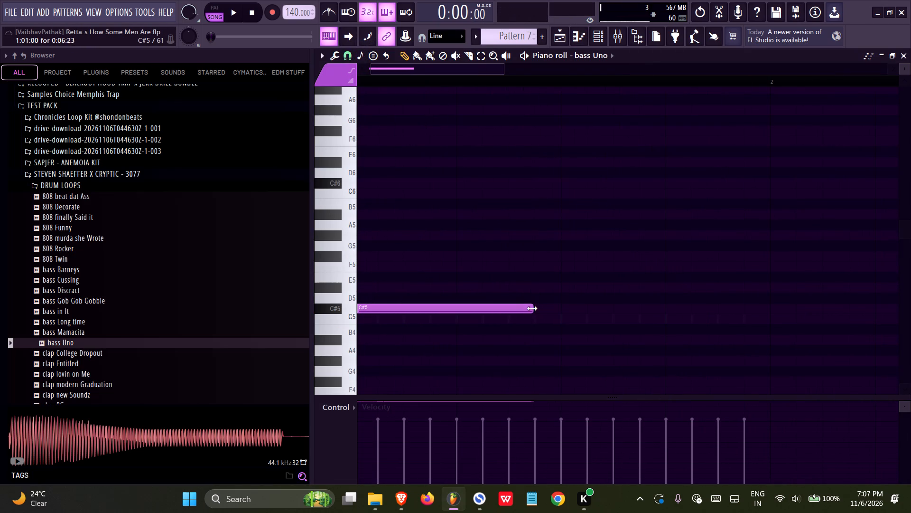
ctrl+scroll(529, 319, up, 5)
click(536, 310)
ctrl+click(522, 313)
ctrl+scroll(474, 335, down, 12)
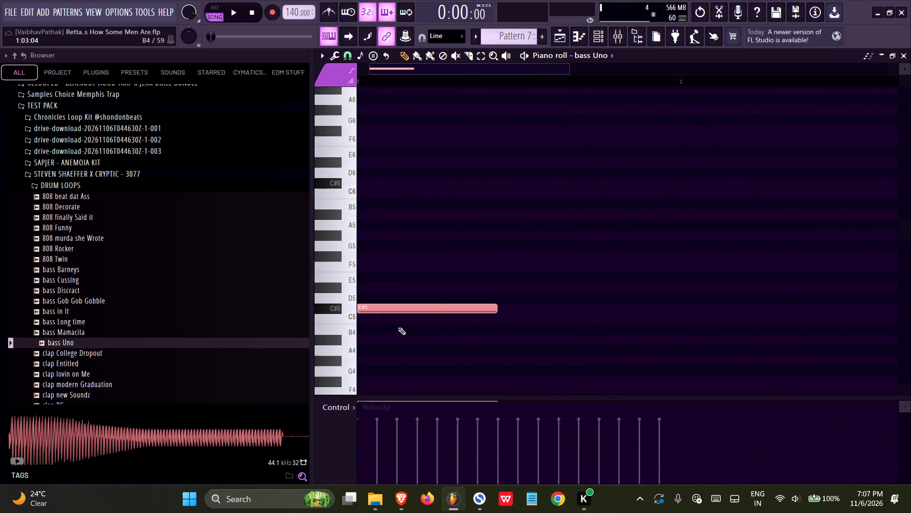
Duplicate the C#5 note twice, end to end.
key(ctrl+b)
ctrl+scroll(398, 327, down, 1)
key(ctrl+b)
Switch playback to pattern mode and briefly play Pattern 7.
click(215, 5)
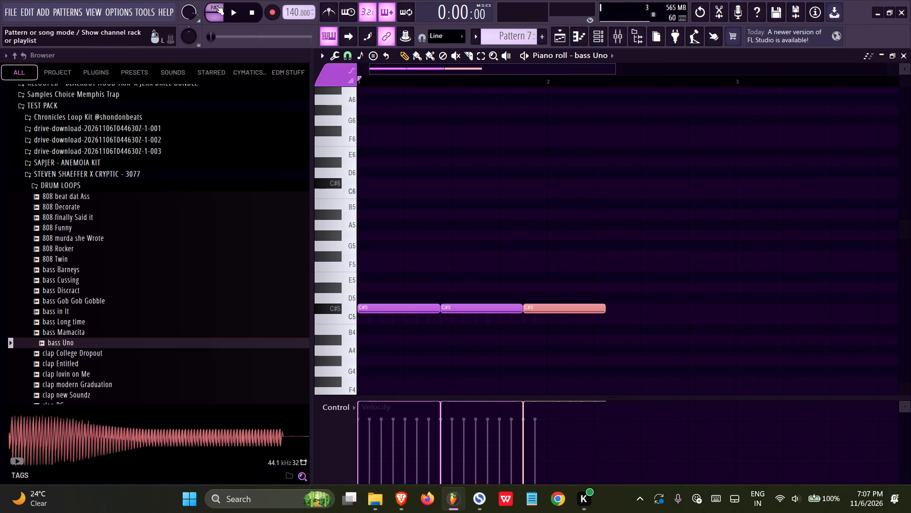
click(228, 15)
key(space)
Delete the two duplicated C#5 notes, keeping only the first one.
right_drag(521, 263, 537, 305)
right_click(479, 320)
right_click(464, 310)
Shorten the remaining C#5 note to about six steps.
drag(436, 304, 431, 303)
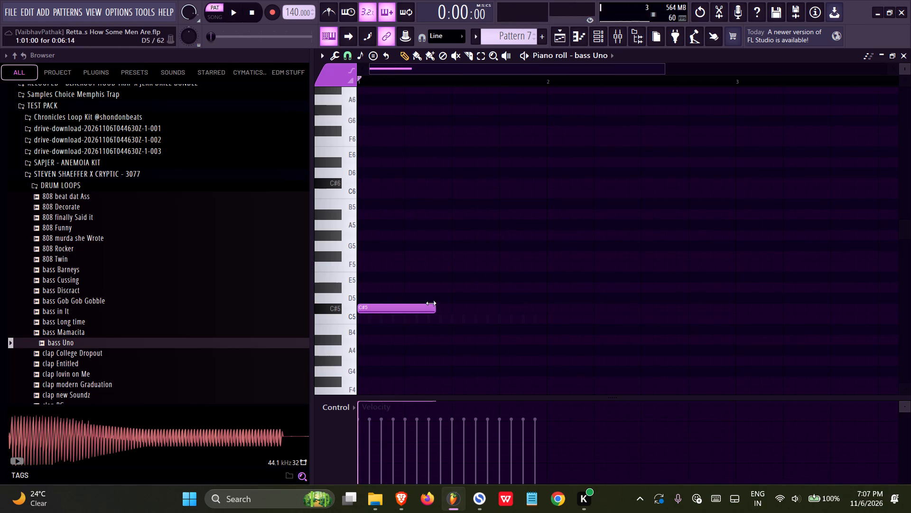
drag(431, 303, 425, 302)
Lower the C#5 note's velocity slightly and check it by ear.
ctrl+drag(440, 283, 391, 344)
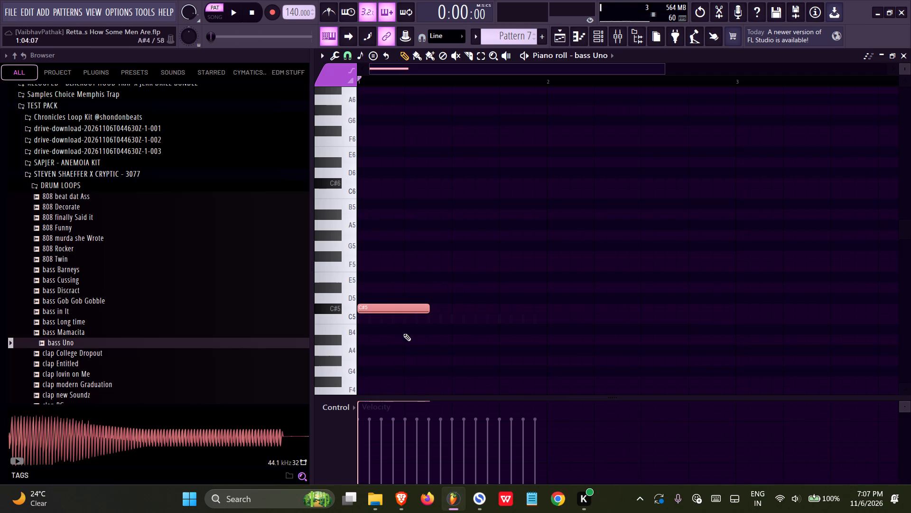
alt+scroll(448, 268, down, 10)
alt+scroll(448, 268, up, 1)
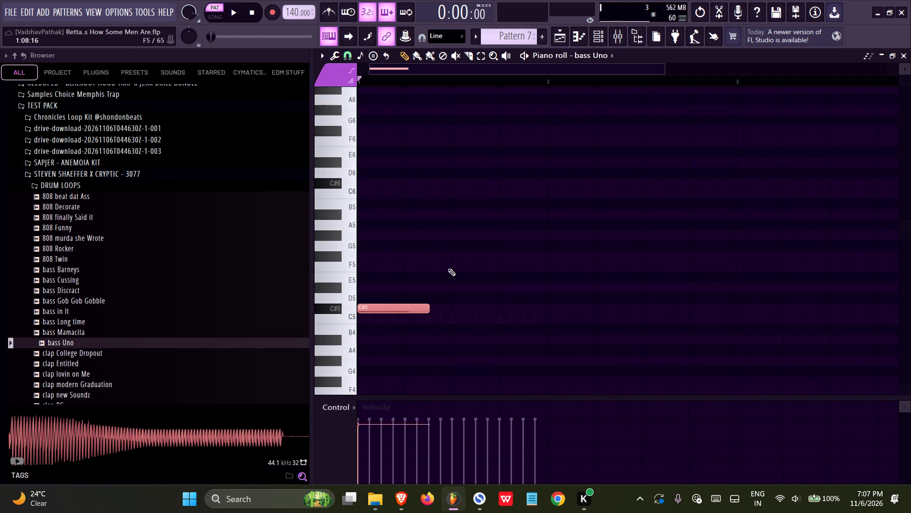
alt+scroll(448, 268, up, 2)
key(space)
ctrl+scroll(423, 298, up, 7)
key(space)
click(434, 310)
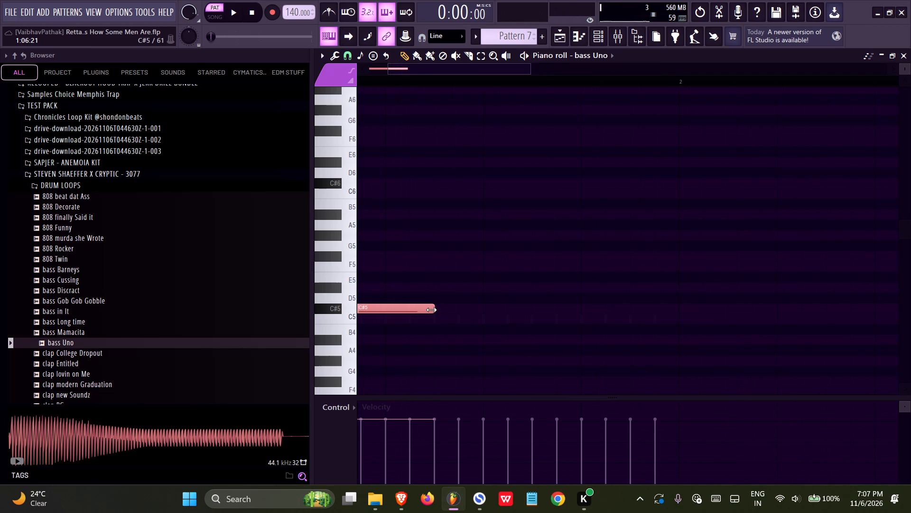
Duplicate the C#5 note twice to make three consecutive six-step notes, listening along.
ctrl+drag(443, 285, 406, 321)
key(ctrl+b)
key(ctrl+space)
ctrl+scroll(423, 288, down, 6)
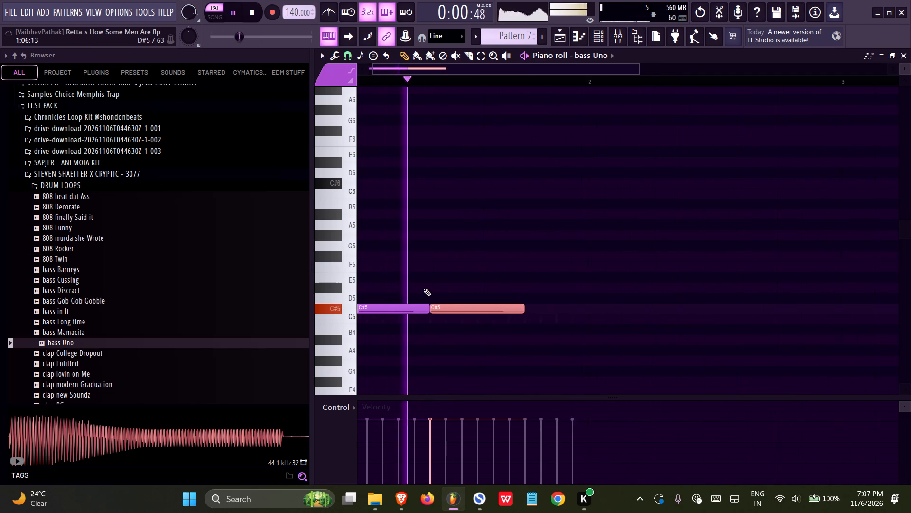
key(ctrl+b)
key(space)
Shorten the third C#5 note to about four steps, ending at the start of bar 2.
drag(585, 308, 564, 313)
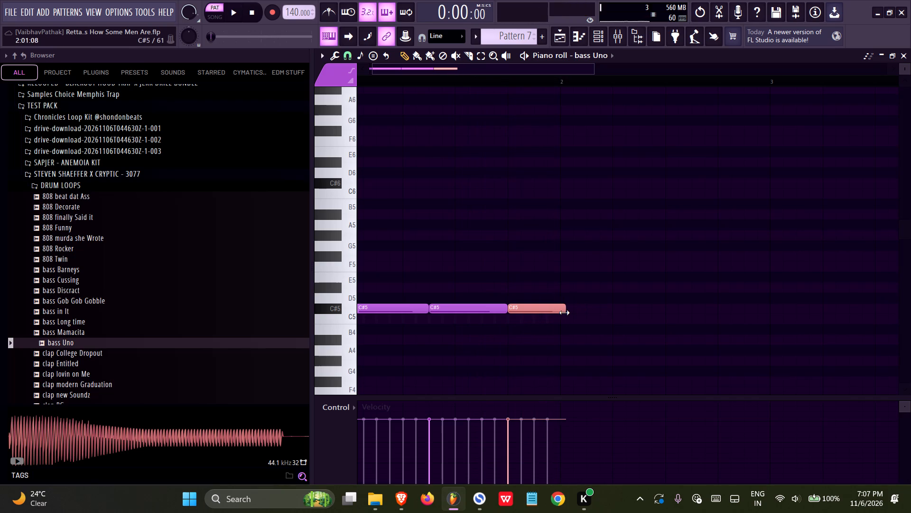
drag(564, 313, 578, 313)
drag(578, 313, 560, 312)
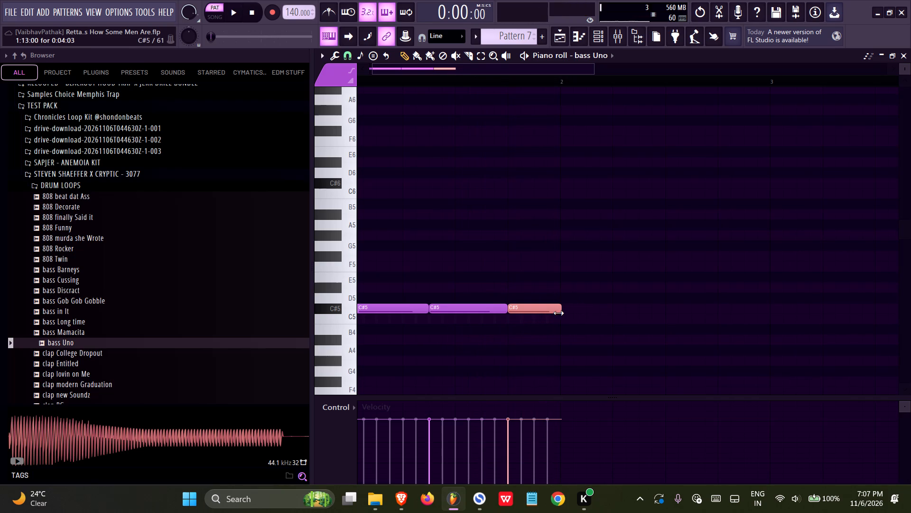
ctrl+scroll(558, 313, up, 8)
click(562, 313)
ctrl+scroll(555, 313, down, 17)
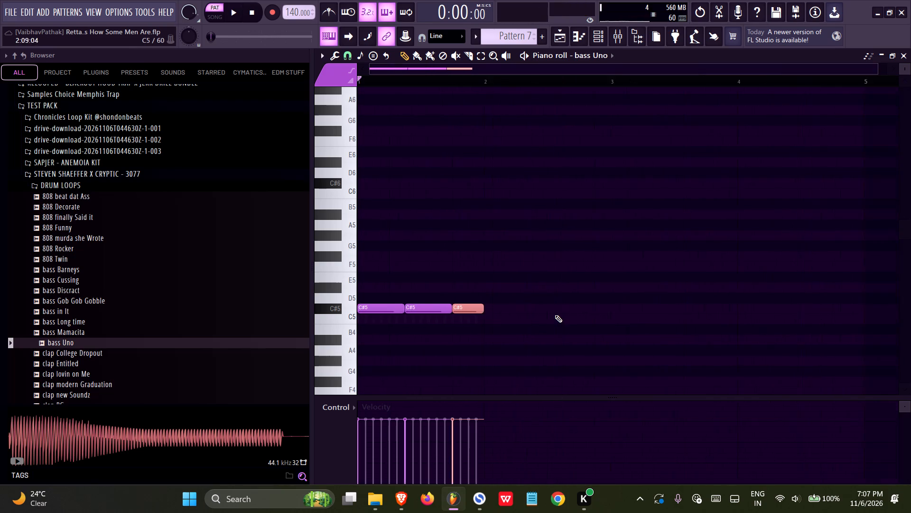
Duplicate the three C#5 notes of bar 1 into bar 2 and delete the first note of the copy.
ctrl+drag(535, 289, 333, 345)
key(ctrl+b)
right_click(490, 277)
right_drag(490, 277, 483, 305)
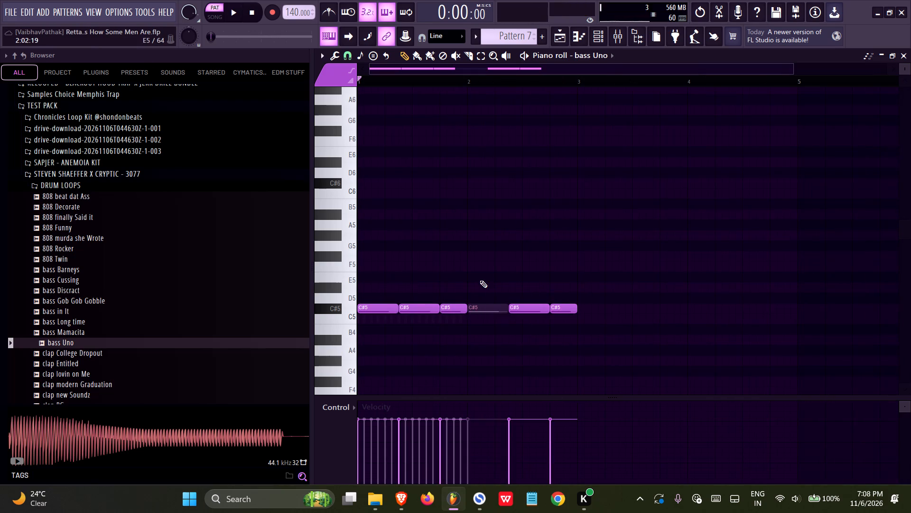
right_drag(478, 289, 465, 333)
Extend bar 1's third C#5 note to about ten steps, meeting the next note in bar 2 without overlap, and audition it.
ctrl+drag(478, 285, 465, 304)
ctrl+scroll(458, 322, up, 7)
drag(475, 308, 559, 316)
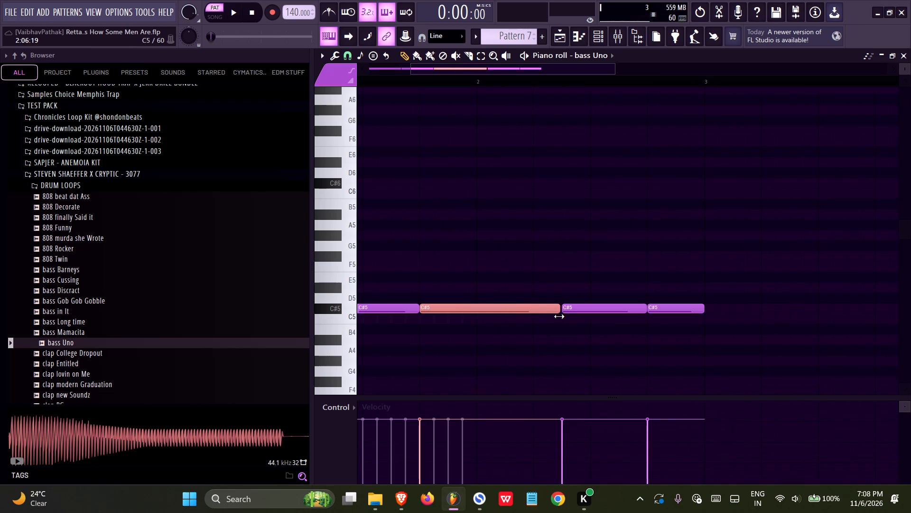
drag(559, 316, 562, 316)
key(space)
ctrl+scroll(513, 332, down, 7)
ctrl+scroll(521, 329, up, 17)
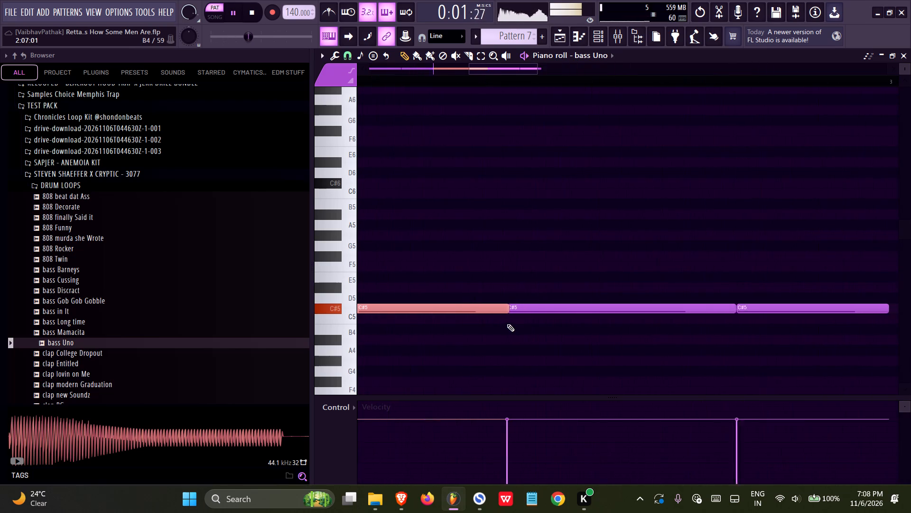
drag(509, 312, 504, 311)
ctrl+scroll(462, 327, down, 20)
ctrl+scroll(462, 327, down, 2)
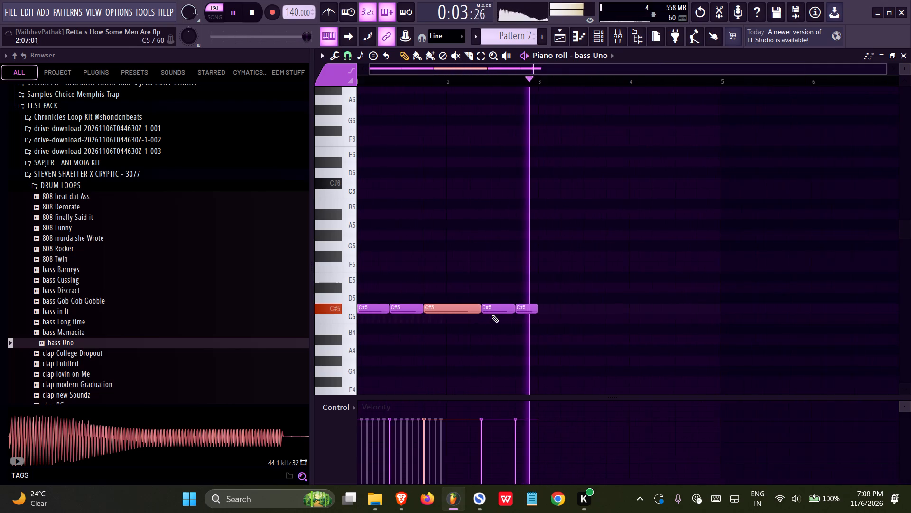
Duplicate the two-bar C#5 bass phrase into bars 3 and 4, and save the project.
key(ctrl+space)
ctrl+drag(583, 268, 338, 348)
key(ctrl+b)
key(ctrl+s)
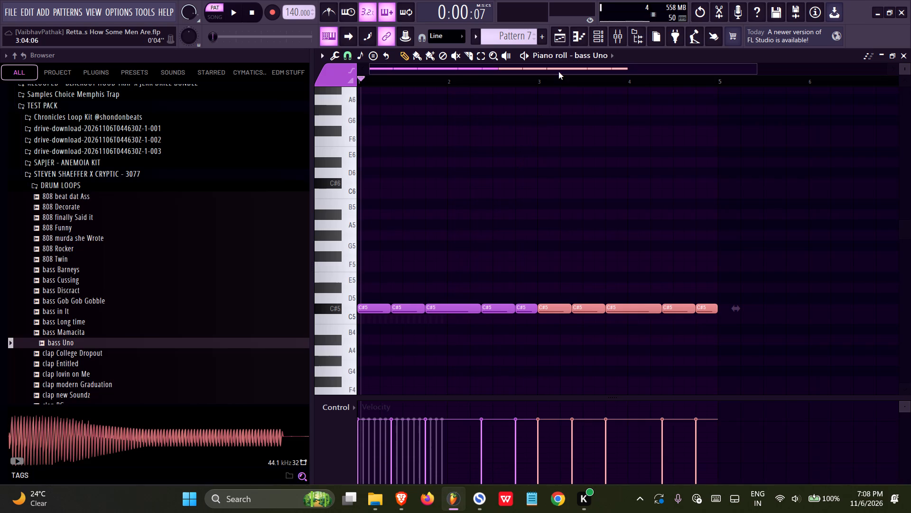
Delete the overlapping Pattern 7 clips on Track 11, keep a single four-bar clip at bar 1, and duplicate it to bar 5.
click(559, 38)
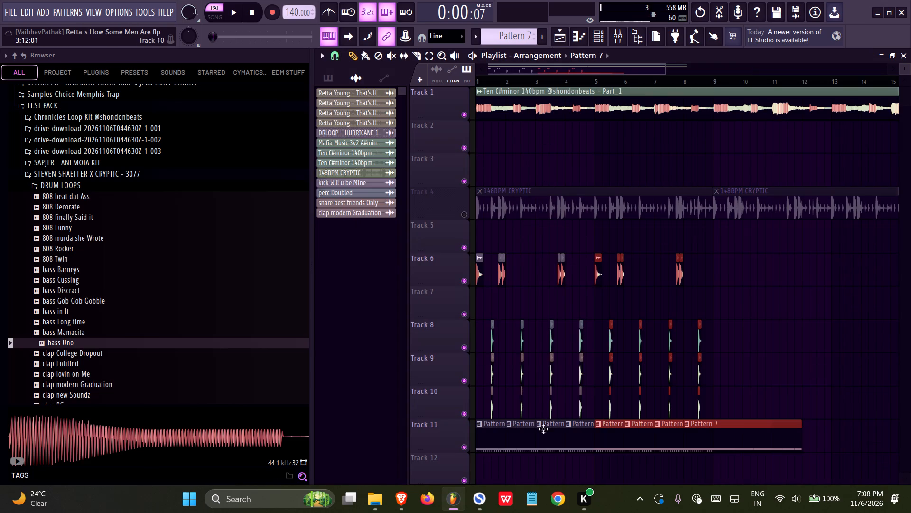
right_click(535, 433)
right_drag(557, 423, 525, 432)
right_click(601, 423)
right_click(560, 440)
right_click(580, 432)
right_click(623, 427)
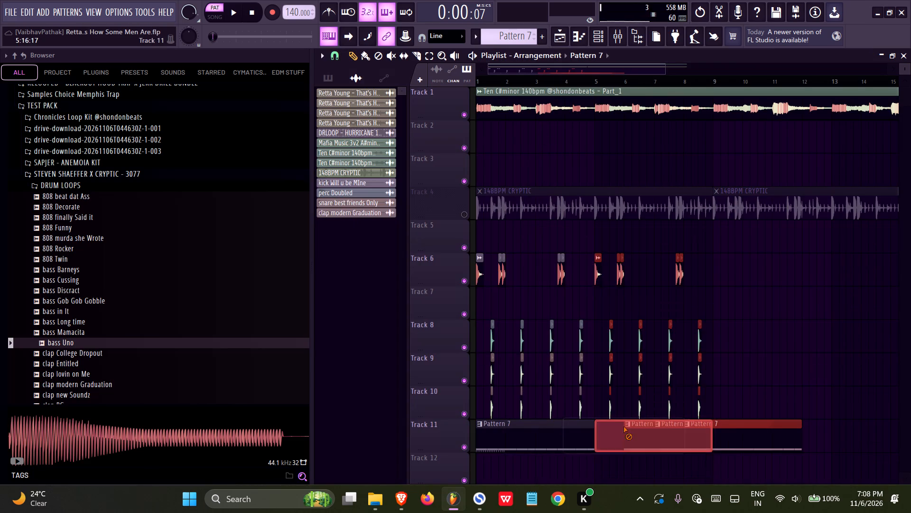
right_click(681, 423)
right_click(714, 427)
right_click(693, 432)
ctrl+drag(625, 436, 542, 452)
key(ctrl+b)
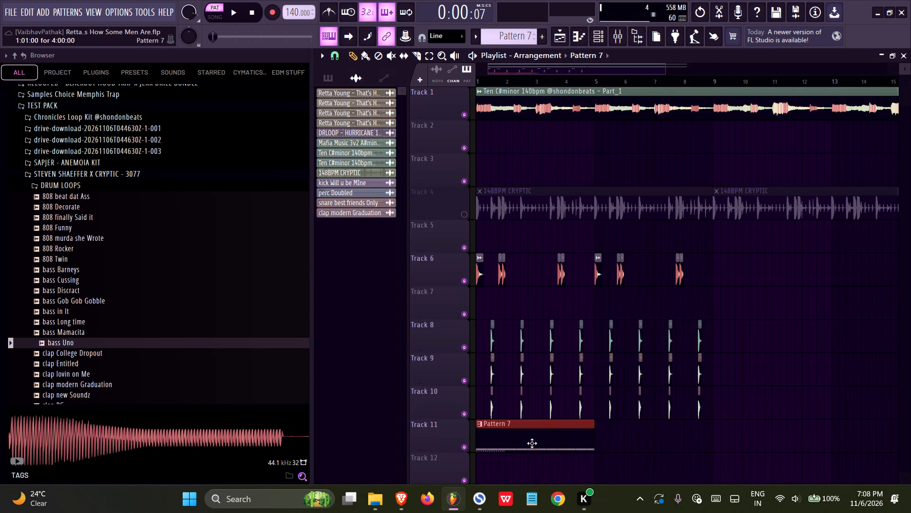
Play the arrangement from the start to hear the new bass pattern with the melody and drums.
drag(485, 80, 426, 95)
key(space)
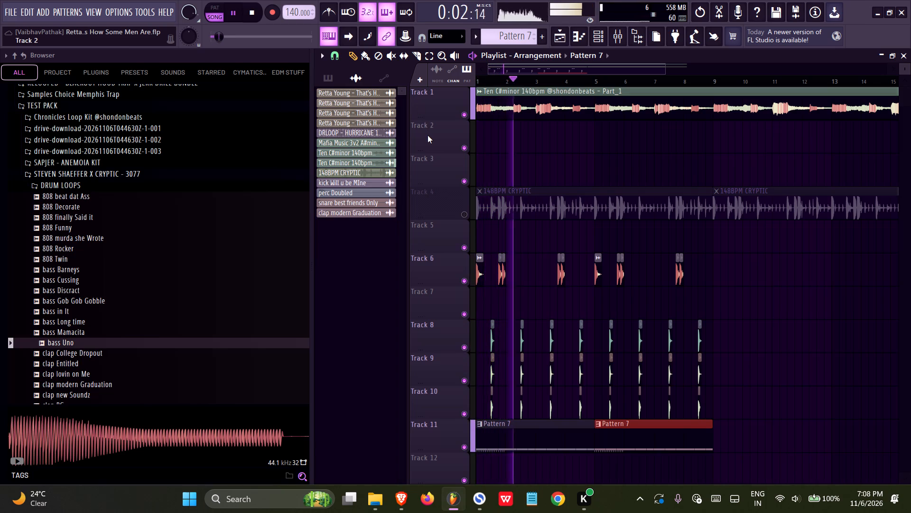
key(space)
Fill the hh Reefa #2 channel in Pattern 7 with a hit on each 2 steps and save the project.
double_click(498, 432)
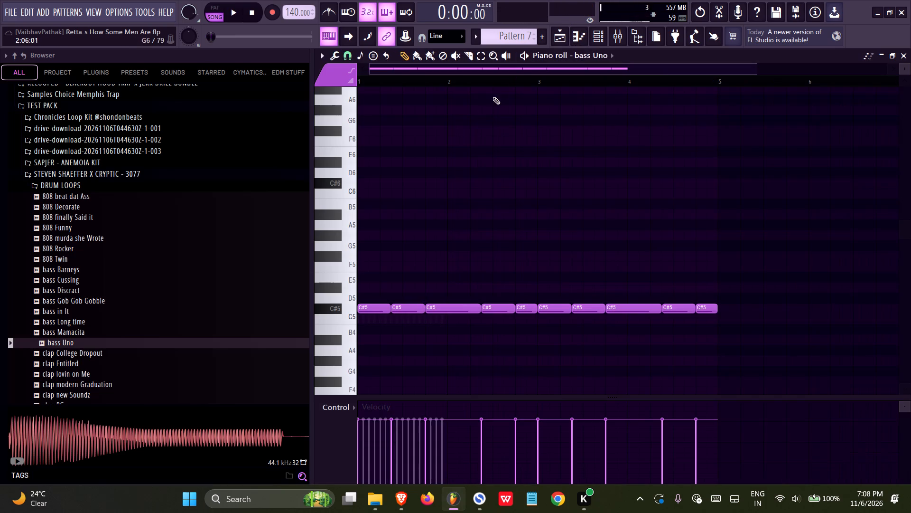
click(573, 58)
click(591, 37)
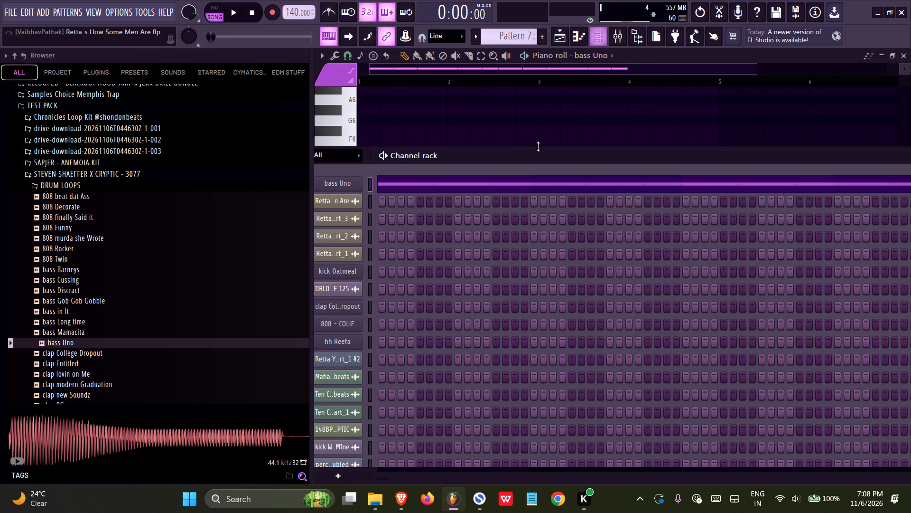
scroll(418, 216, down, 9)
right_click(335, 448)
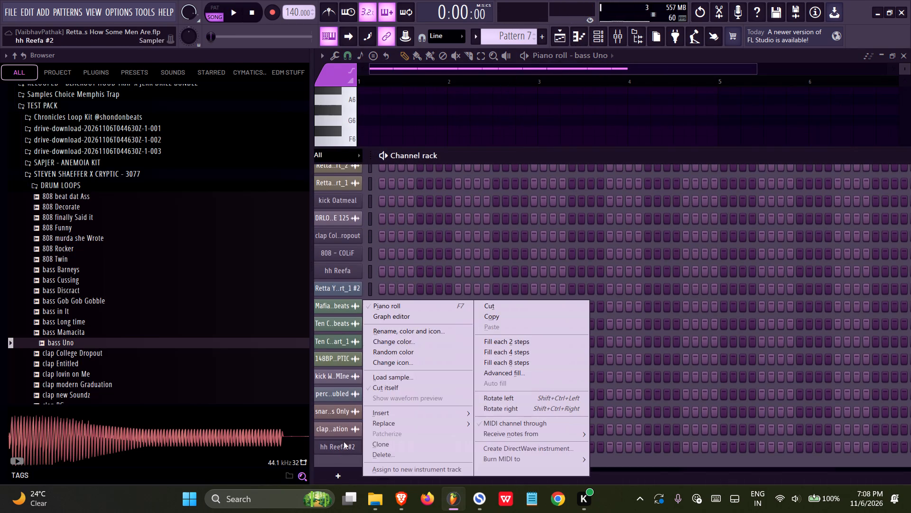
click(483, 344)
scroll(363, 247, up, 6)
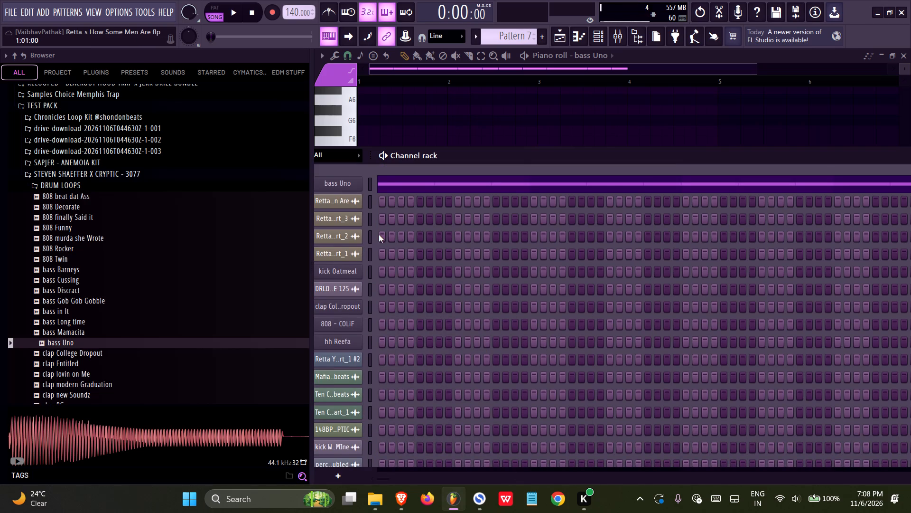
double_click(426, 185)
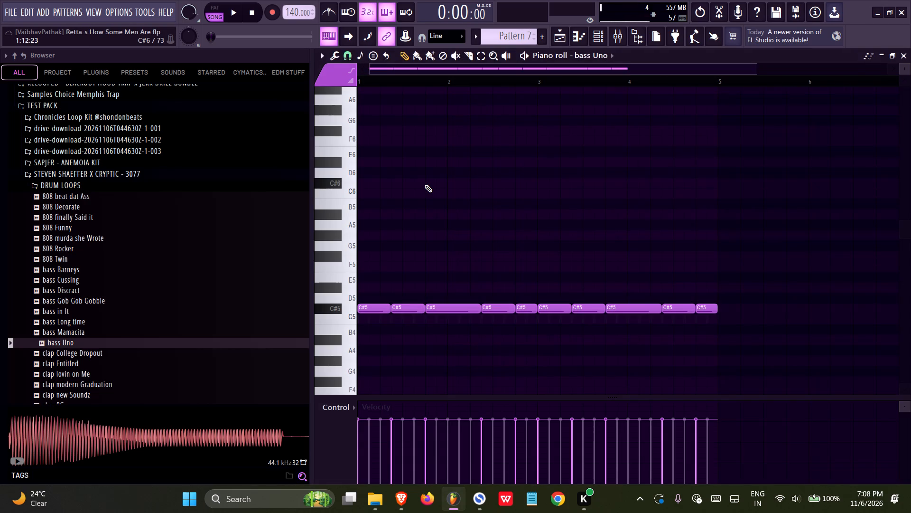
key(ctrl+s)
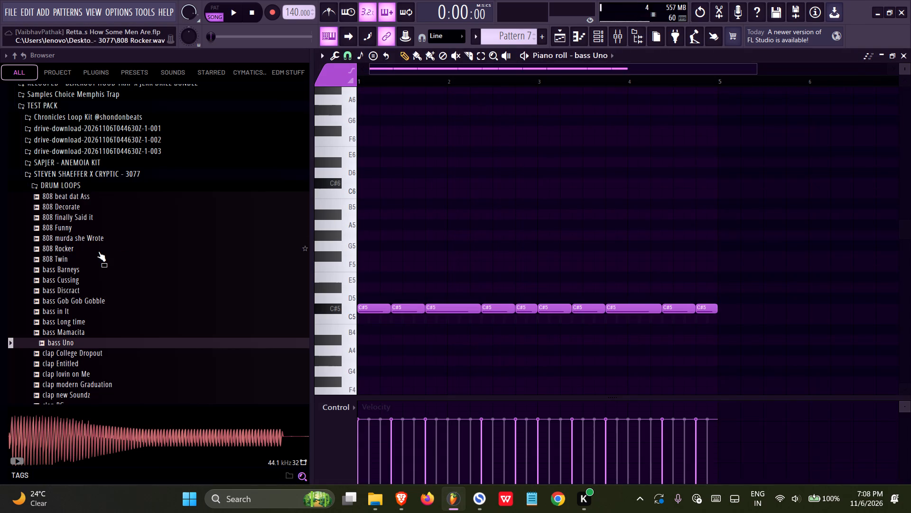
key(ctrl+s)
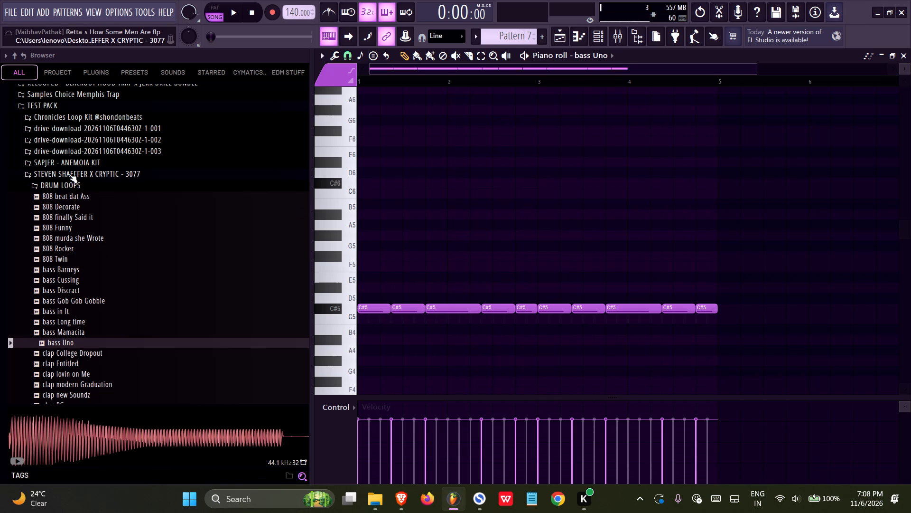
Audition loops from the BL!SS and Ethereal loop kits in the drive-download 001 folder, including BLA!ZE, FL3X, Ethereal 146 and OMFG 140.
click(69, 174)
key(ctrl+s)
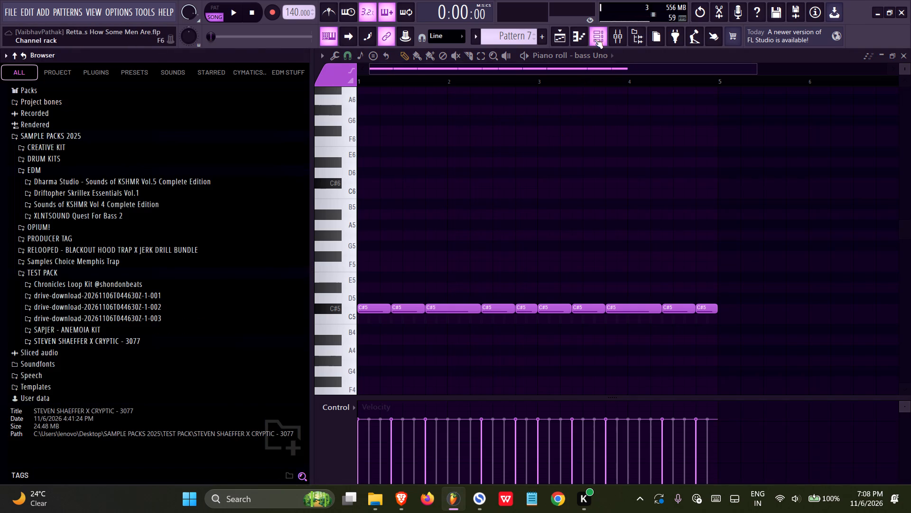
click(93, 294)
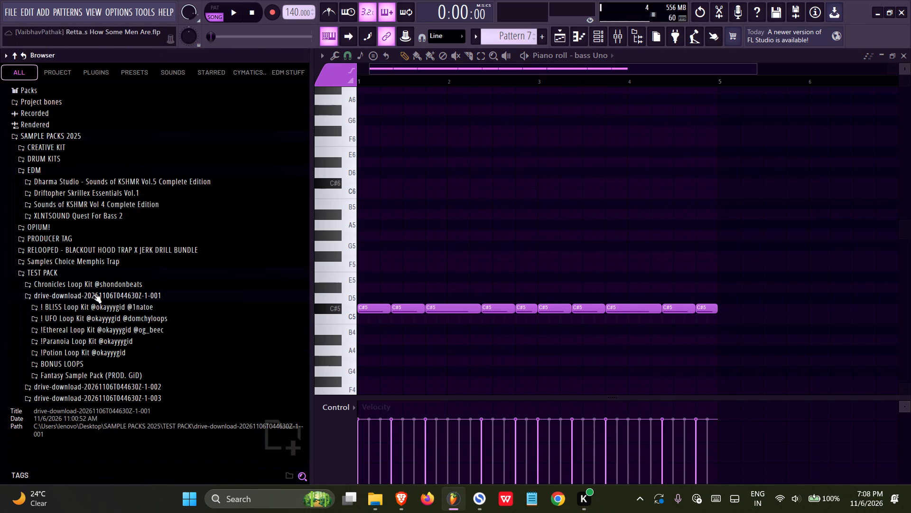
click(78, 309)
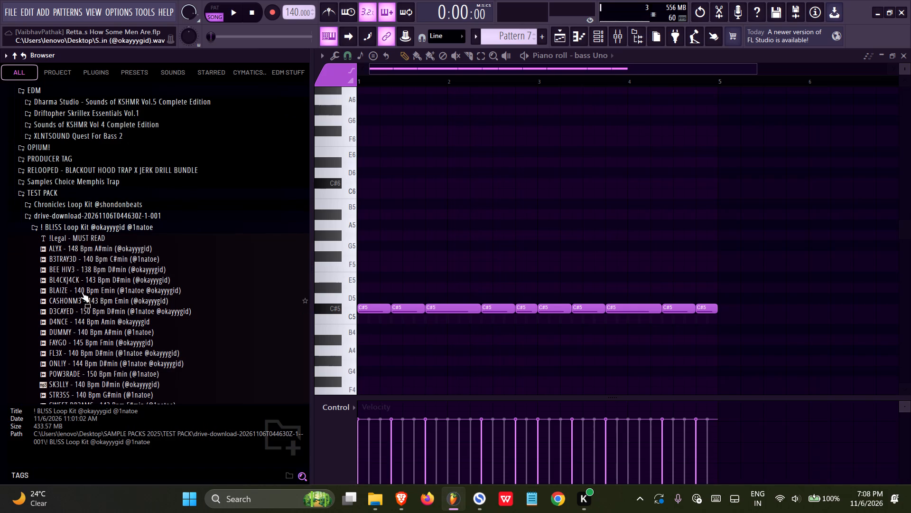
click(80, 293)
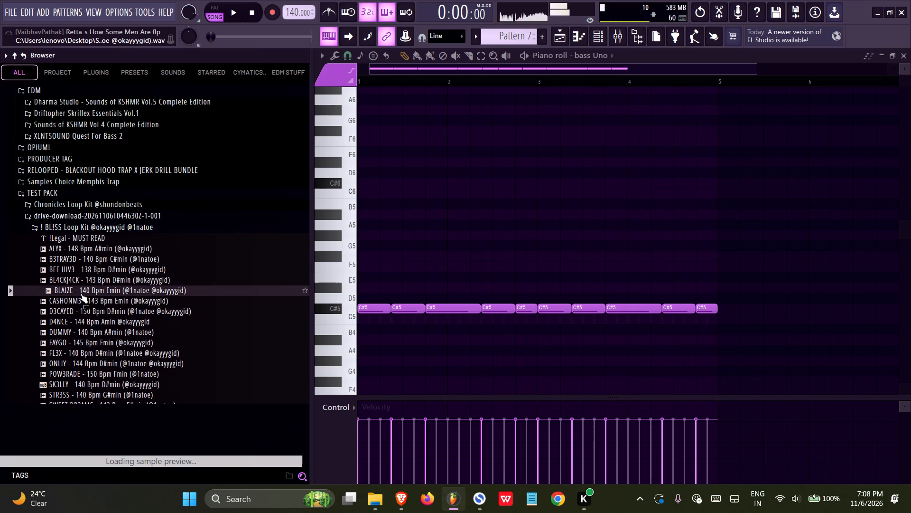
click(255, 19)
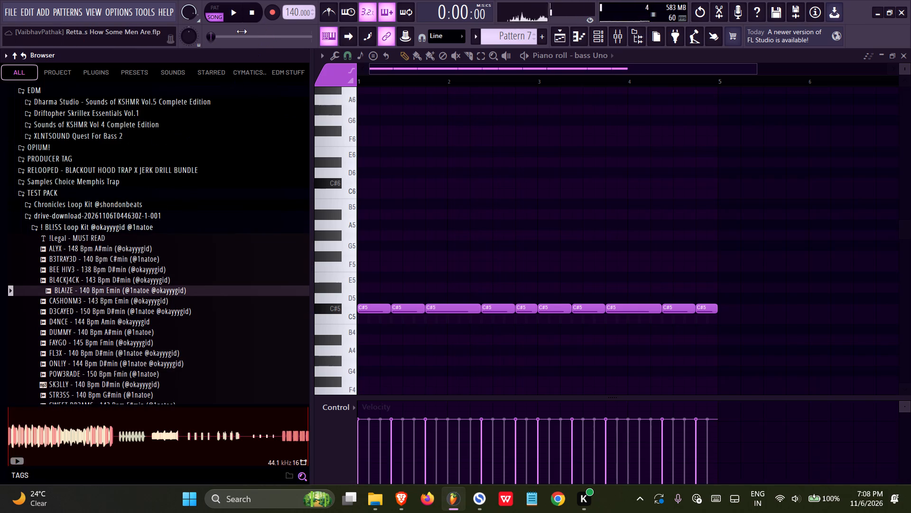
click(74, 352)
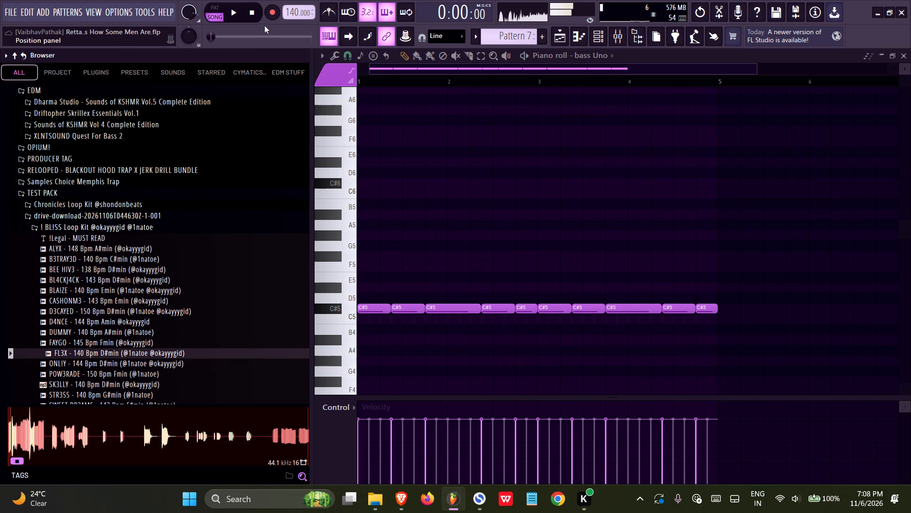
click(253, 20)
click(64, 227)
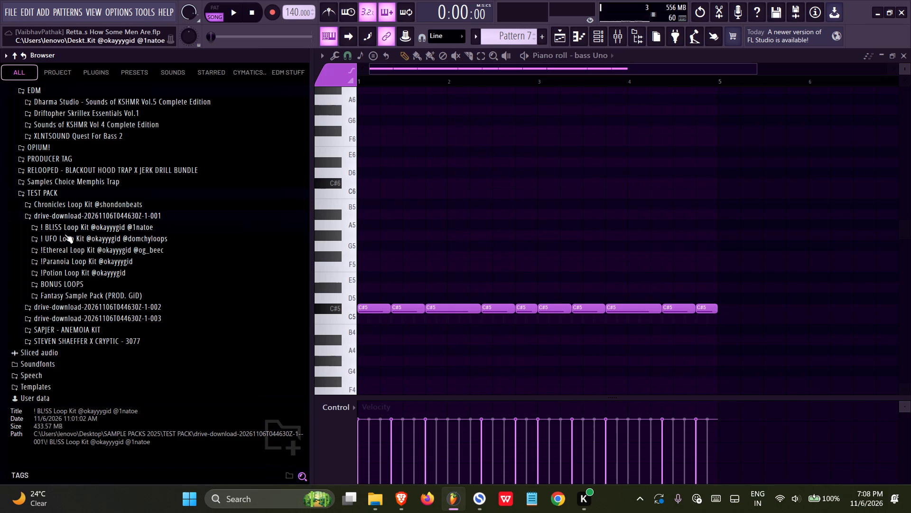
click(61, 252)
click(78, 293)
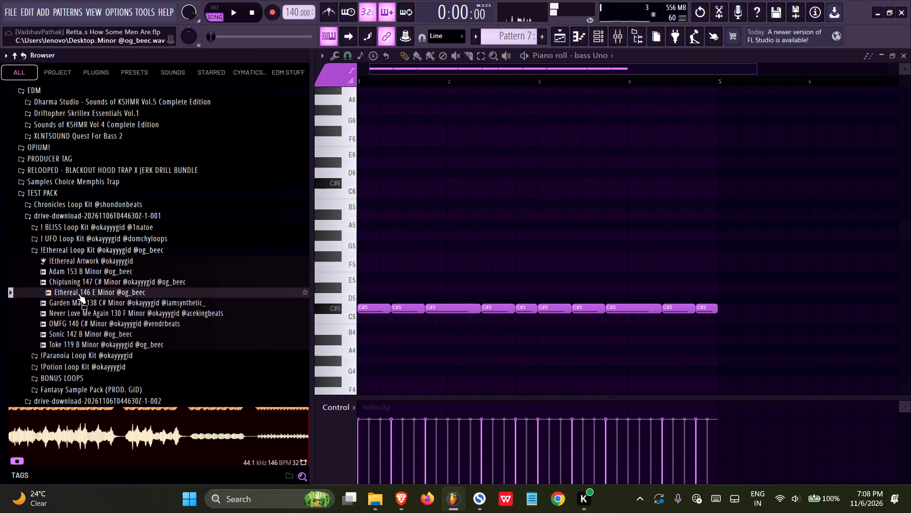
click(66, 324)
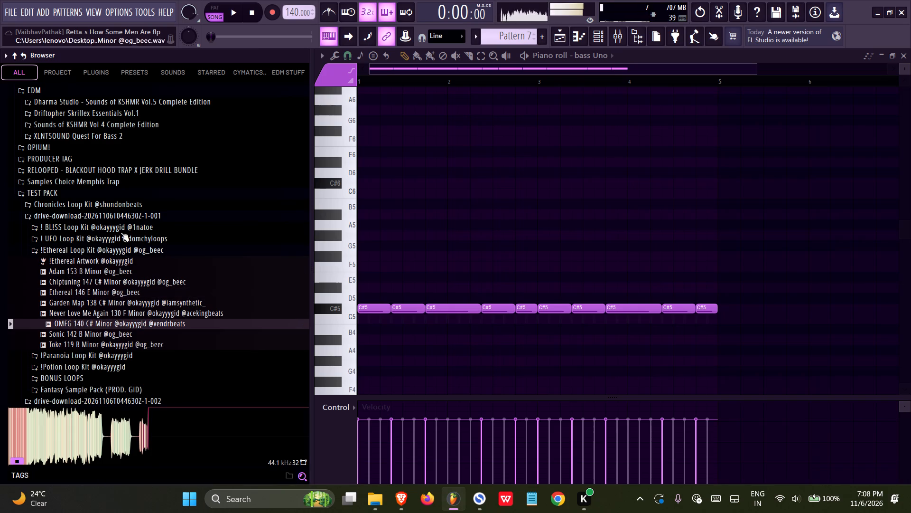
click(250, 18)
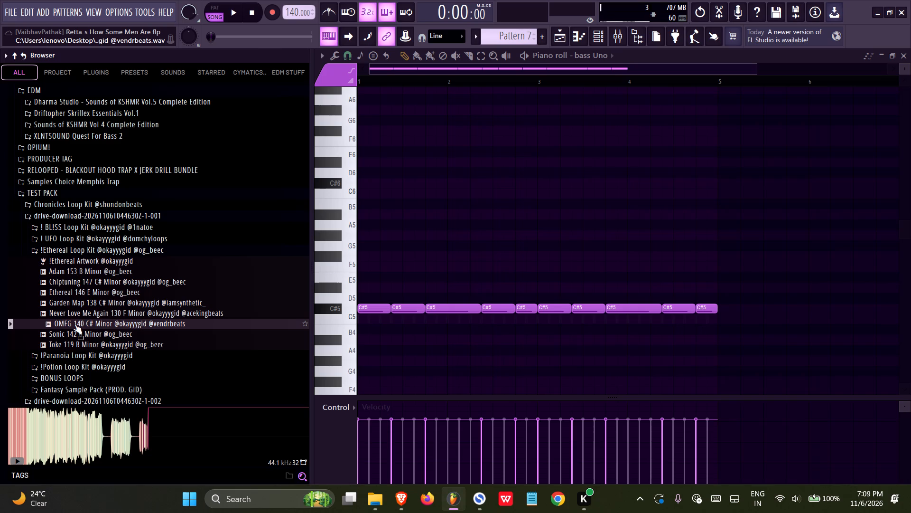
Browse the loop kit folders in drive-download 002 and 003, including the contents of the Ethereal kit in 002.
click(62, 248)
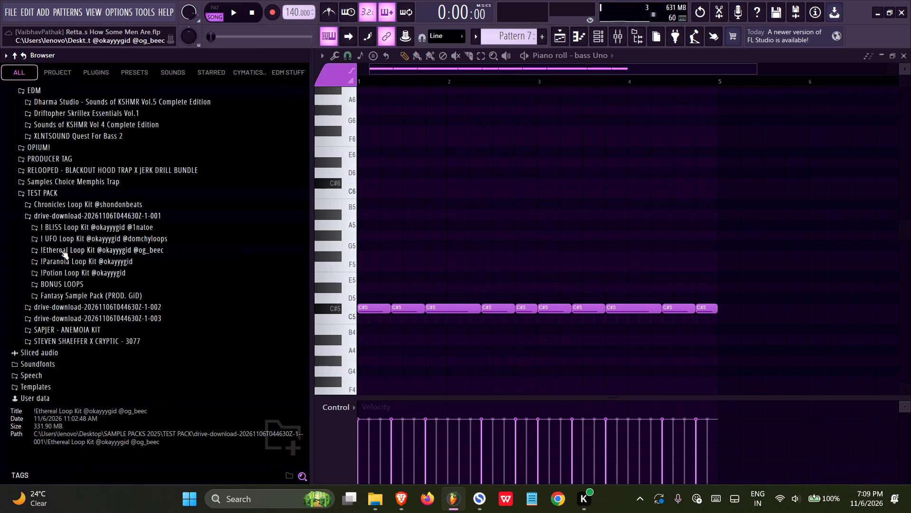
click(54, 307)
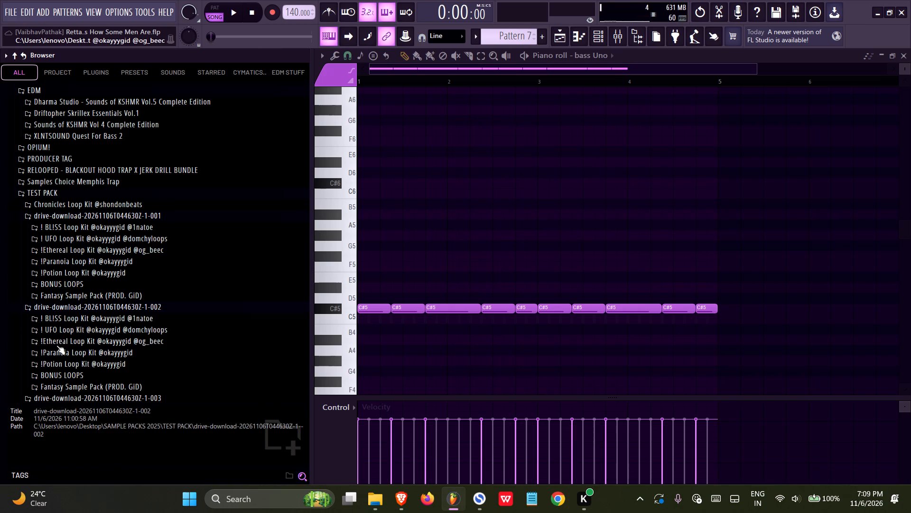
click(57, 345)
scroll(74, 326, down, 2)
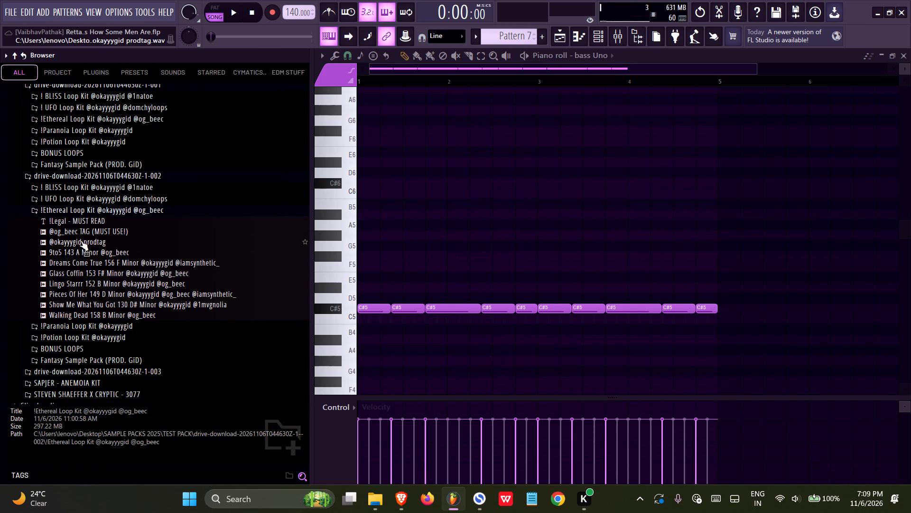
click(74, 205)
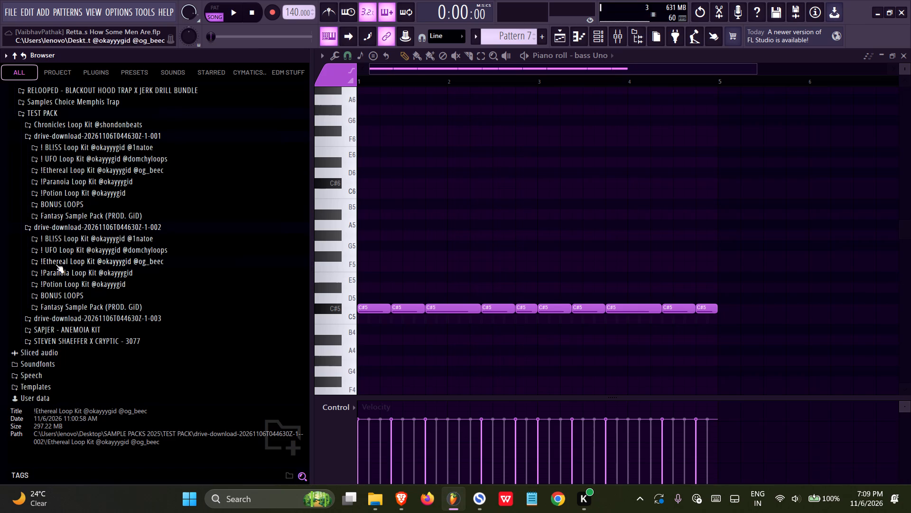
click(58, 321)
scroll(75, 305, down, 3)
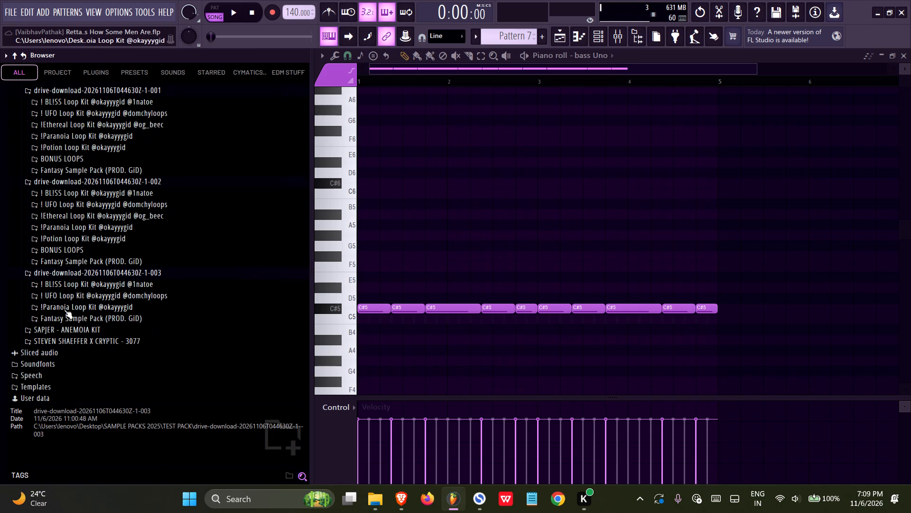
click(63, 272)
scroll(63, 272, up, 2)
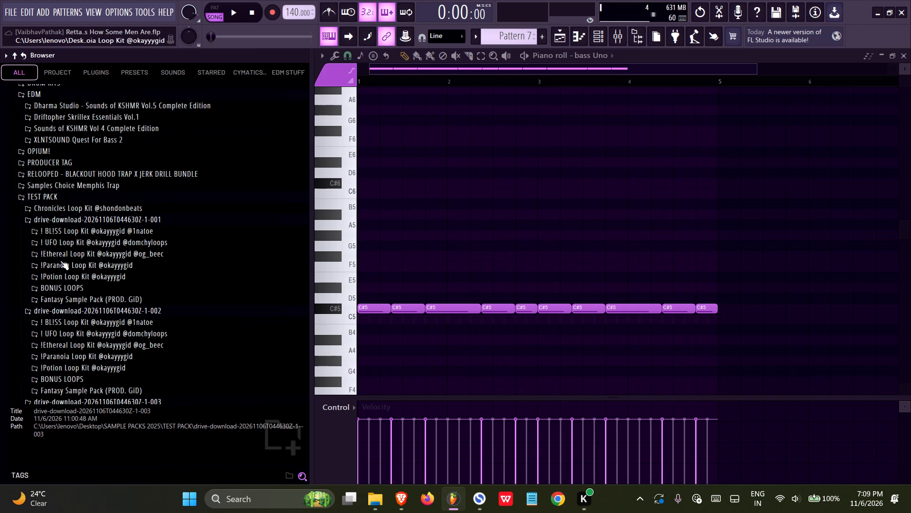
Audition the Ethereal 146, OMFG 140 and Sonic 142 loops again in the Ethereal Loop Kit of drive-download 001.
click(63, 253)
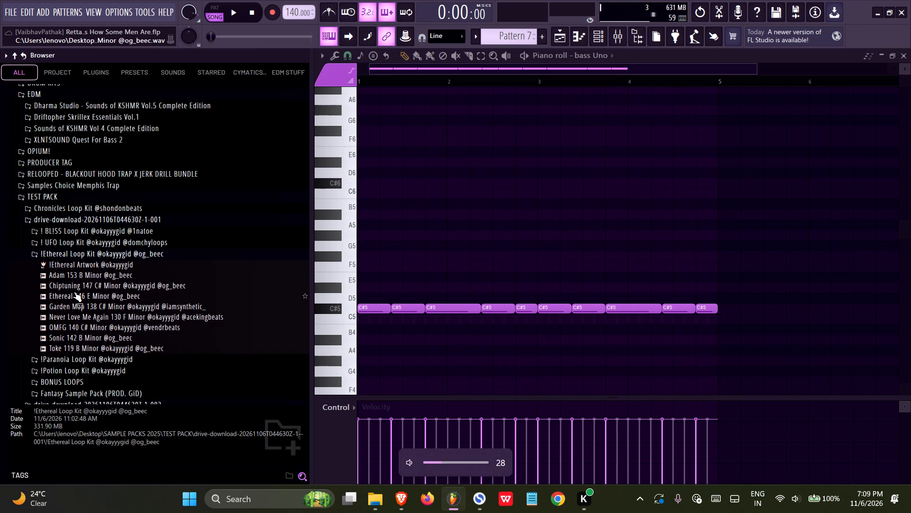
click(74, 298)
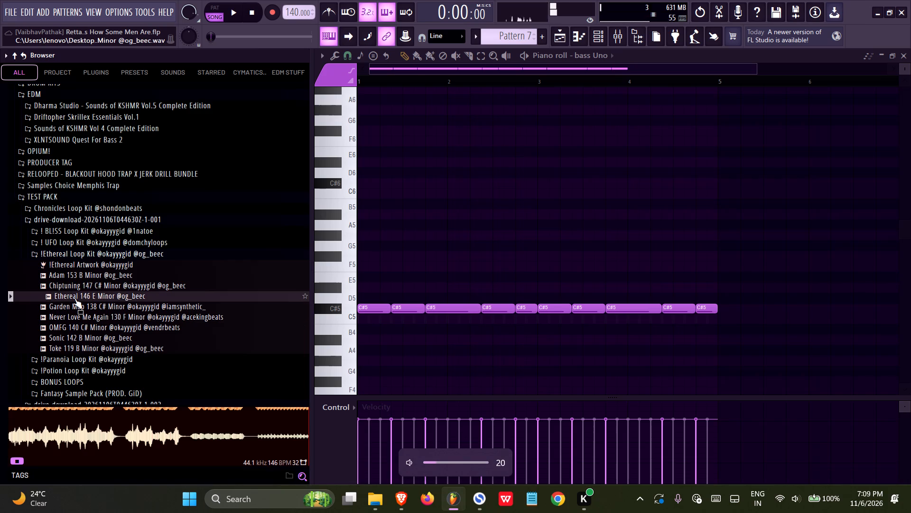
click(69, 326)
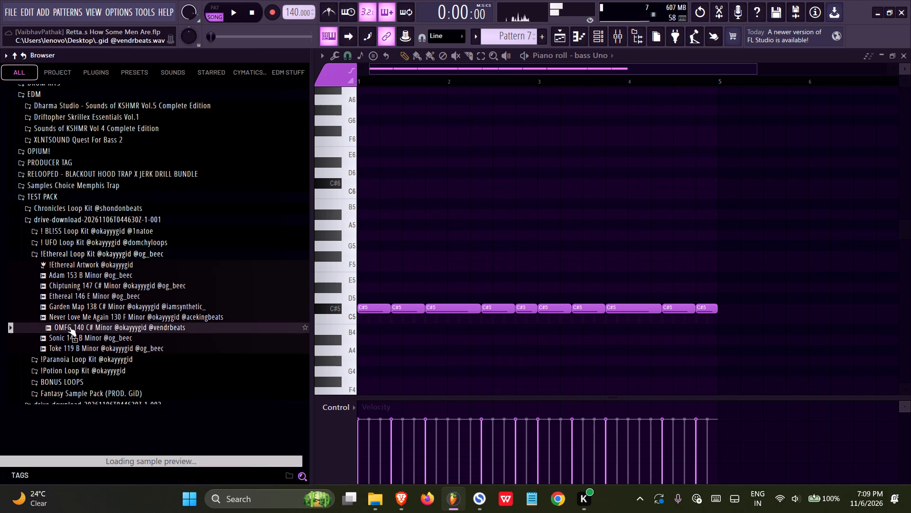
click(66, 340)
click(73, 323)
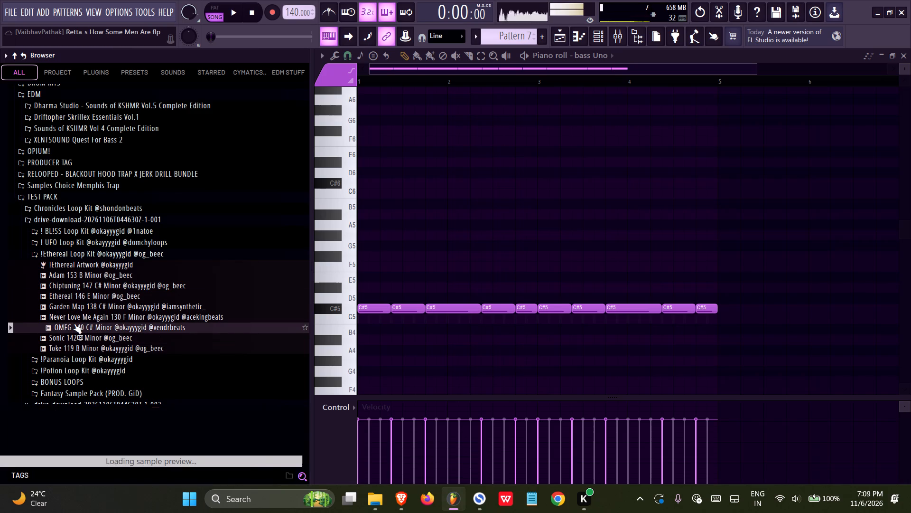
click(256, 19)
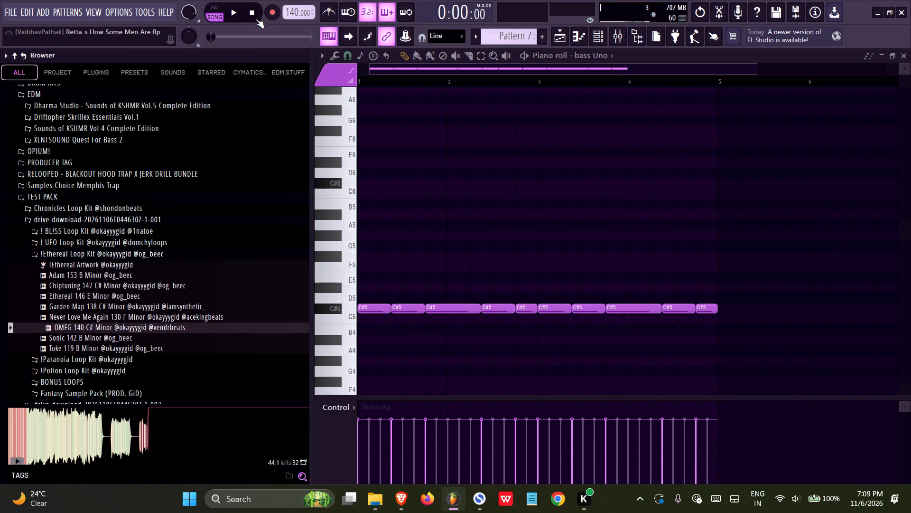
Return to the Playlist, toggle Track 4's mute switch, and play the arrangement from the start.
click(559, 40)
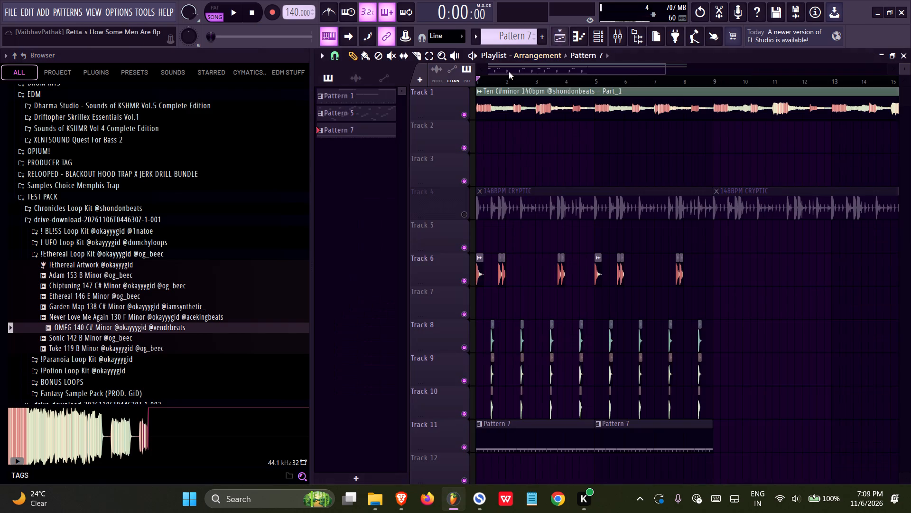
drag(503, 75, 455, 92)
shift+click(465, 216)
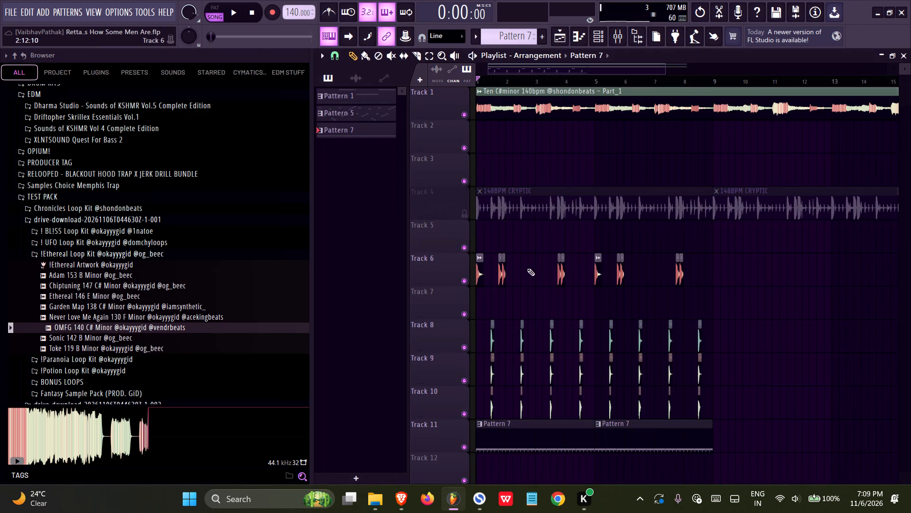
key(space)
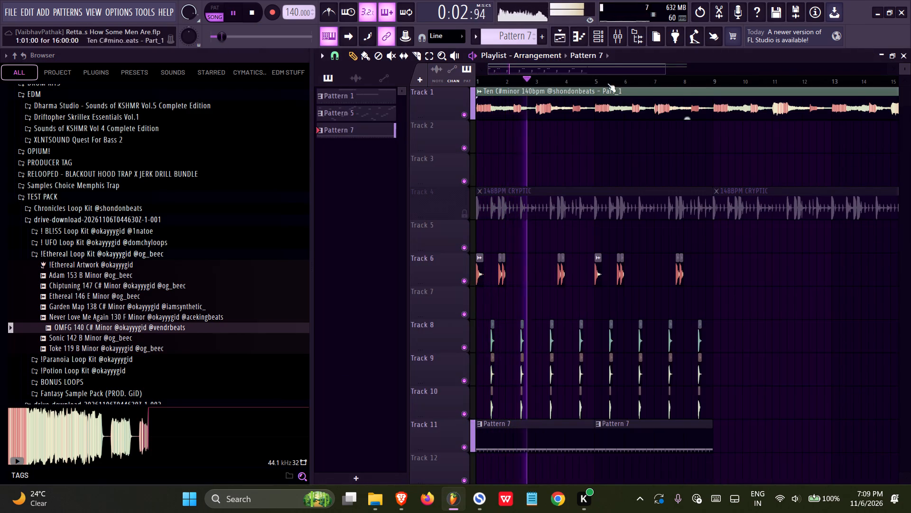
Check the Ten C#minor Part_1 clip's channel settings and its mixer track with Fruity Parametric EQ 2 while the song plays.
click(598, 36)
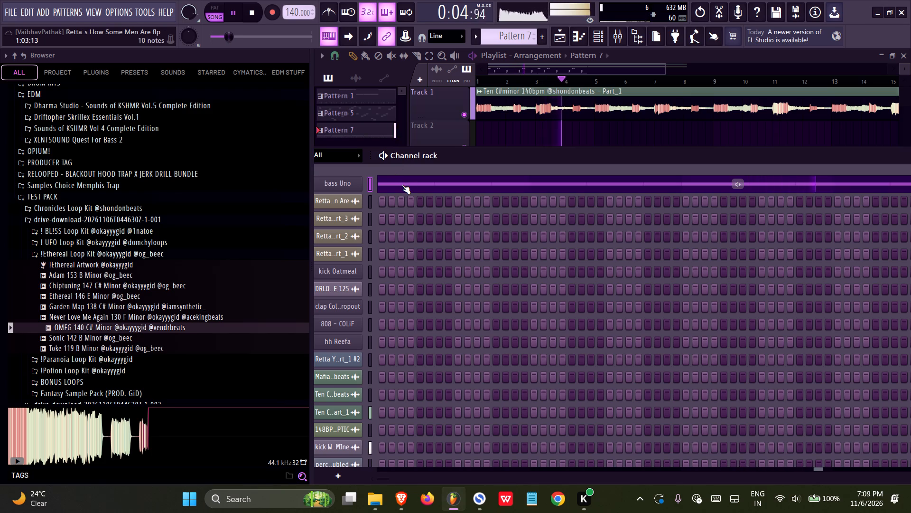
double_click(541, 94)
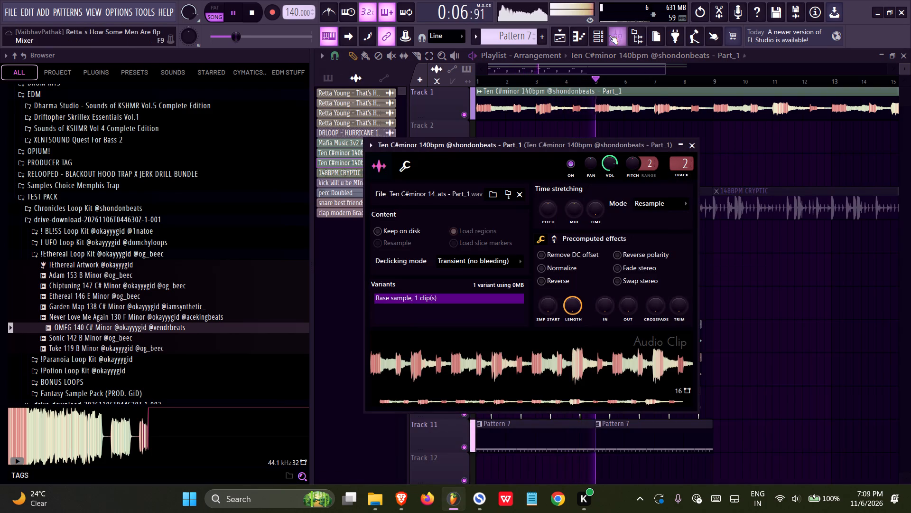
click(609, 34)
click(551, 76)
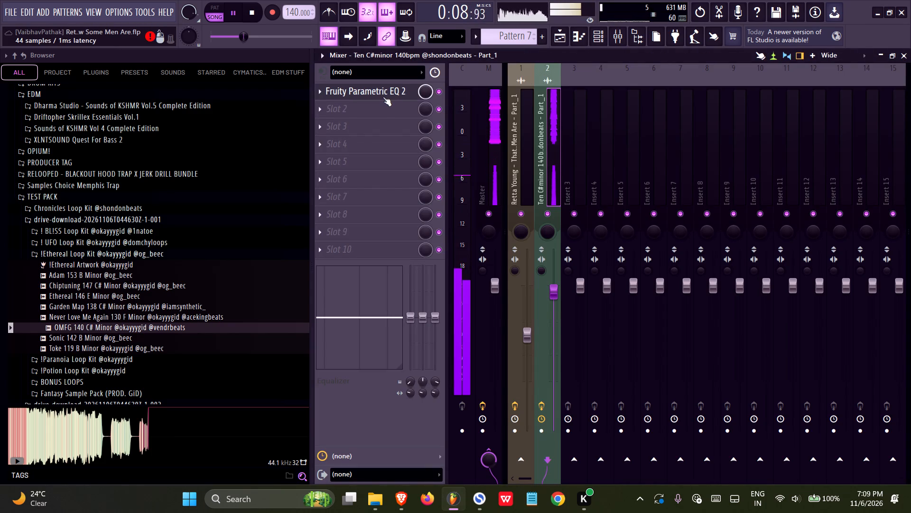
double_click(383, 98)
click(565, 32)
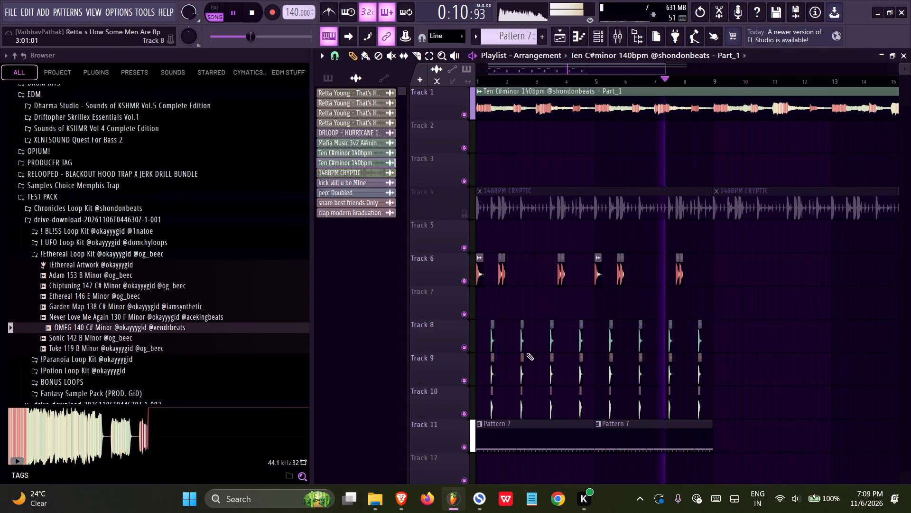
Save the project, collapse the drive-download 001 folder and stop playback.
key(ctrl+s)
click(60, 220)
key(ctrl+s)
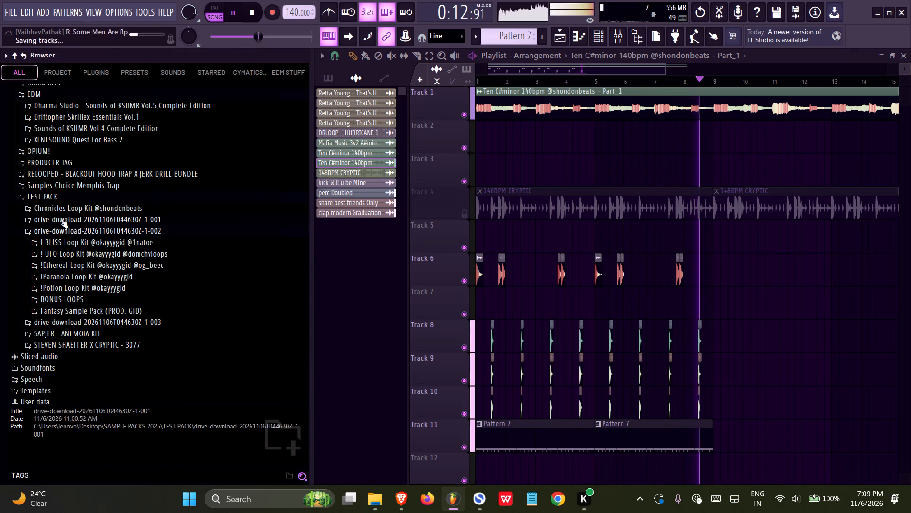
key(space)
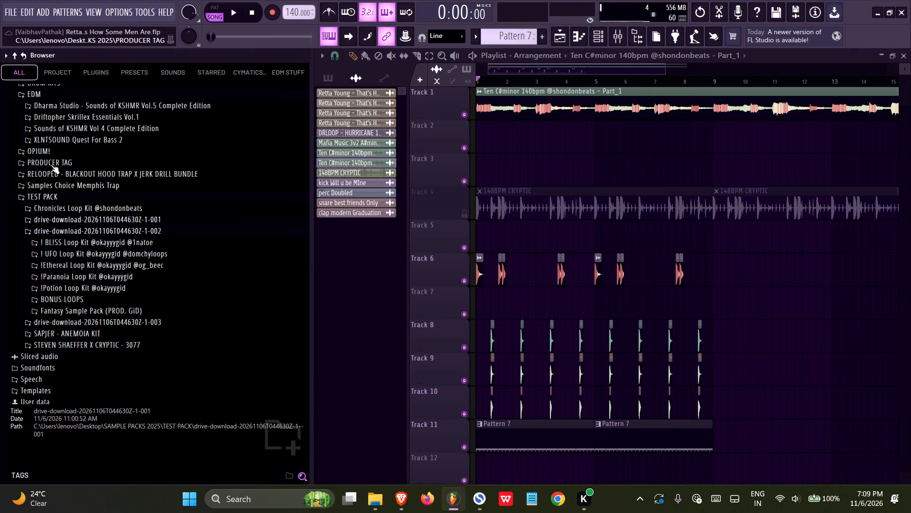
Audition the 808 samples in the SAPJER - ANEMOIA KIT folder, such as LASTBREATH, EAGHU and 1MORETIME, and collapse TEST PACK.
click(51, 332)
click(44, 355)
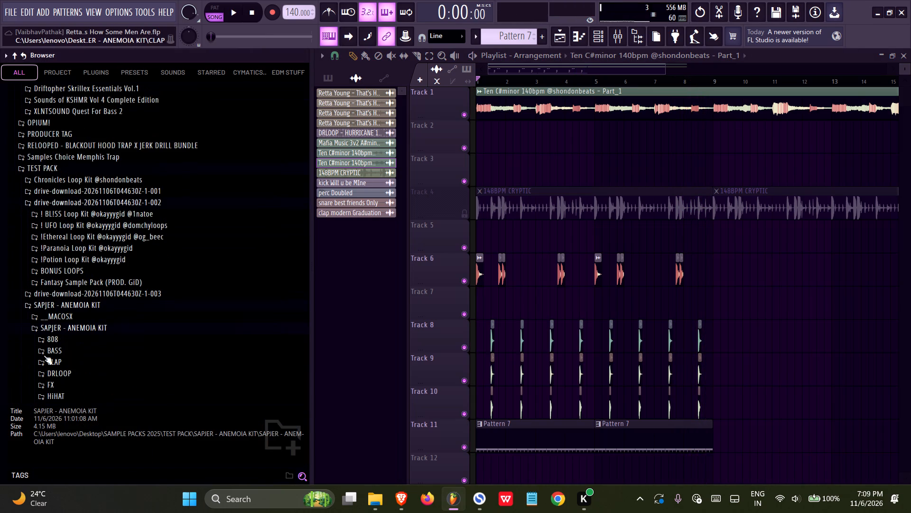
click(58, 340)
click(57, 340)
click(74, 322)
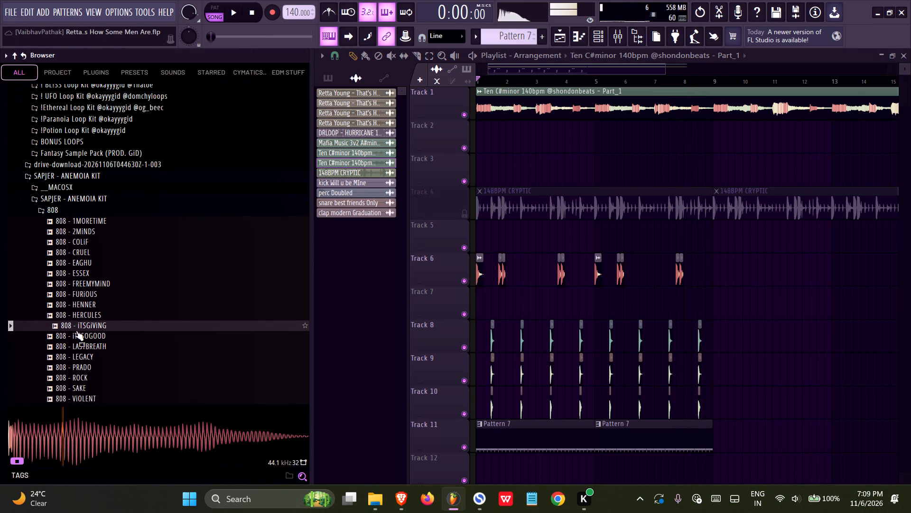
click(76, 331)
click(76, 340)
click(77, 344)
click(79, 365)
click(88, 351)
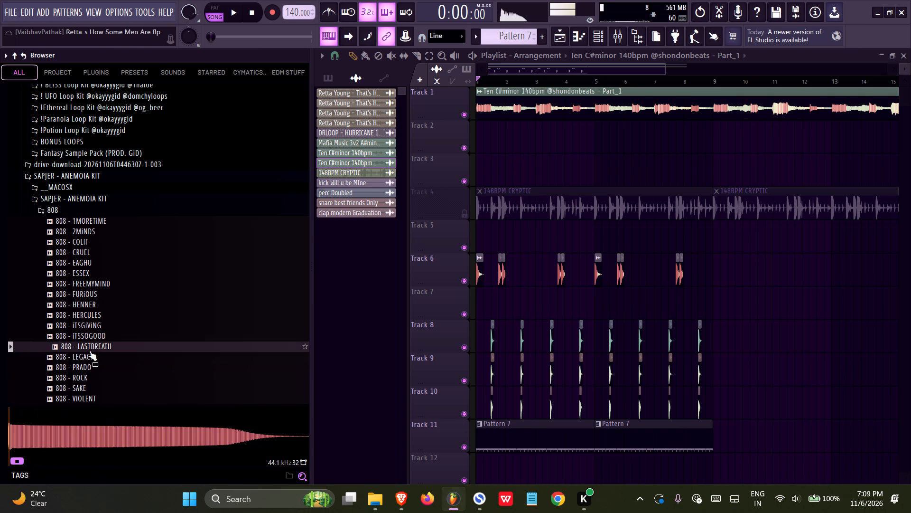
click(97, 283)
click(94, 273)
click(91, 263)
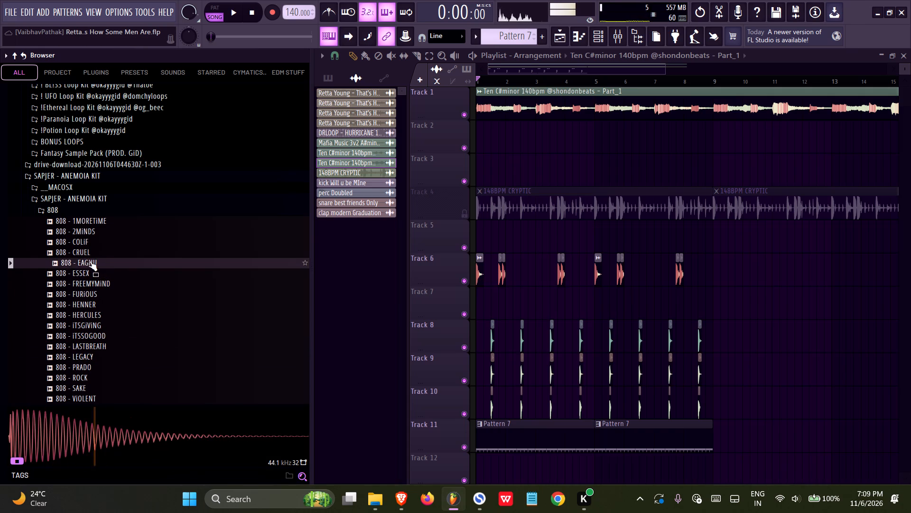
click(88, 252)
click(84, 239)
click(83, 228)
click(82, 219)
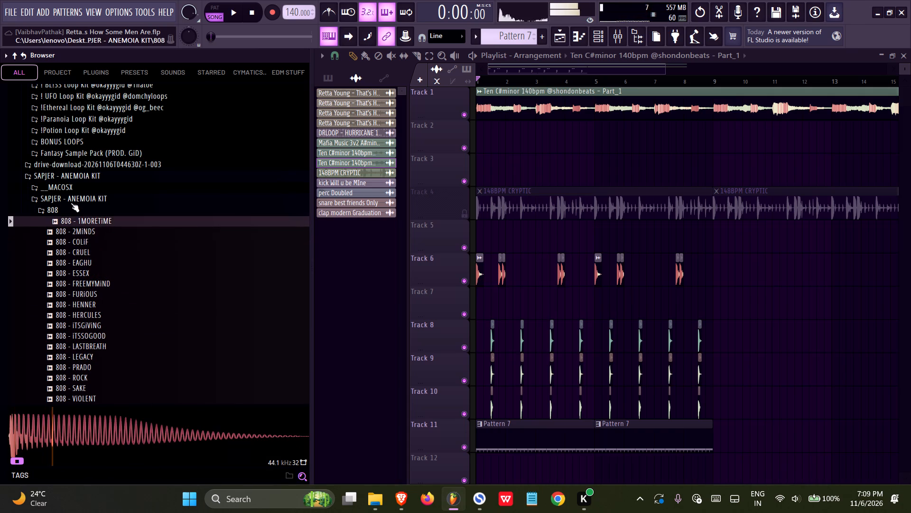
click(70, 199)
scroll(72, 266, up, 5)
click(42, 377)
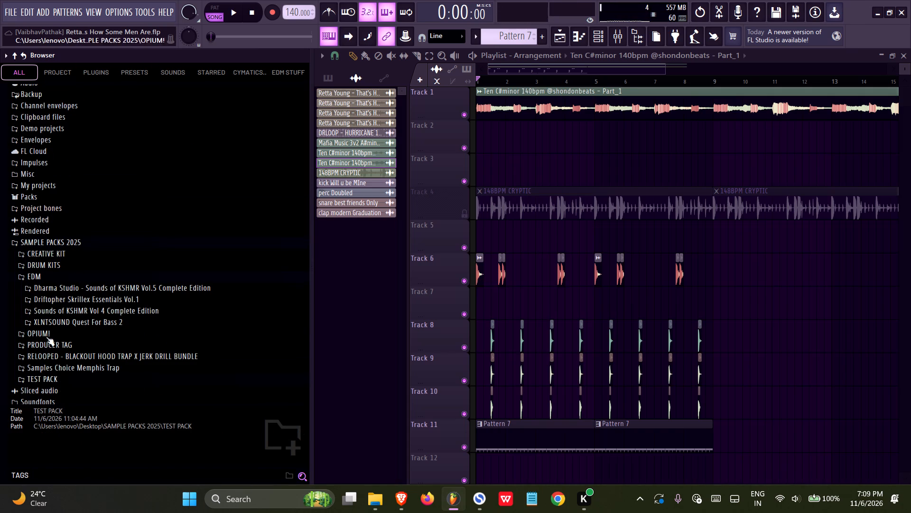
Audition bass and 808 samples in the BASSN808 folder of the sapjer RECLUSE SOUNDKIT within DRUM KITS.
click(44, 281)
click(38, 274)
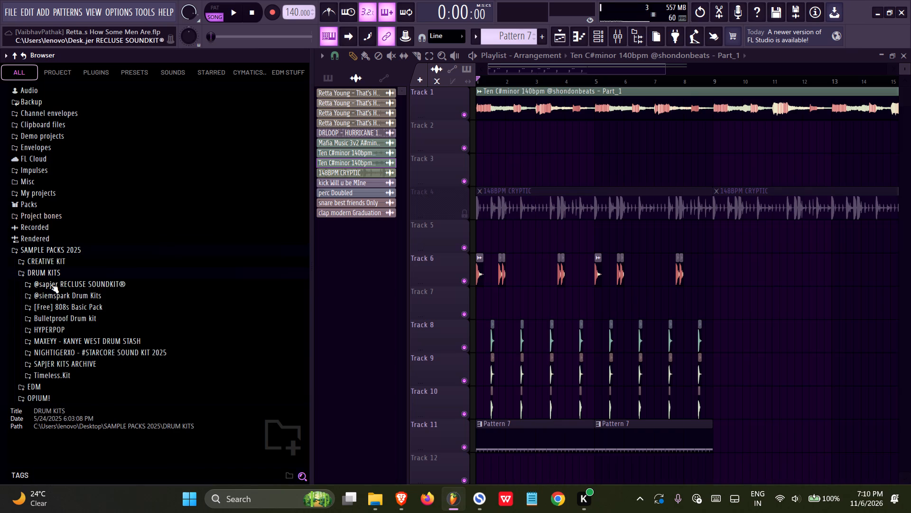
click(50, 284)
click(51, 291)
click(54, 272)
click(56, 289)
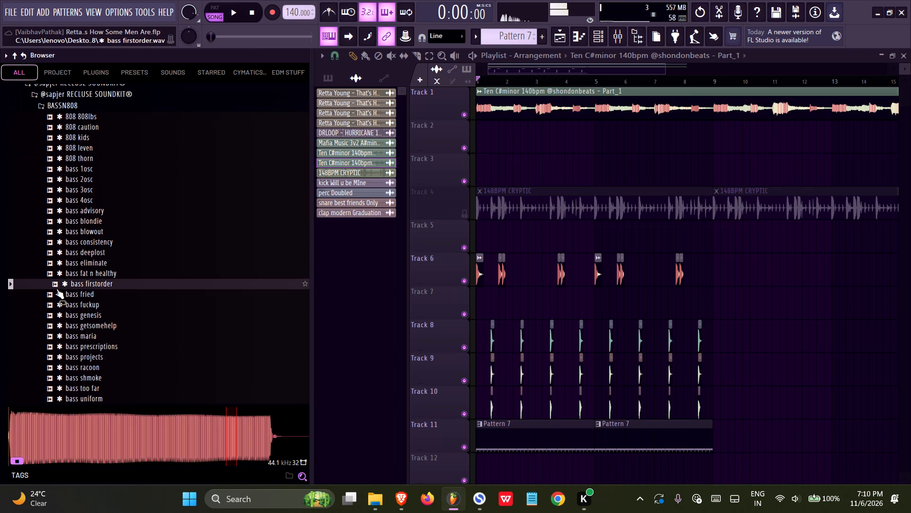
click(69, 246)
click(73, 185)
click(81, 148)
click(78, 136)
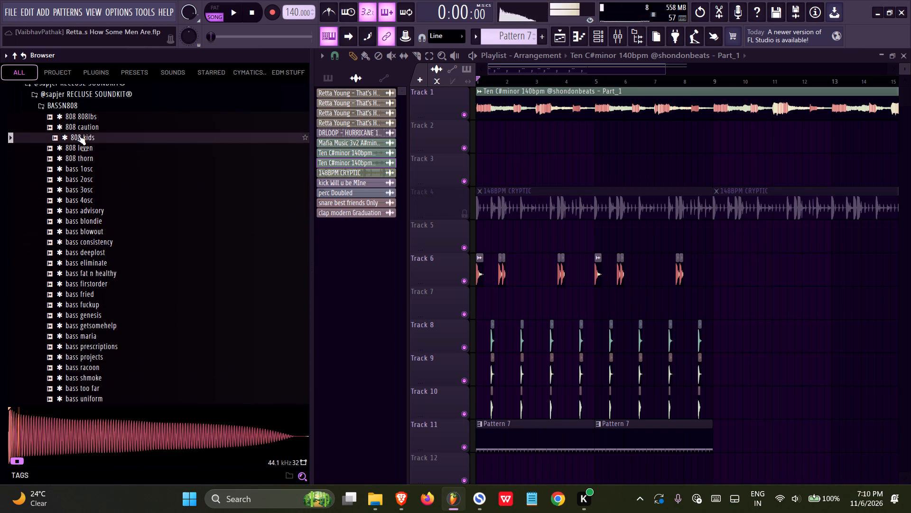
click(78, 127)
click(80, 114)
click(70, 106)
click(71, 96)
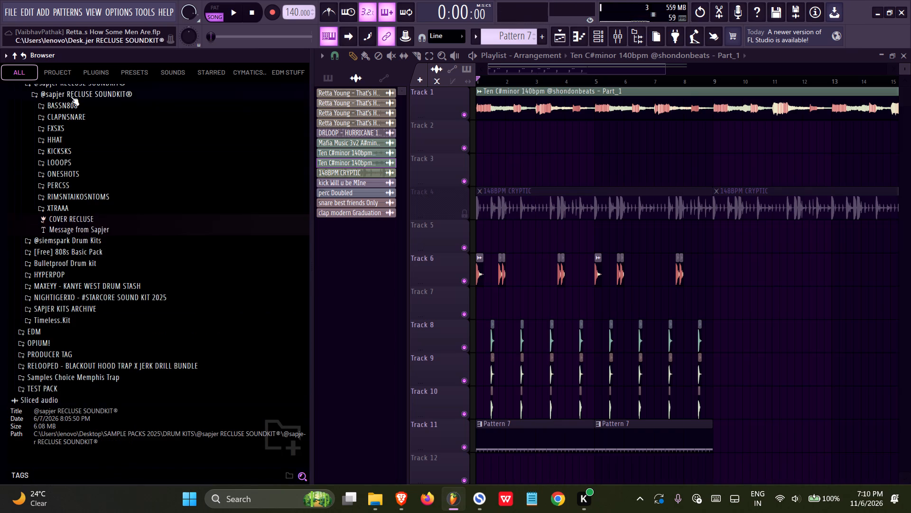
Open the 808 folder of the MAXEYY - KANYE WEST DRUM STASH kit and audition ERGO 808.
click(50, 238)
click(47, 244)
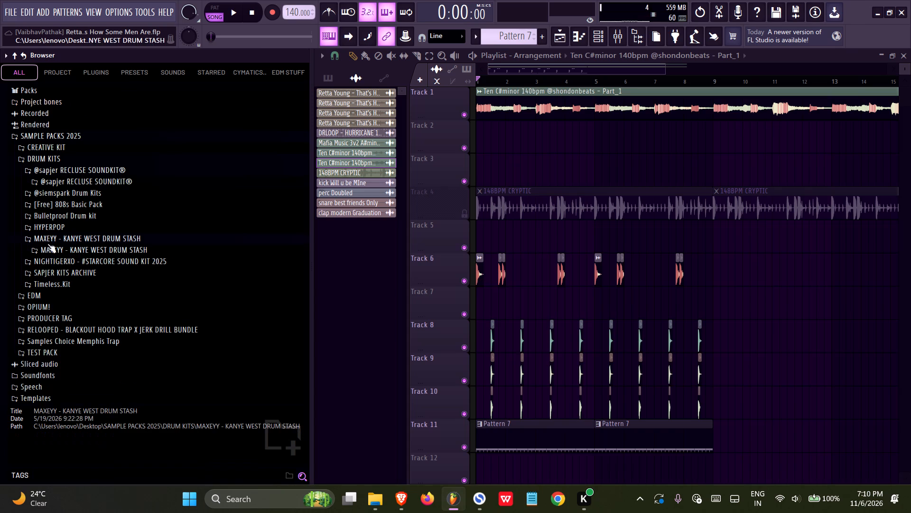
click(50, 238)
click(46, 250)
click(54, 247)
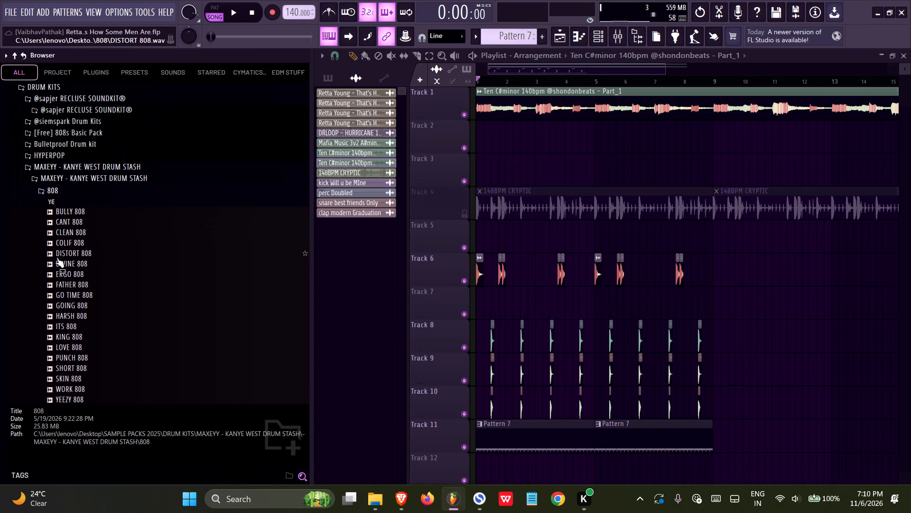
click(65, 273)
click(65, 273)
click(64, 280)
click(66, 275)
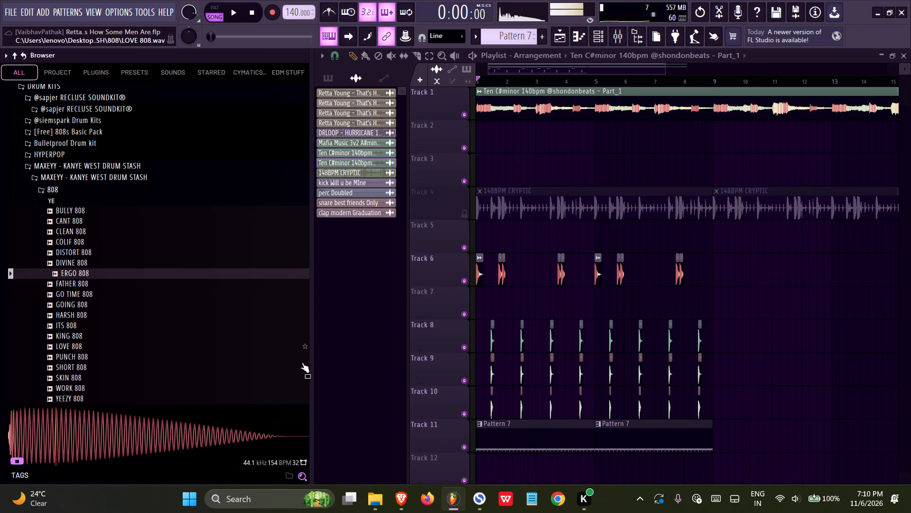
Replace the bass Uno sample in the Channel rack with ERGO 808 and play the song.
click(601, 36)
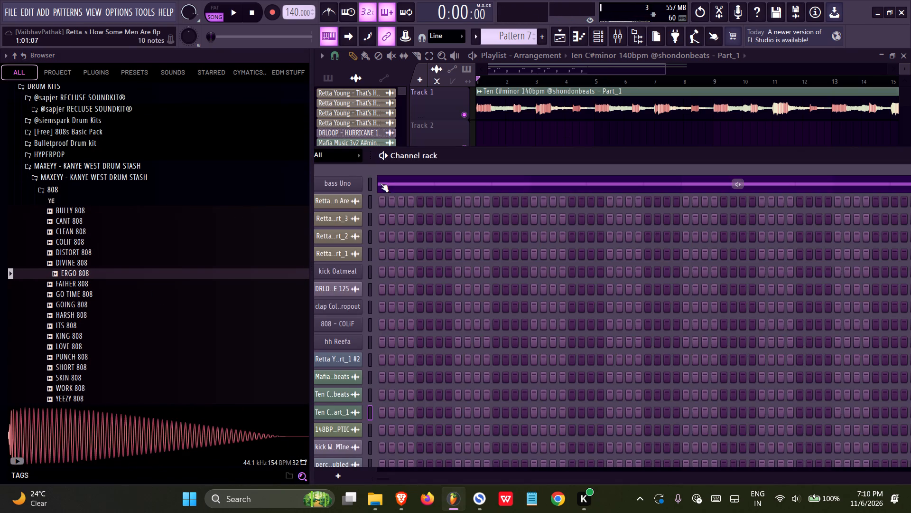
click(367, 180)
middle_click(102, 275)
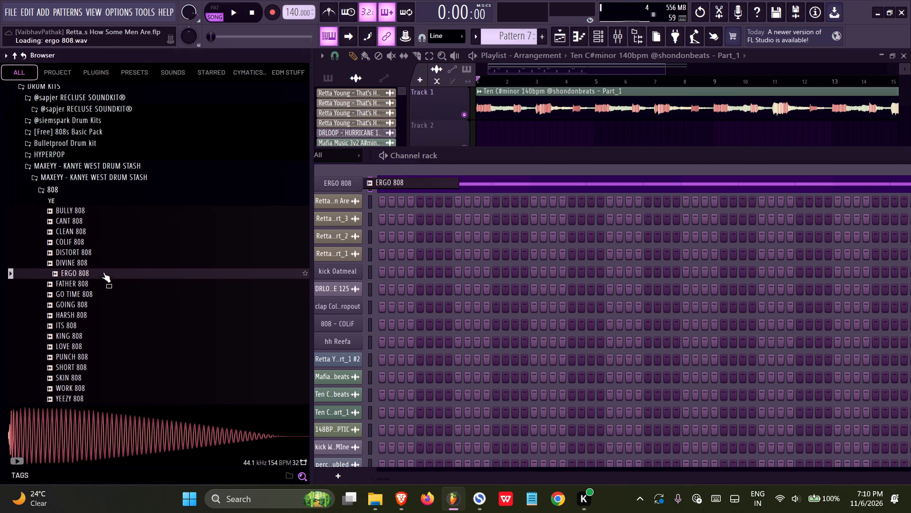
click(232, 19)
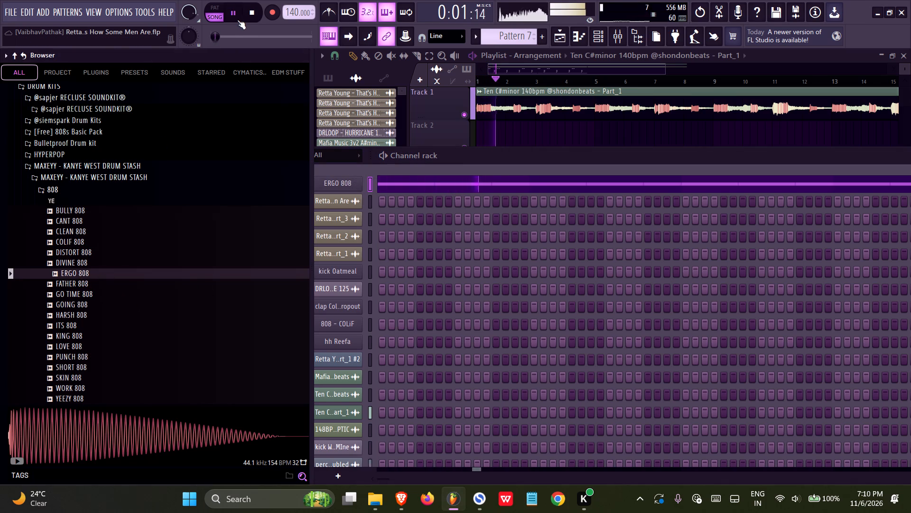
Duplicate the first eight bars of drum and Pattern 7 clips into bars 9 to 16 of the Playlist and save.
right_click(492, 125)
ctrl+scroll(476, 172, down, 6)
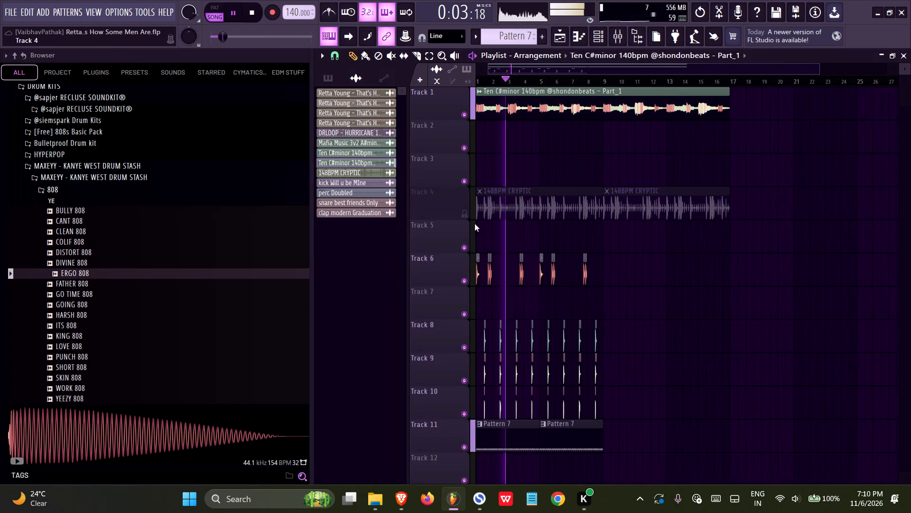
ctrl+drag(617, 261, 403, 442)
key(ctrl+b)
key(ctrl+s)
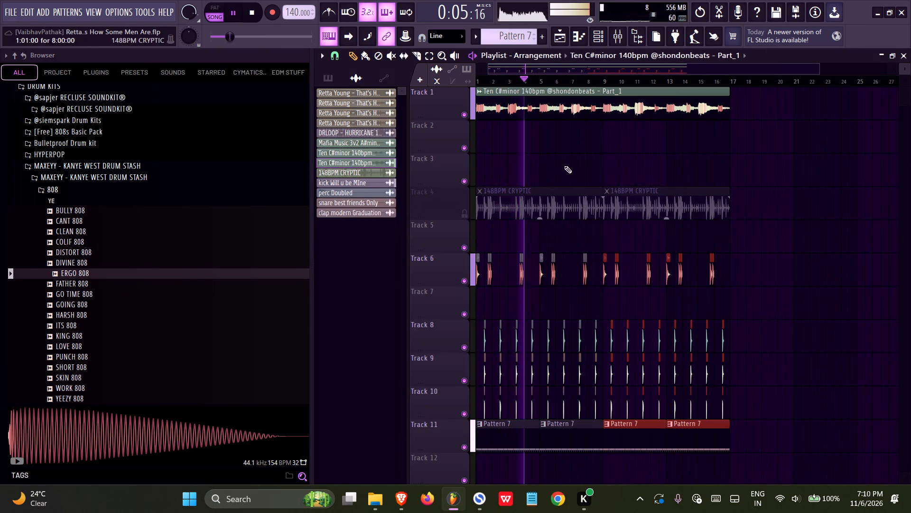
Delete both 148BPM CRYPTIC clips from Track 4, unmute the track and save the project.
right_drag(610, 184, 664, 197)
shift+double_click(461, 211)
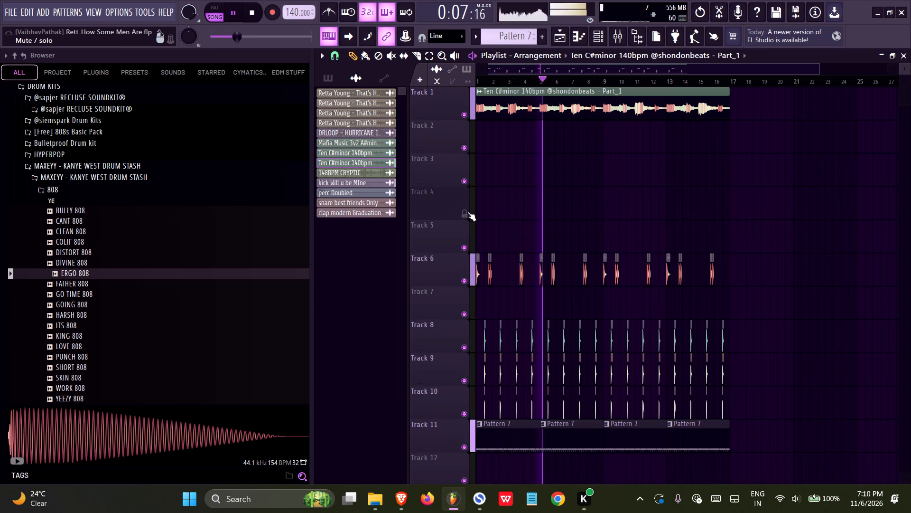
click(463, 217)
shift+click(468, 215)
key(ctrl+s)
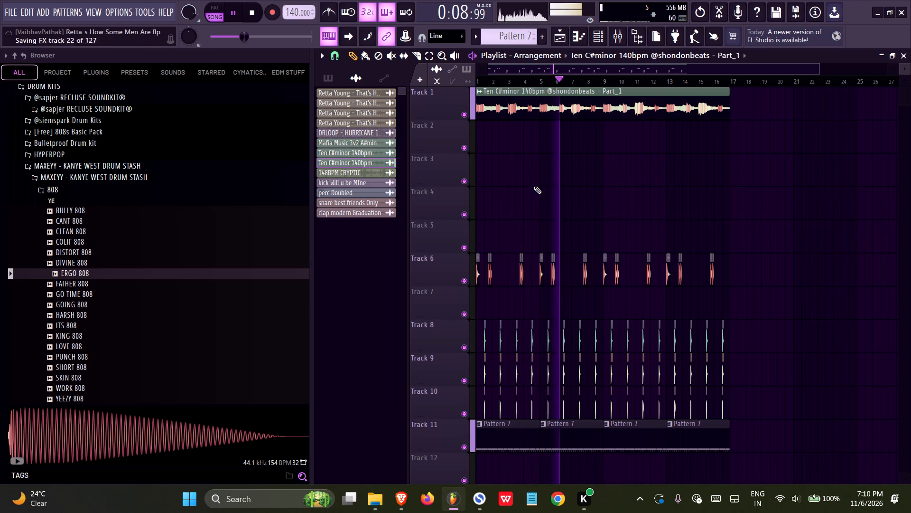
key(ctrl+s)
Hide the Browser, move all the drum and Pattern 7 clips up four tracks so the kicks start on Track 2, and save.
click(82, 171)
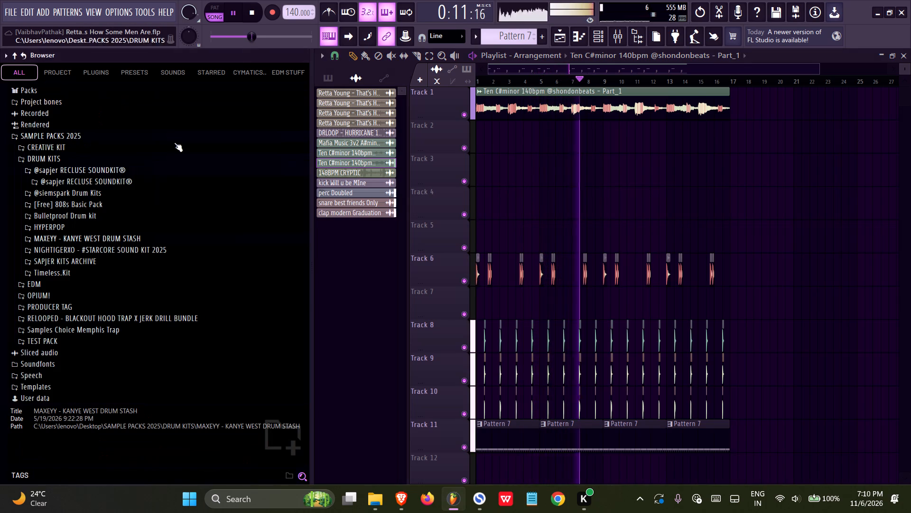
click(634, 38)
ctrl+drag(643, 207, 340, 365)
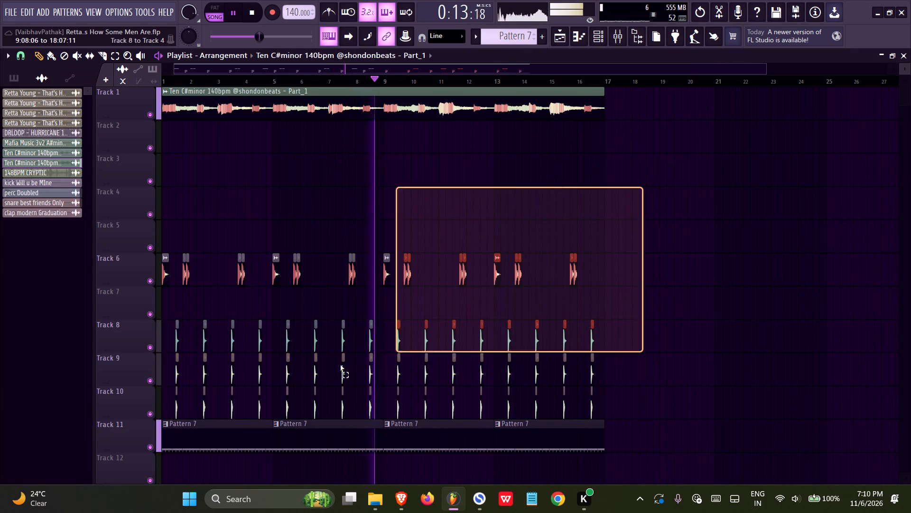
ctrl+drag(340, 365, 109, 480)
key(shift+Up)
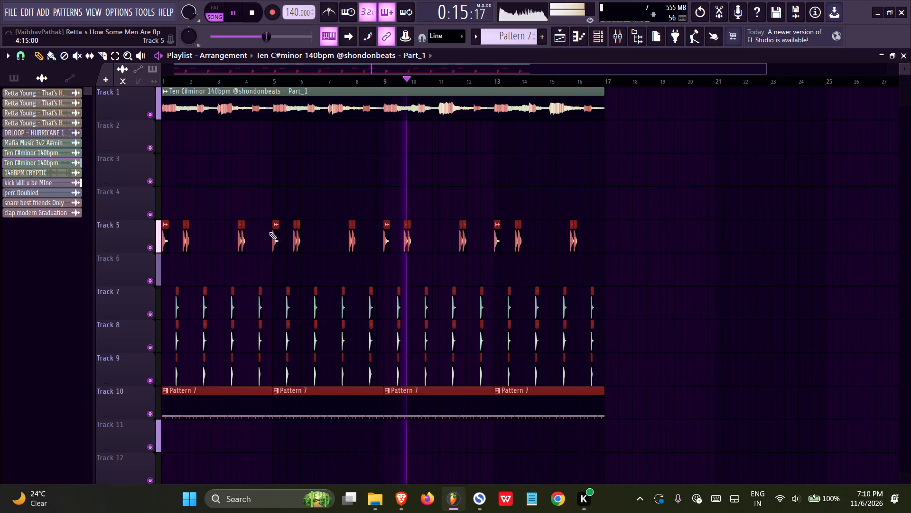
key(shift+Up)
key(shift+Up)
key(shift+Up)
key(ctrl+s)
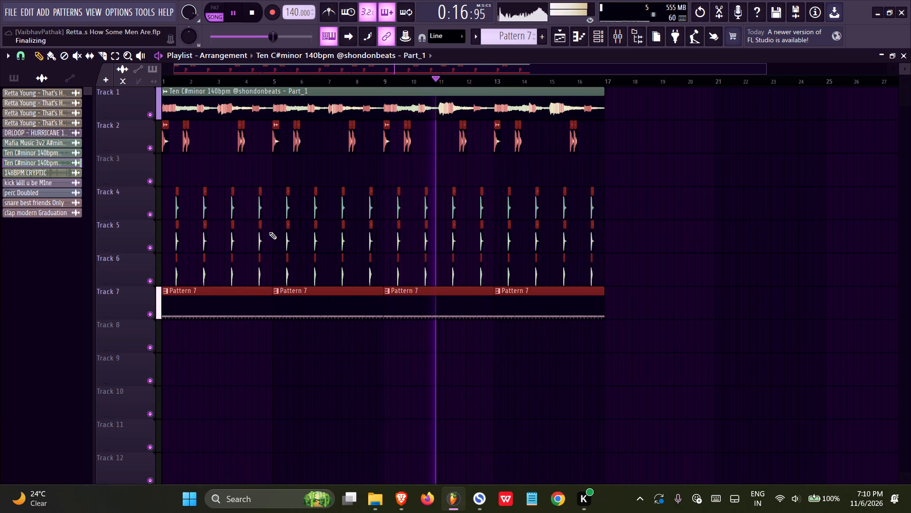
Stop playback and close FL Studio.
key(space)
click(903, 14)
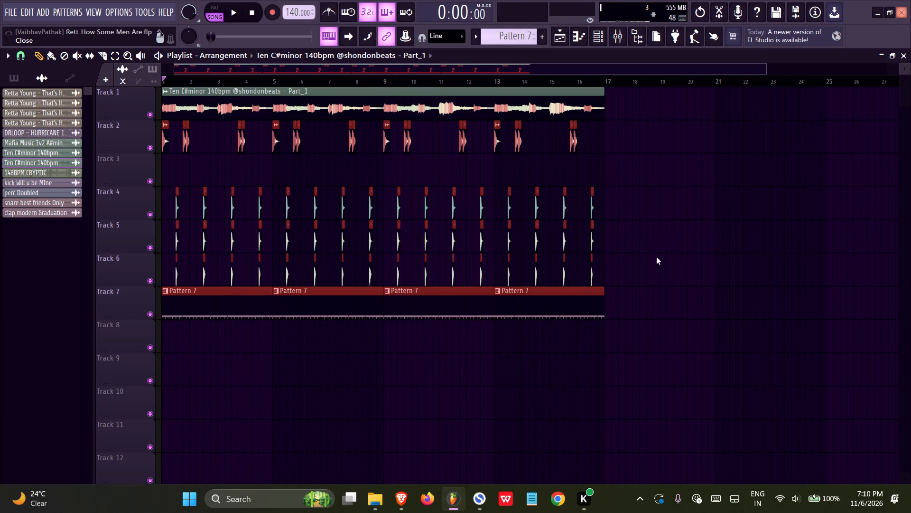
Browse the YouTube home feed in Brave and check the notifications.
scroll(402, 236, down, 6)
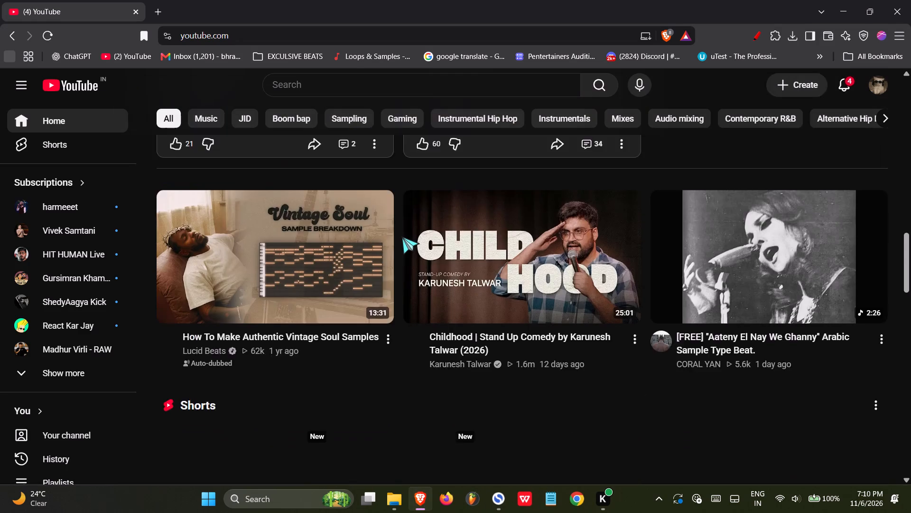
scroll(401, 236, down, 3)
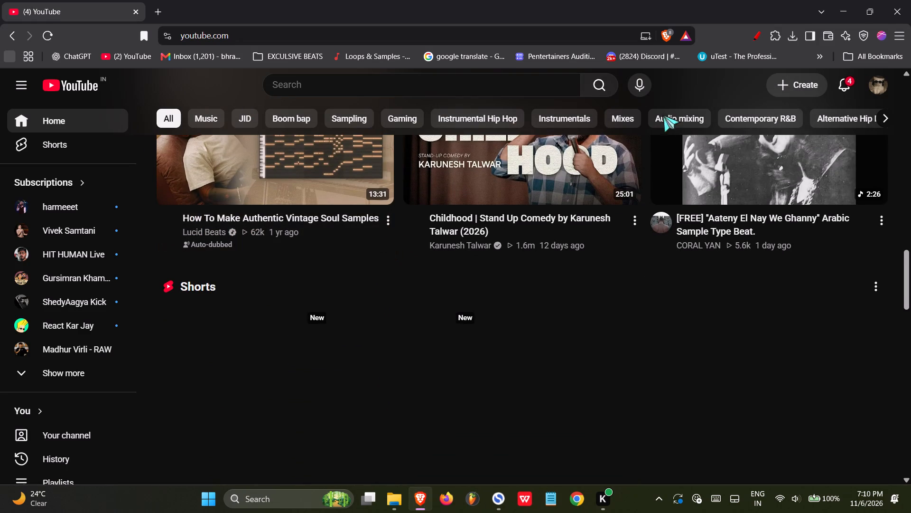
click(839, 85)
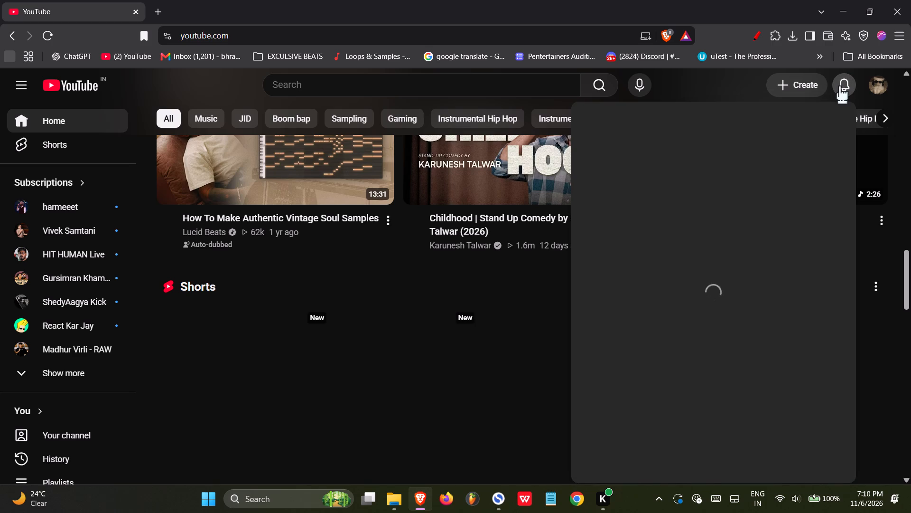
click(247, 89)
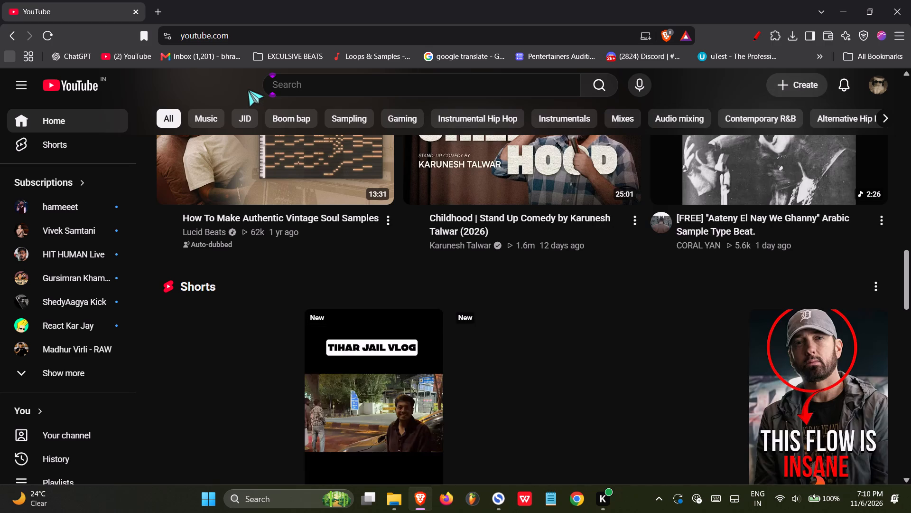